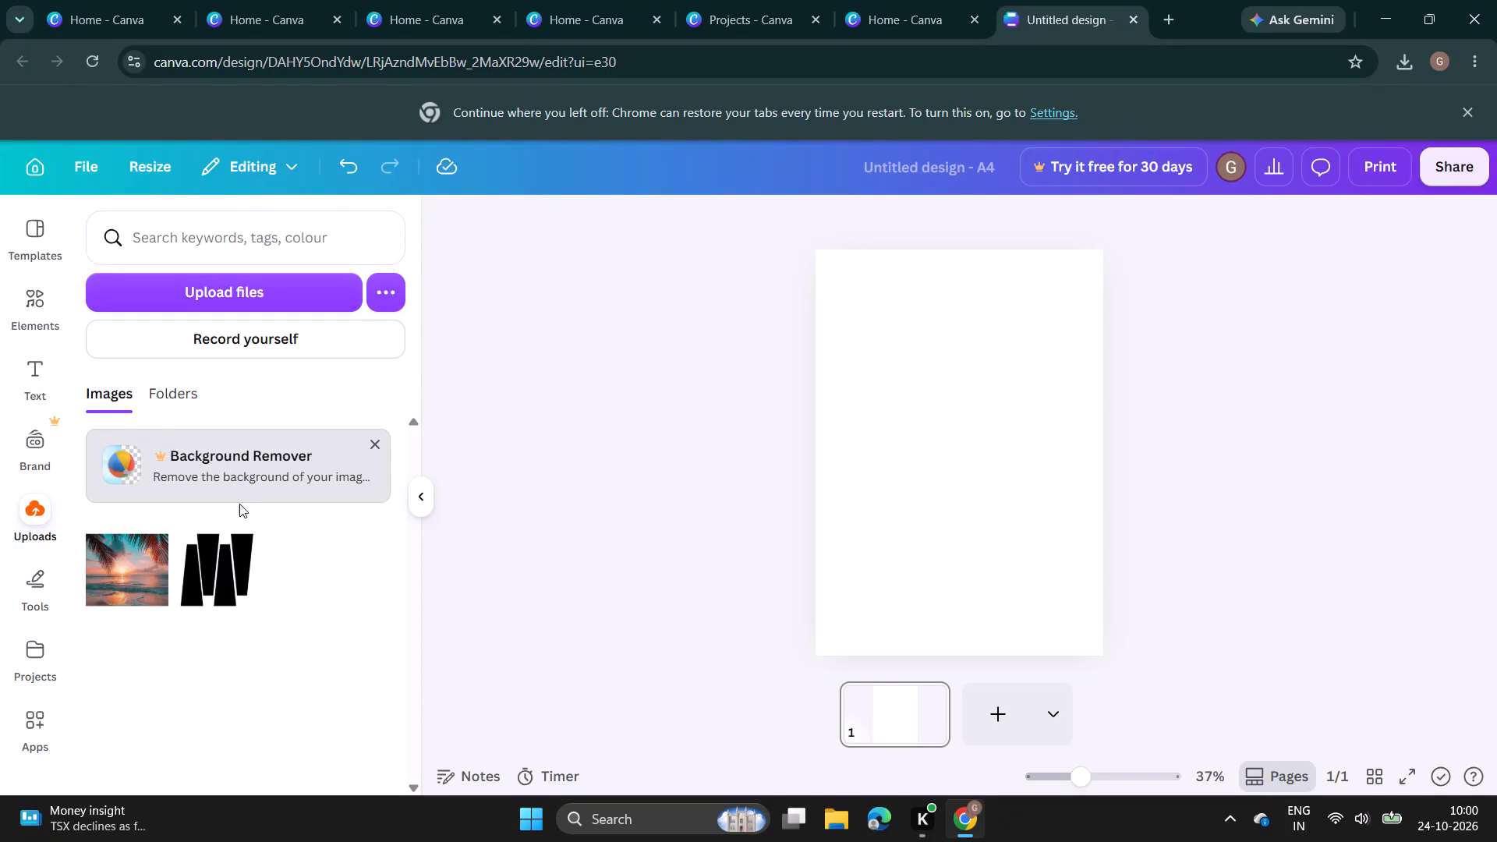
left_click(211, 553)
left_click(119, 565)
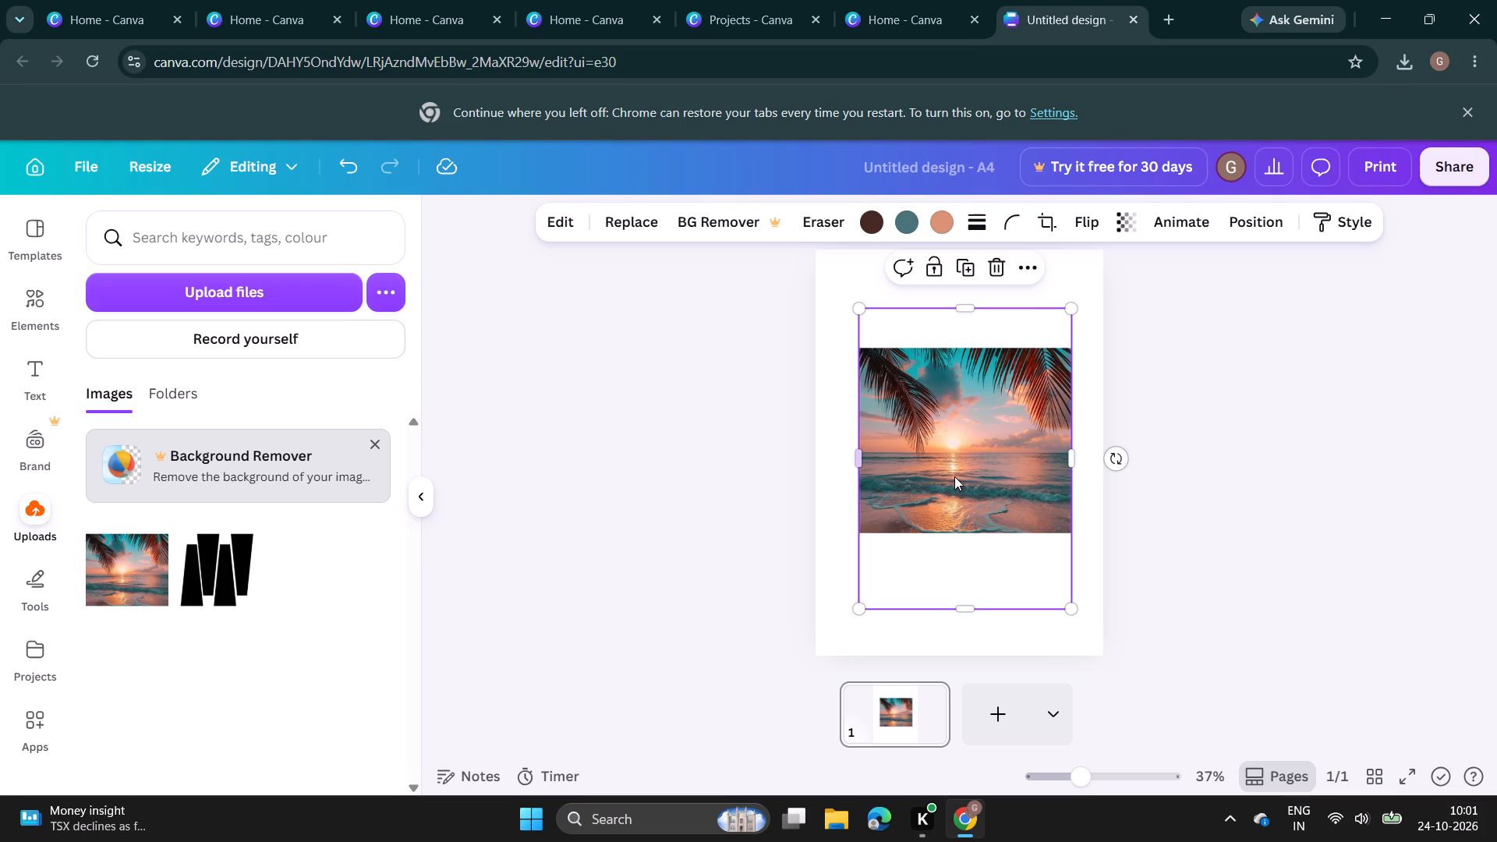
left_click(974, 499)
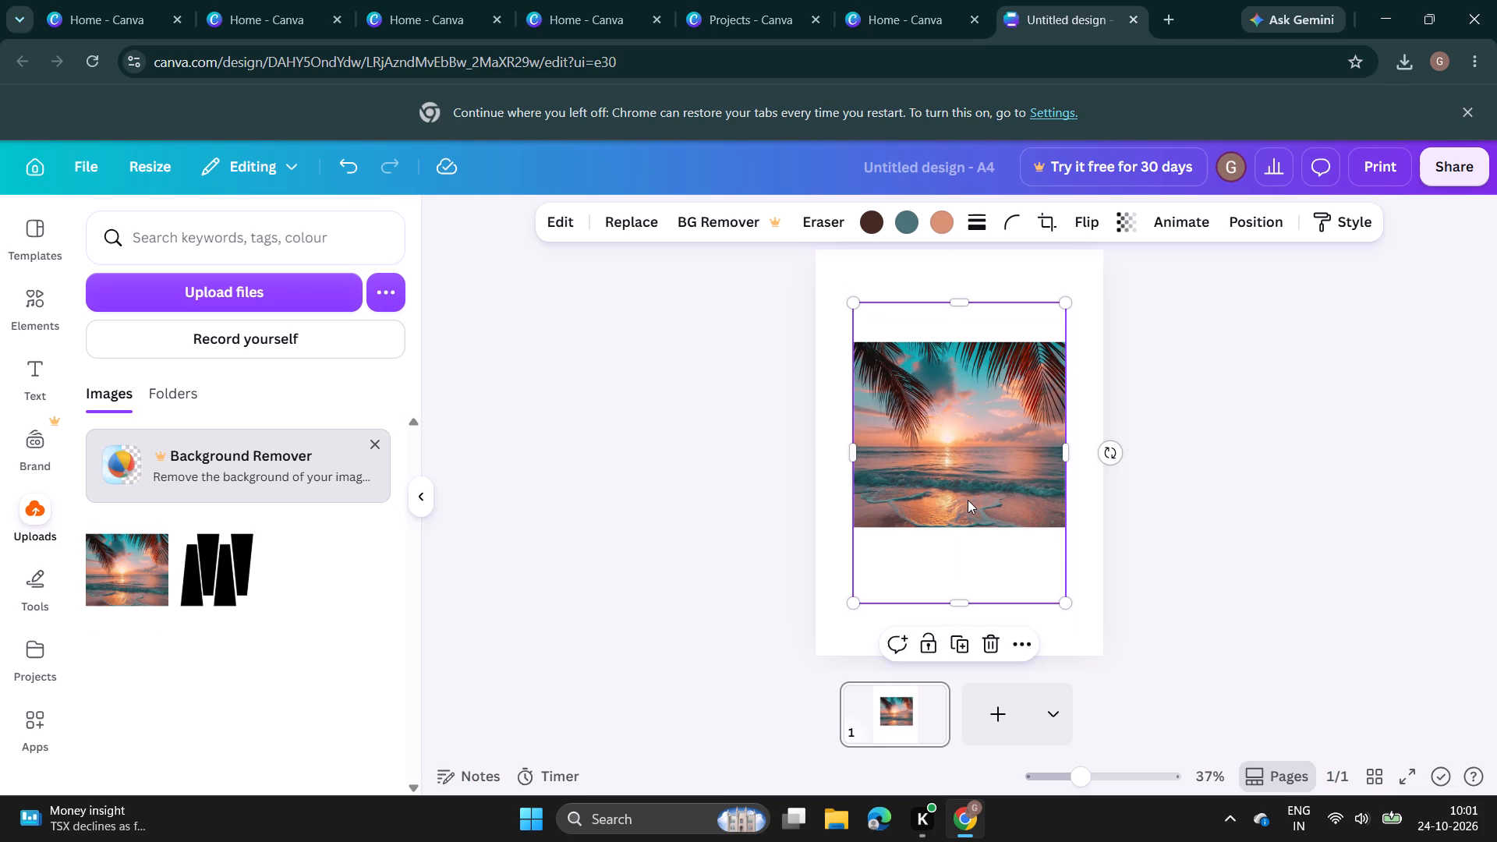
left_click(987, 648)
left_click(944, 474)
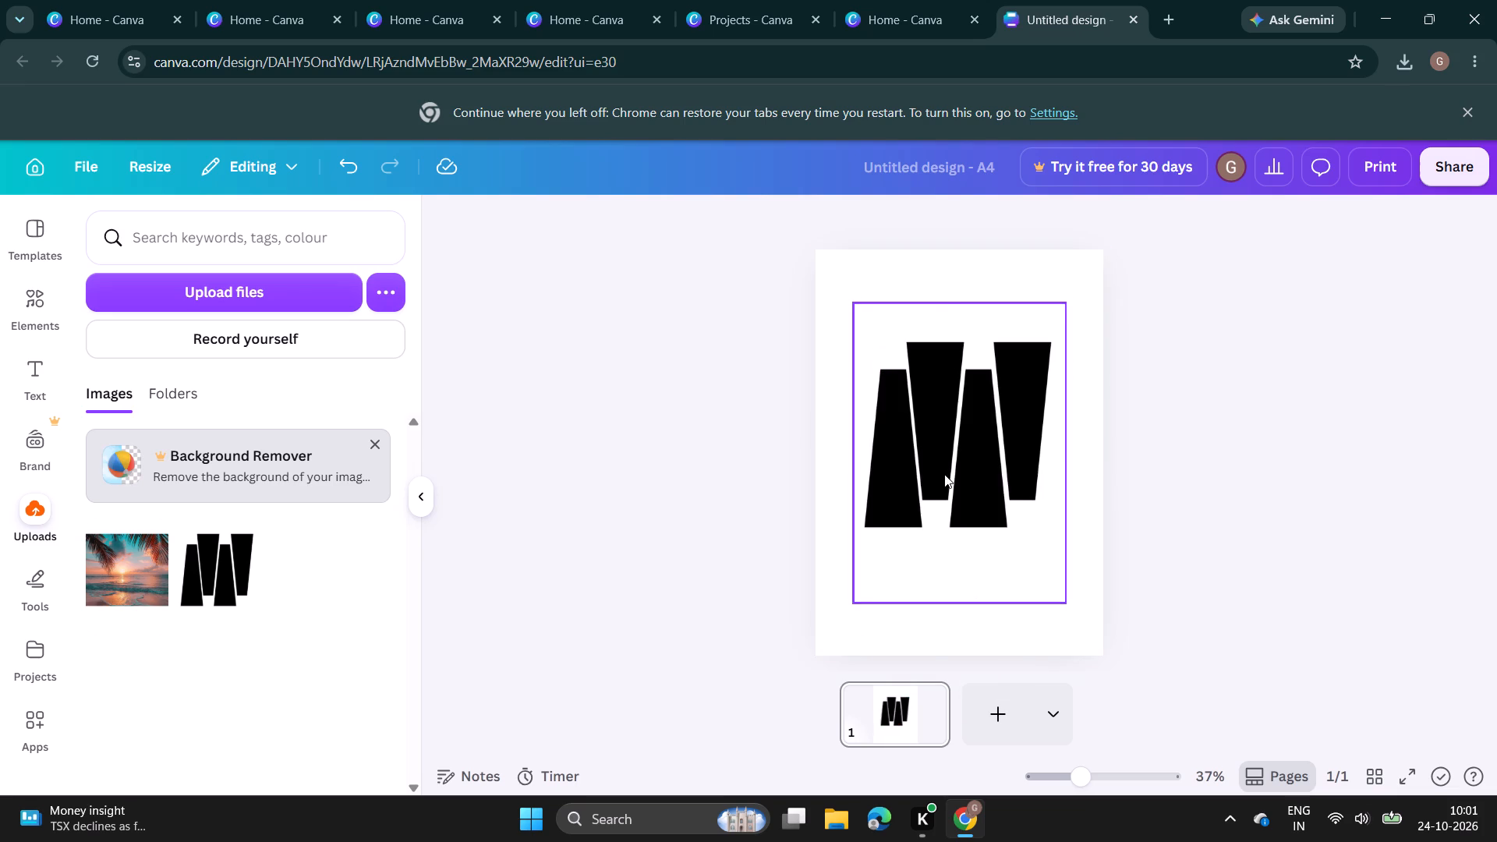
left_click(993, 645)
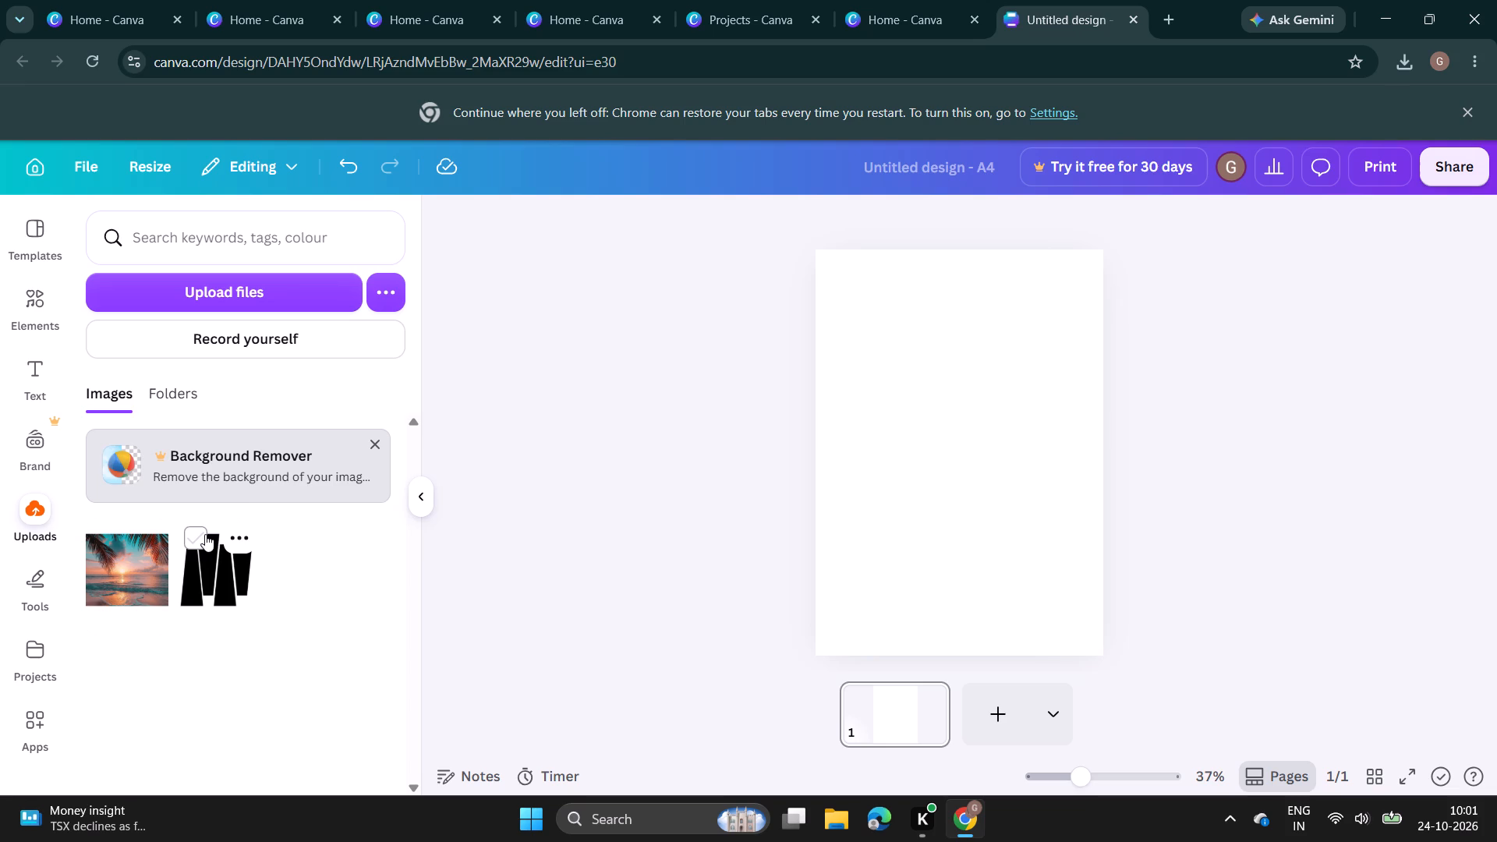
Search the apps for "blend image" and open the Blend Image app.
left_click(27, 728)
left_click(334, 235)
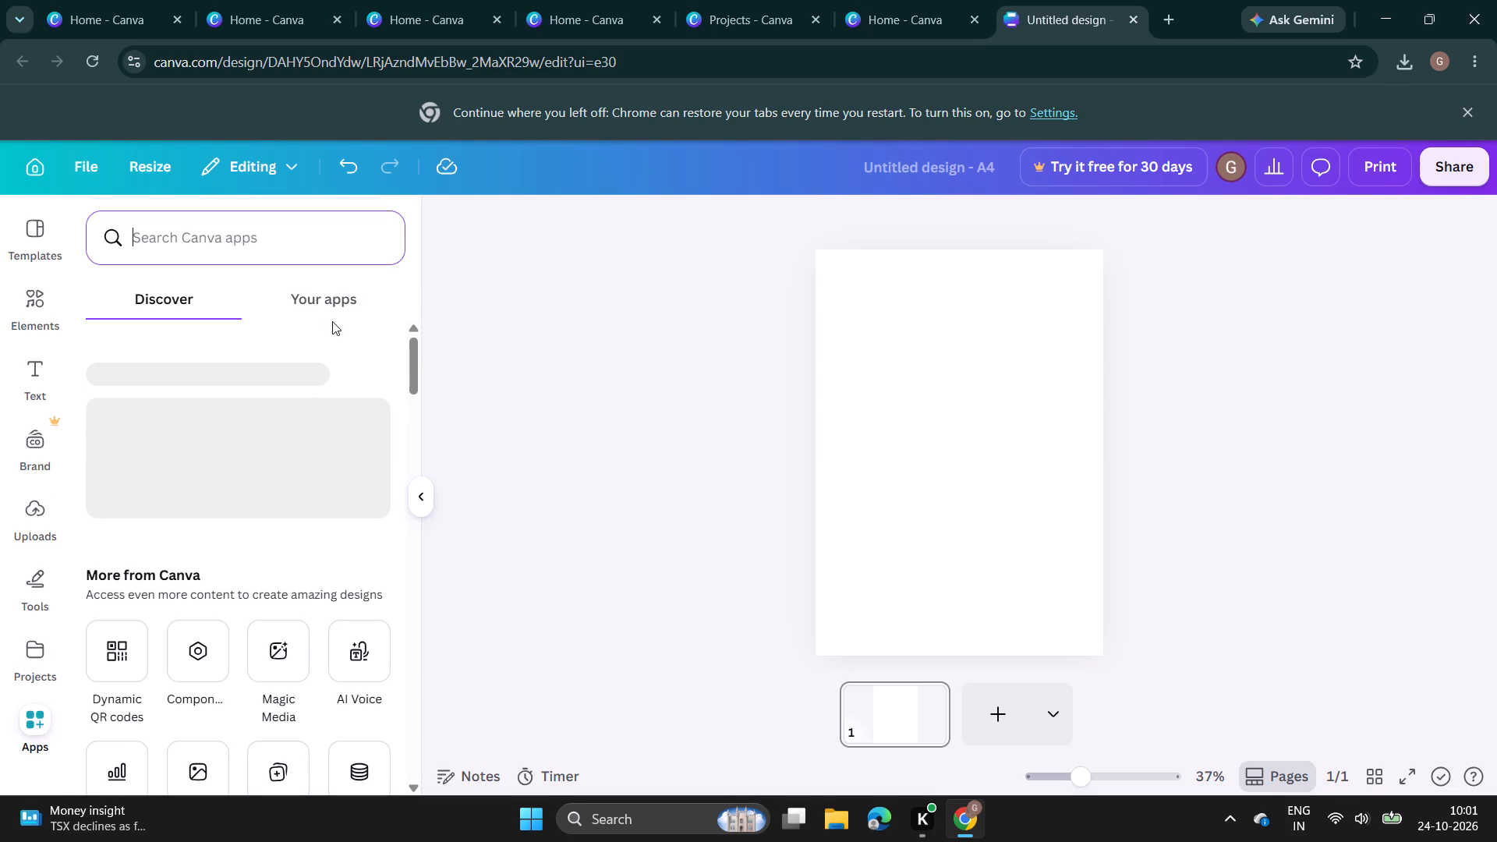
type("blend")
key("space")
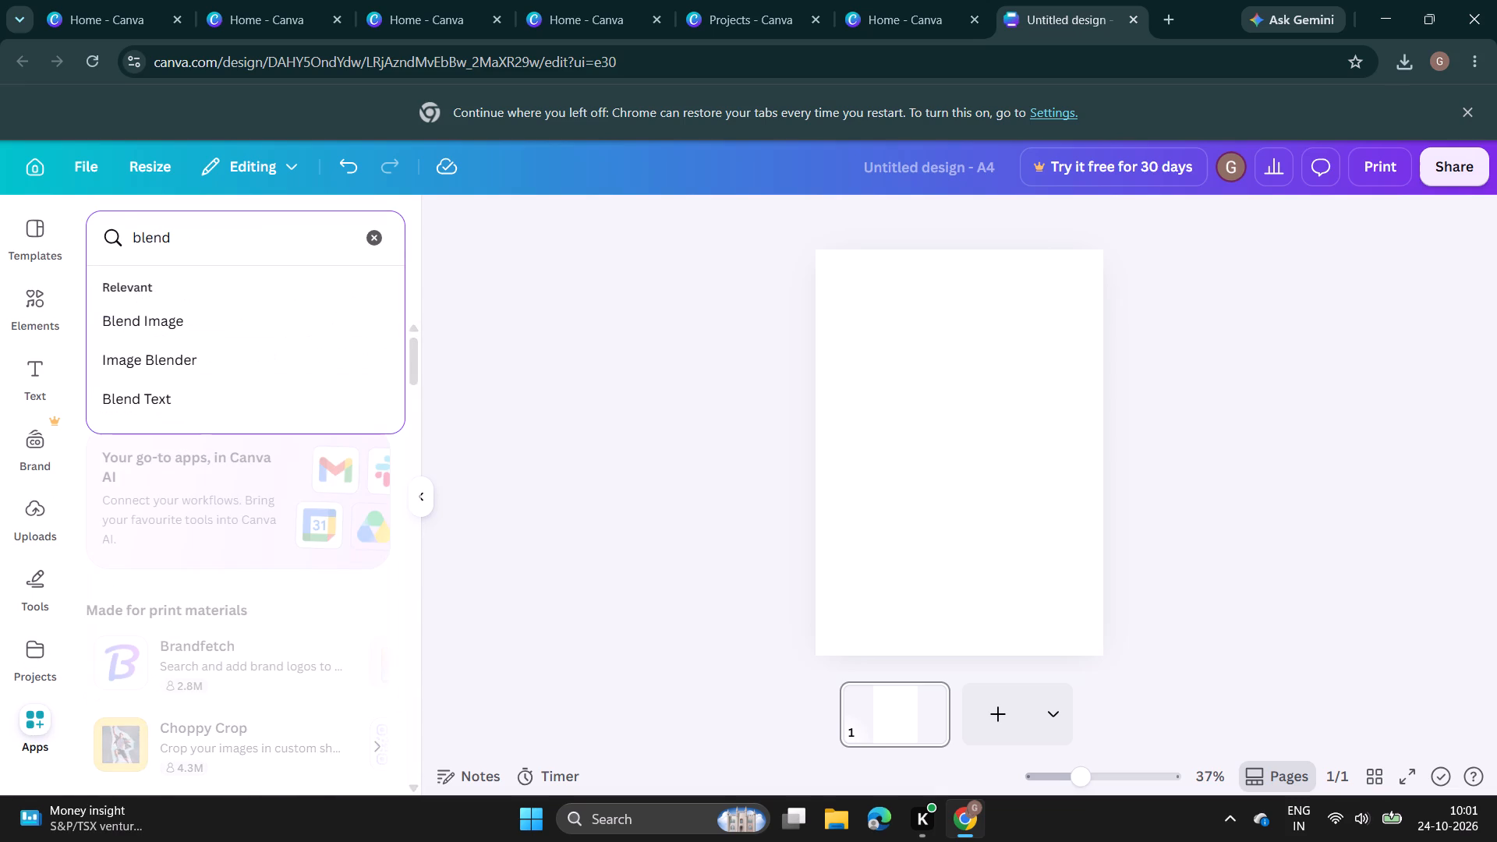
type("image")
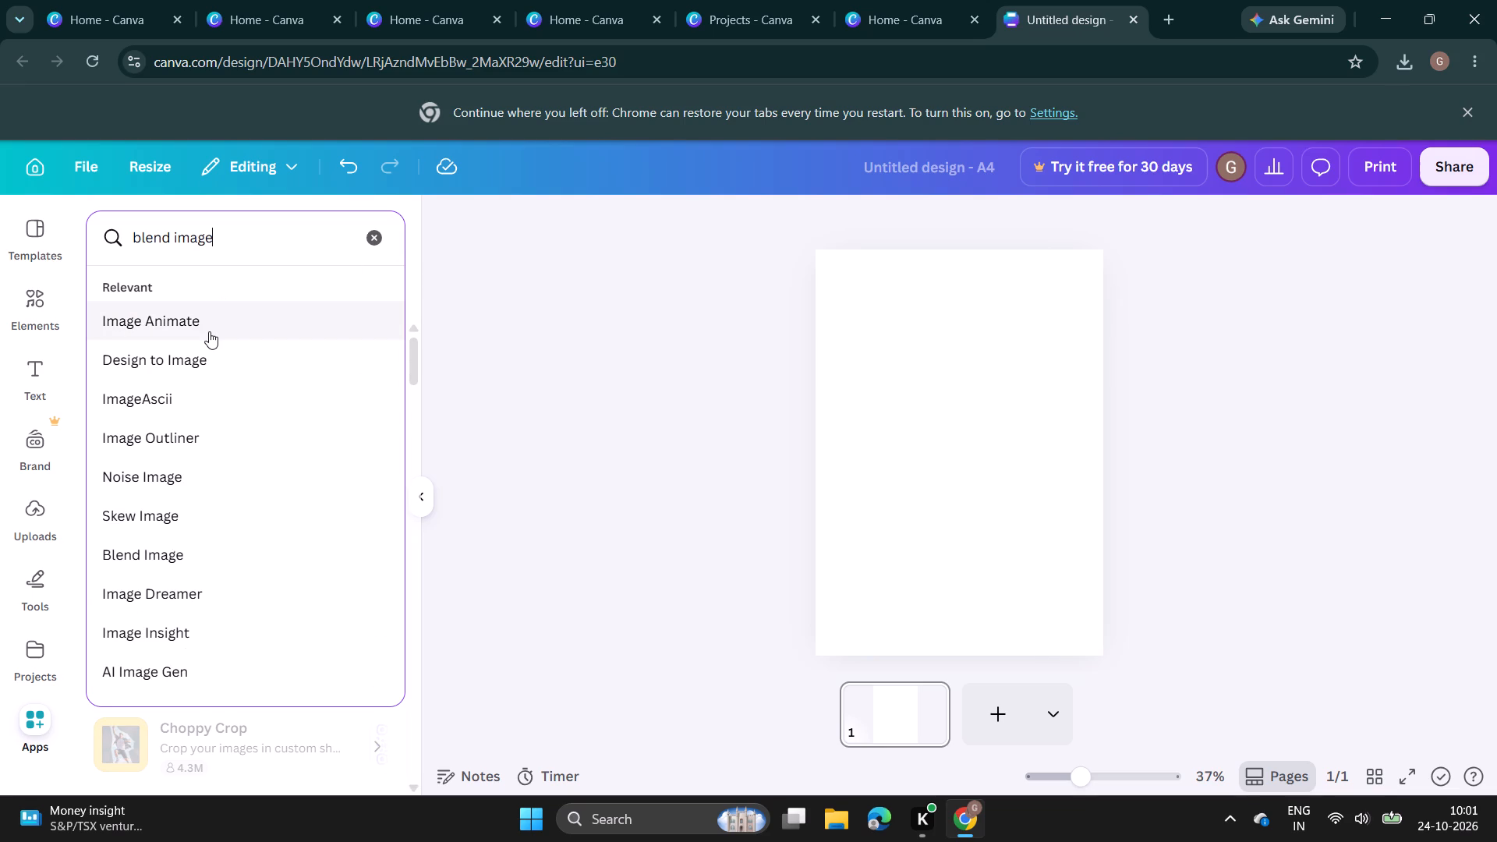
key("Return")
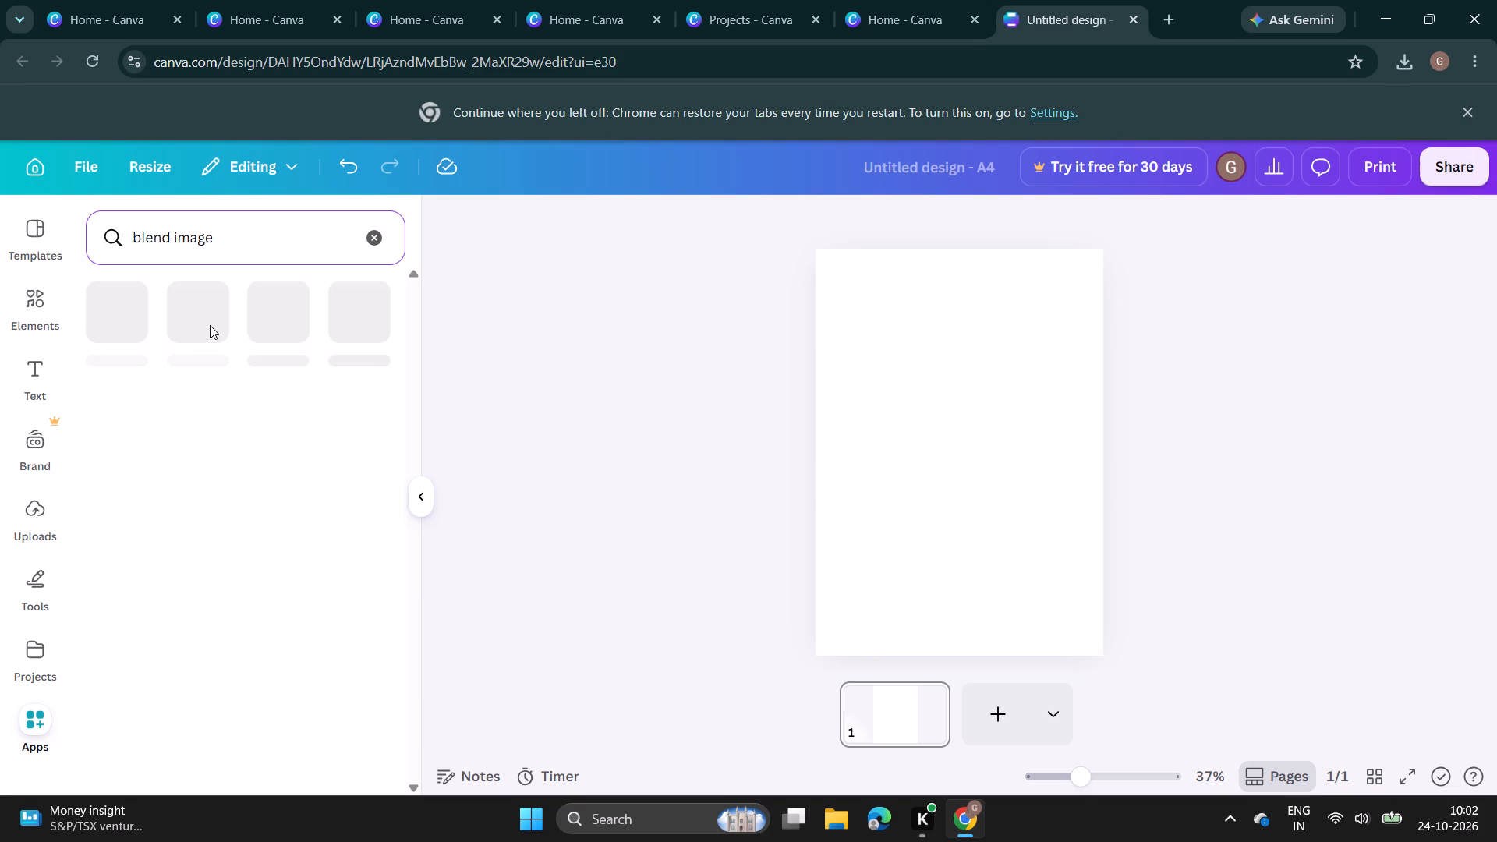
left_click(256, 249)
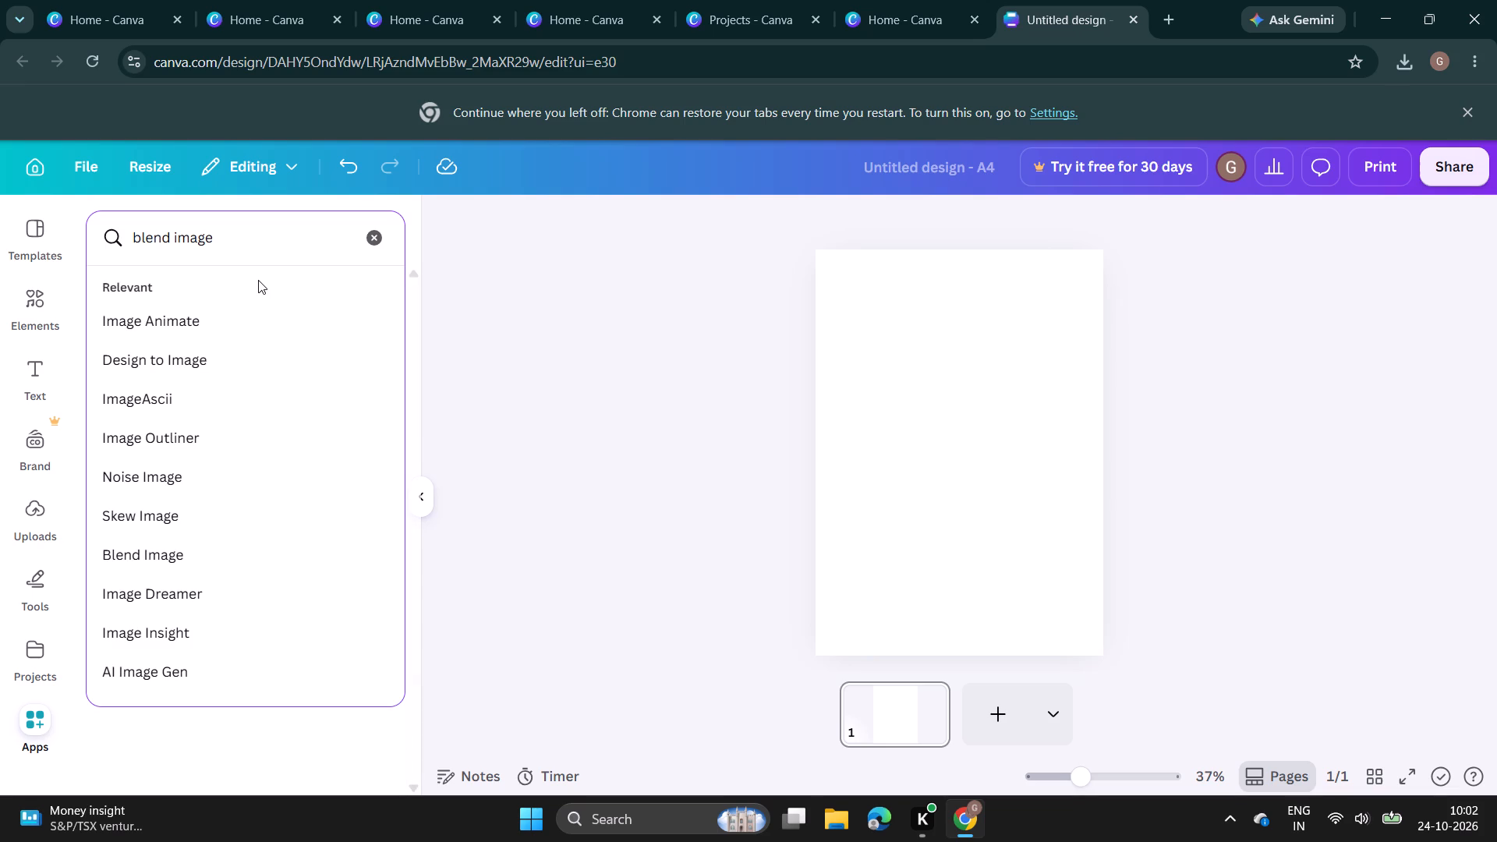
key("Return")
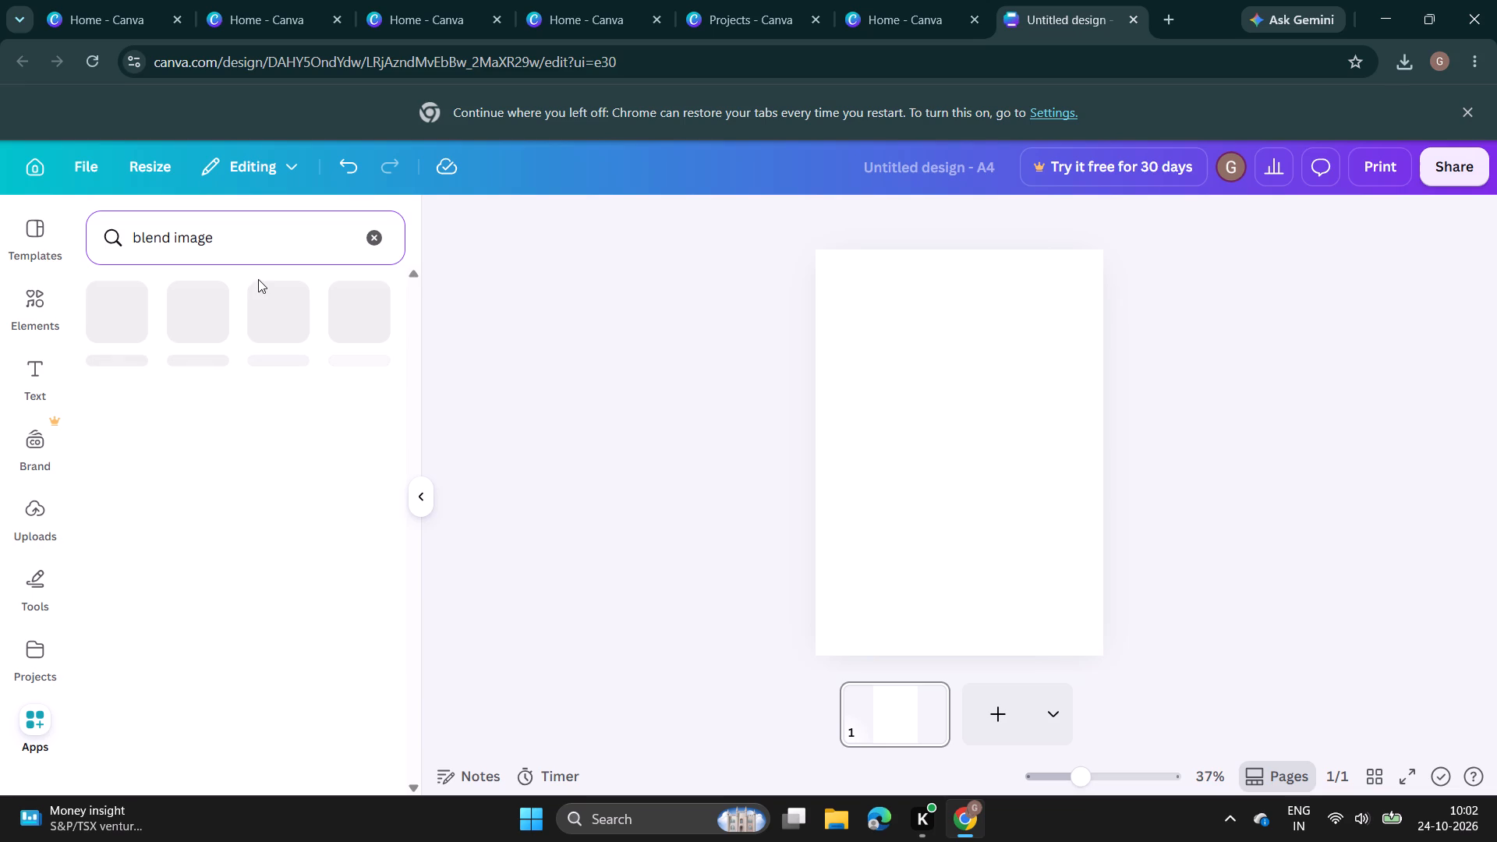
scroll(322, 426, "down", 3)
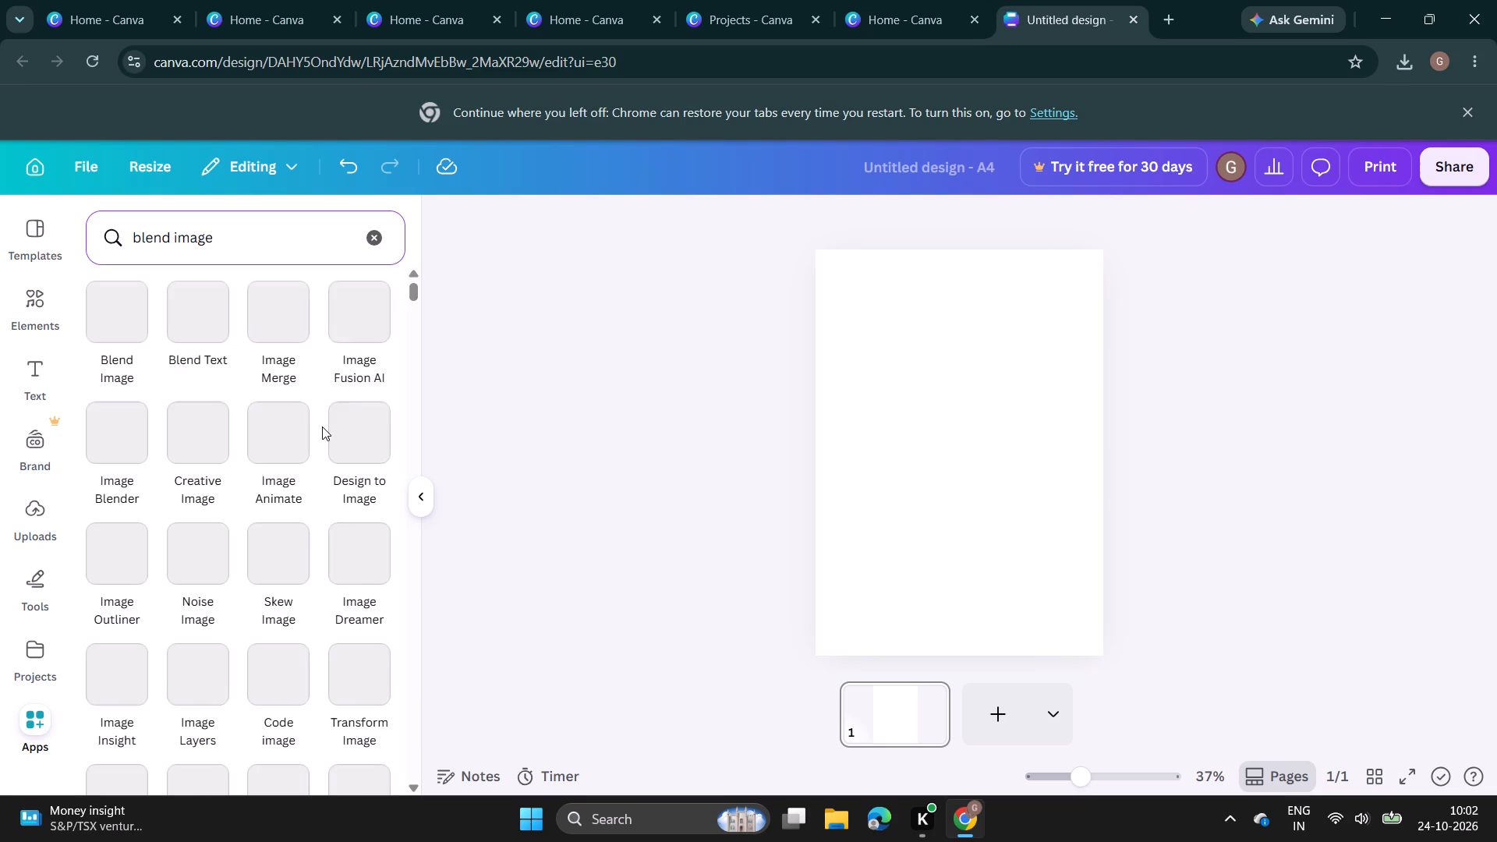
left_click(105, 328)
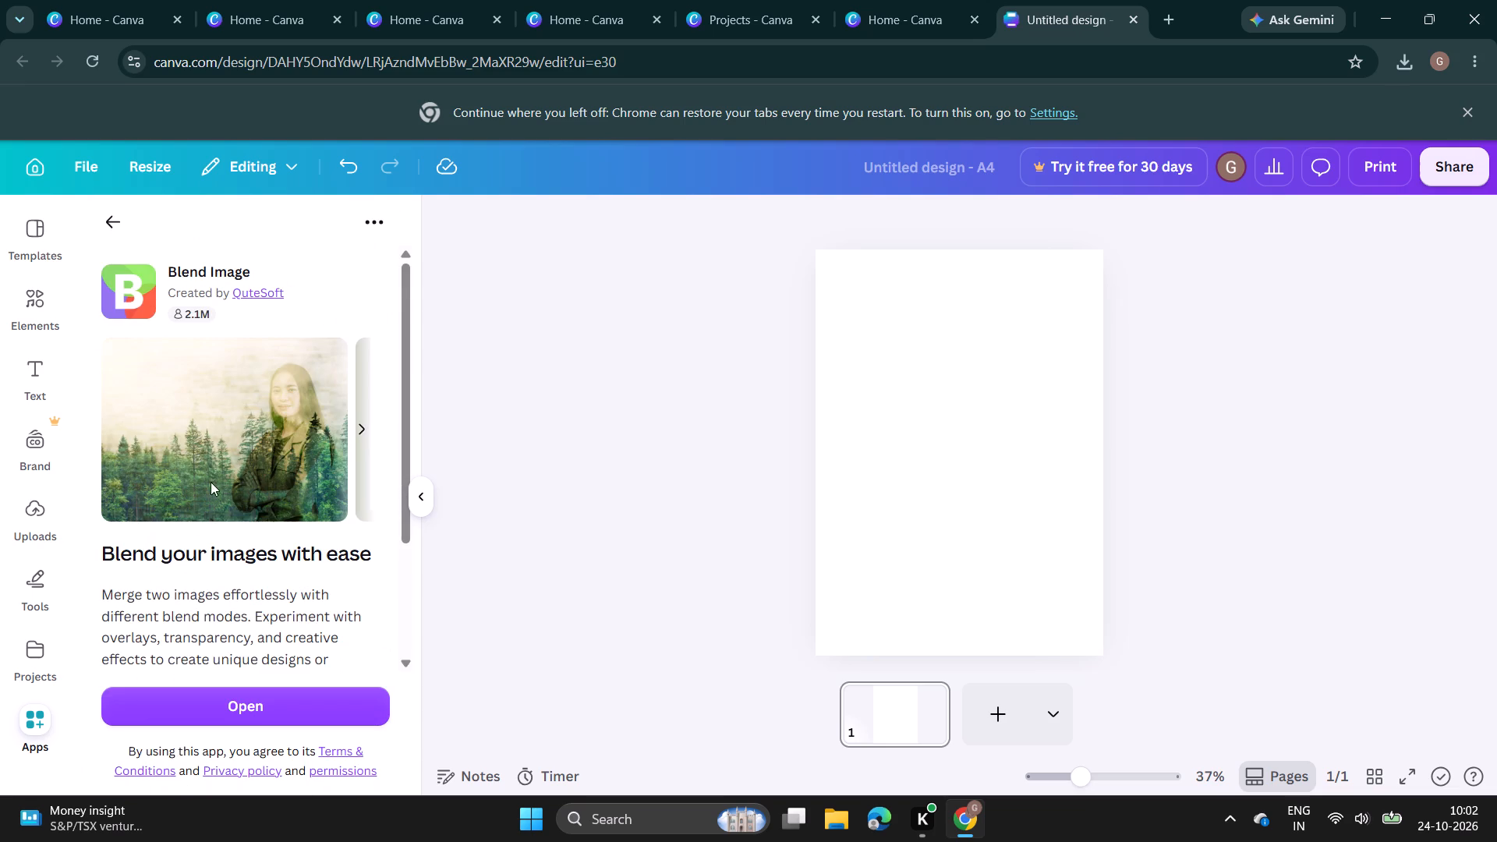
left_click(242, 709)
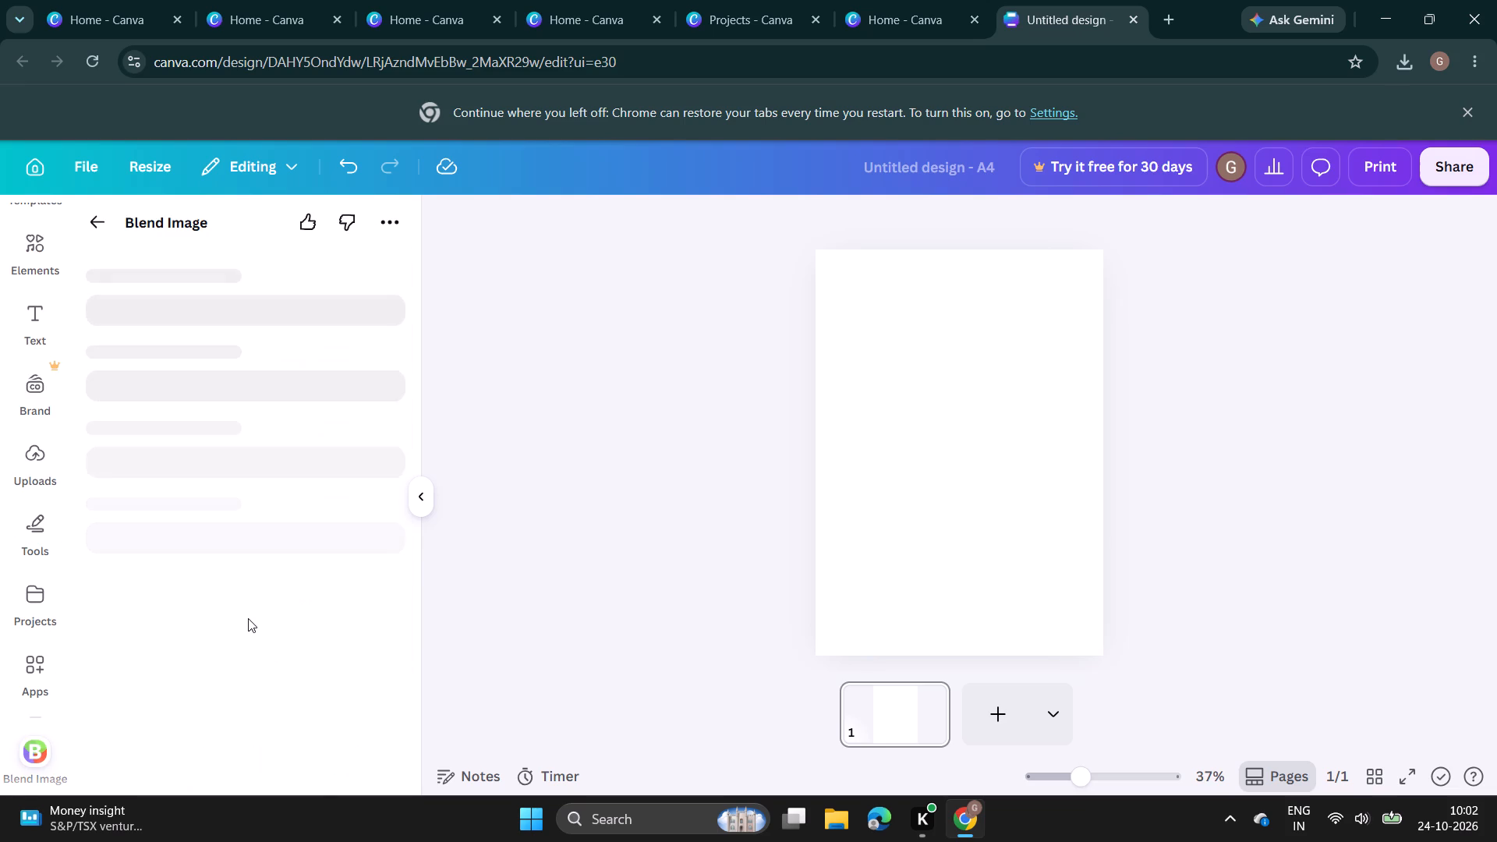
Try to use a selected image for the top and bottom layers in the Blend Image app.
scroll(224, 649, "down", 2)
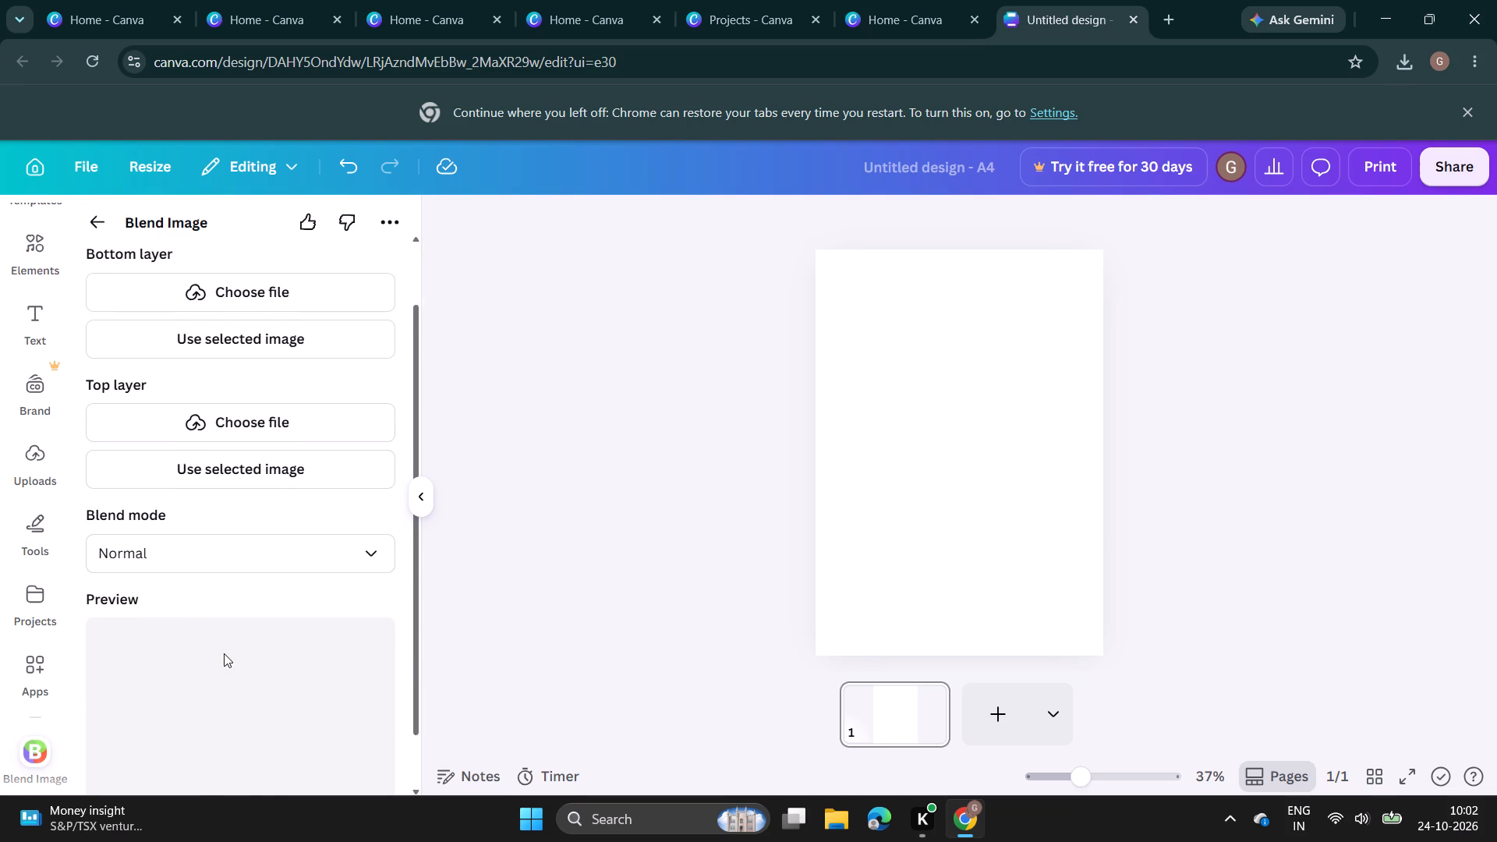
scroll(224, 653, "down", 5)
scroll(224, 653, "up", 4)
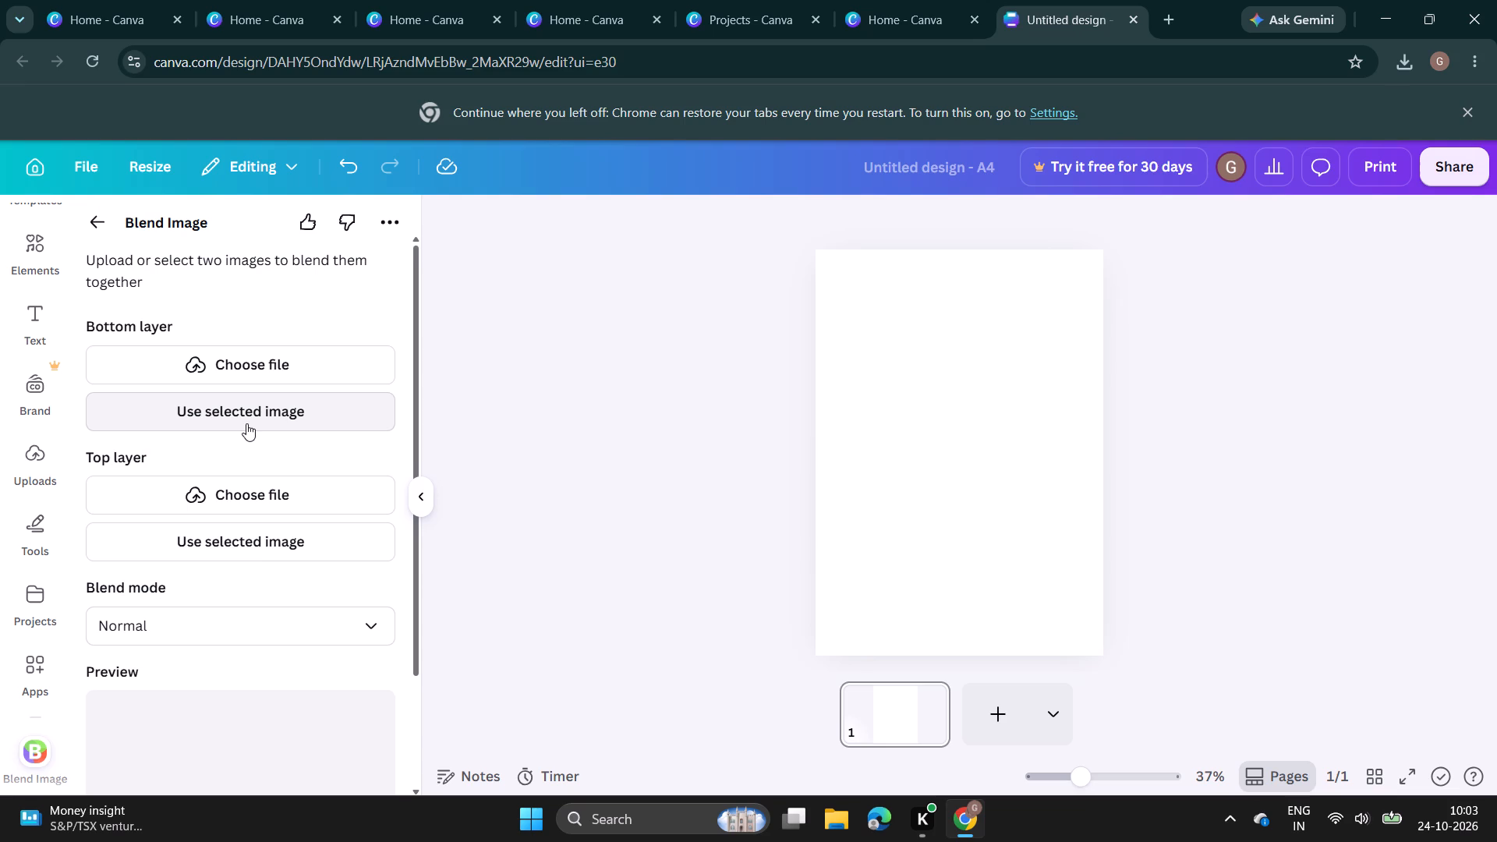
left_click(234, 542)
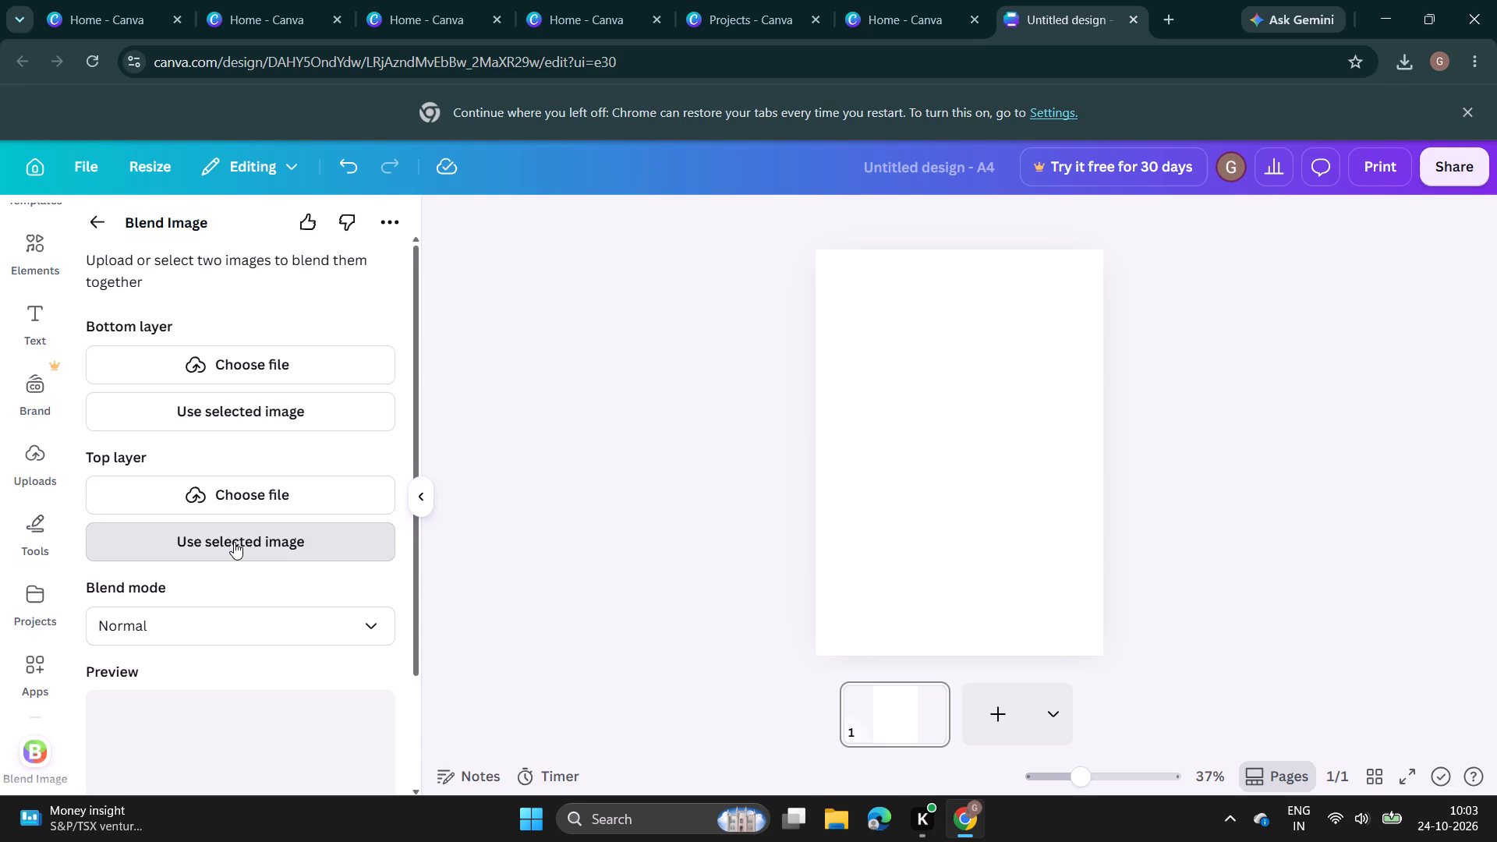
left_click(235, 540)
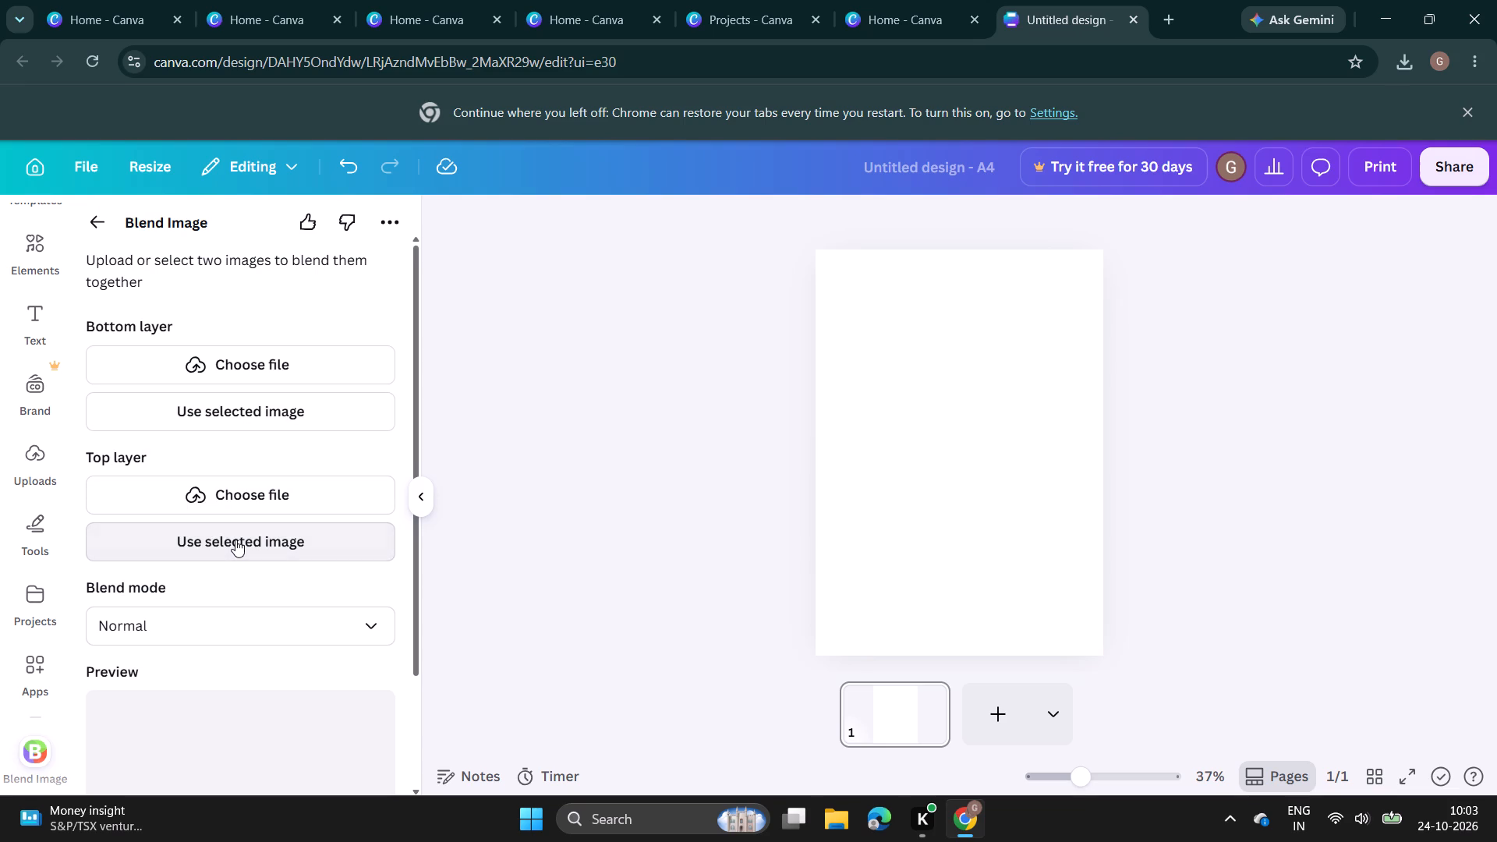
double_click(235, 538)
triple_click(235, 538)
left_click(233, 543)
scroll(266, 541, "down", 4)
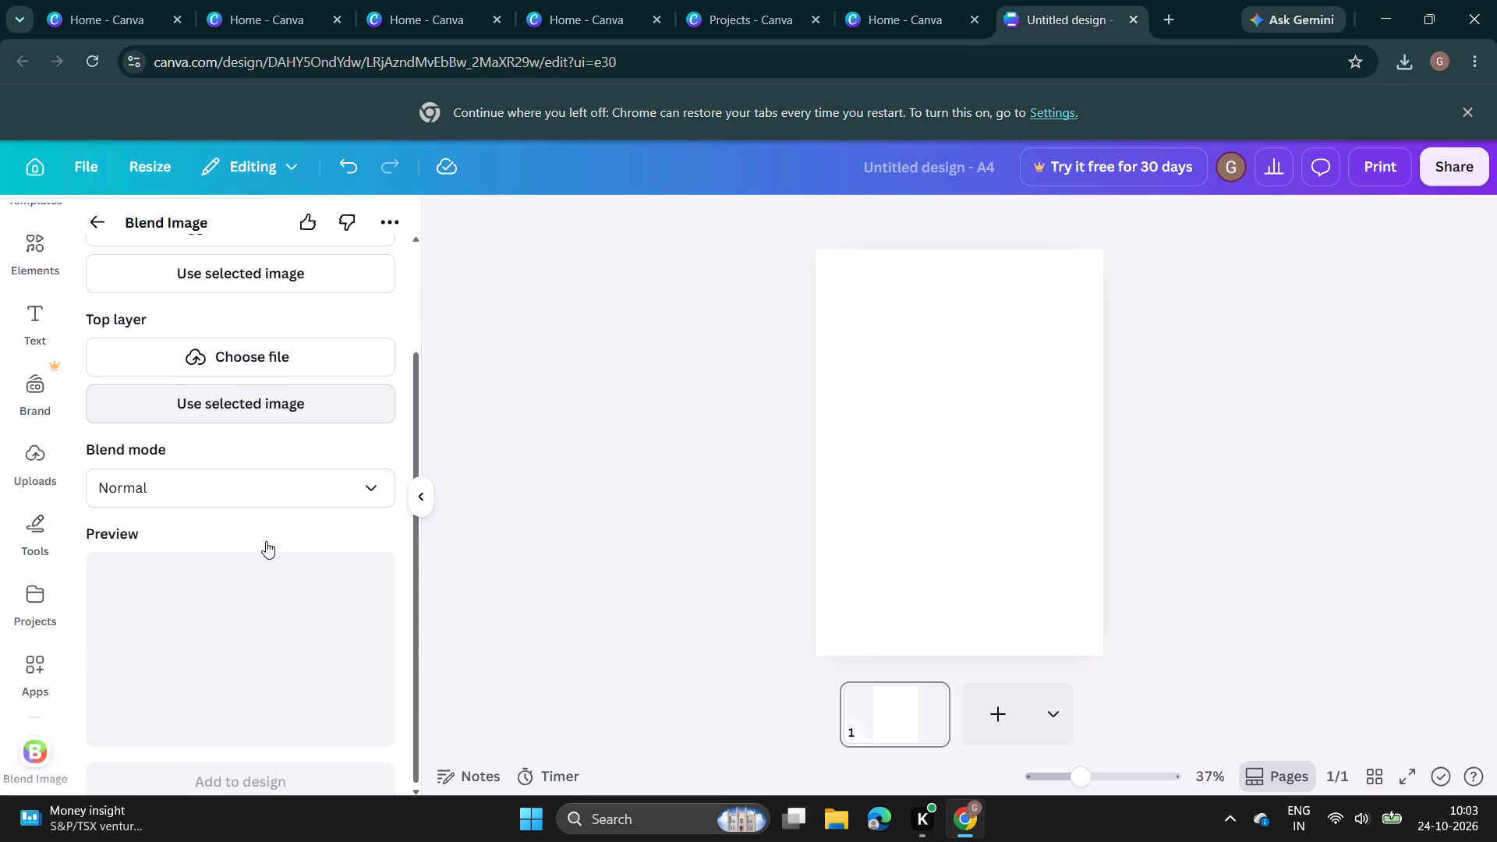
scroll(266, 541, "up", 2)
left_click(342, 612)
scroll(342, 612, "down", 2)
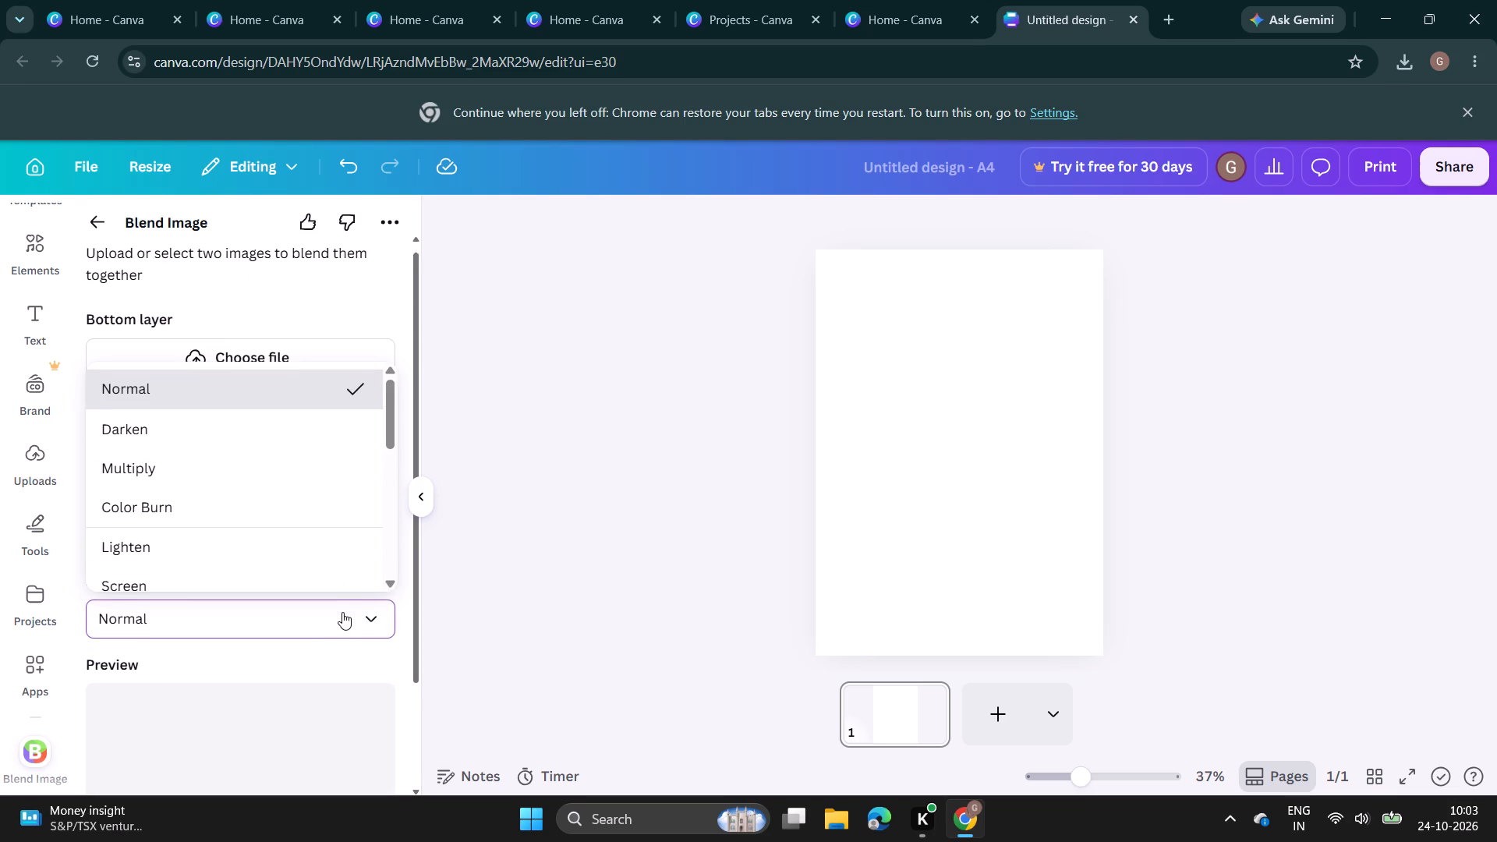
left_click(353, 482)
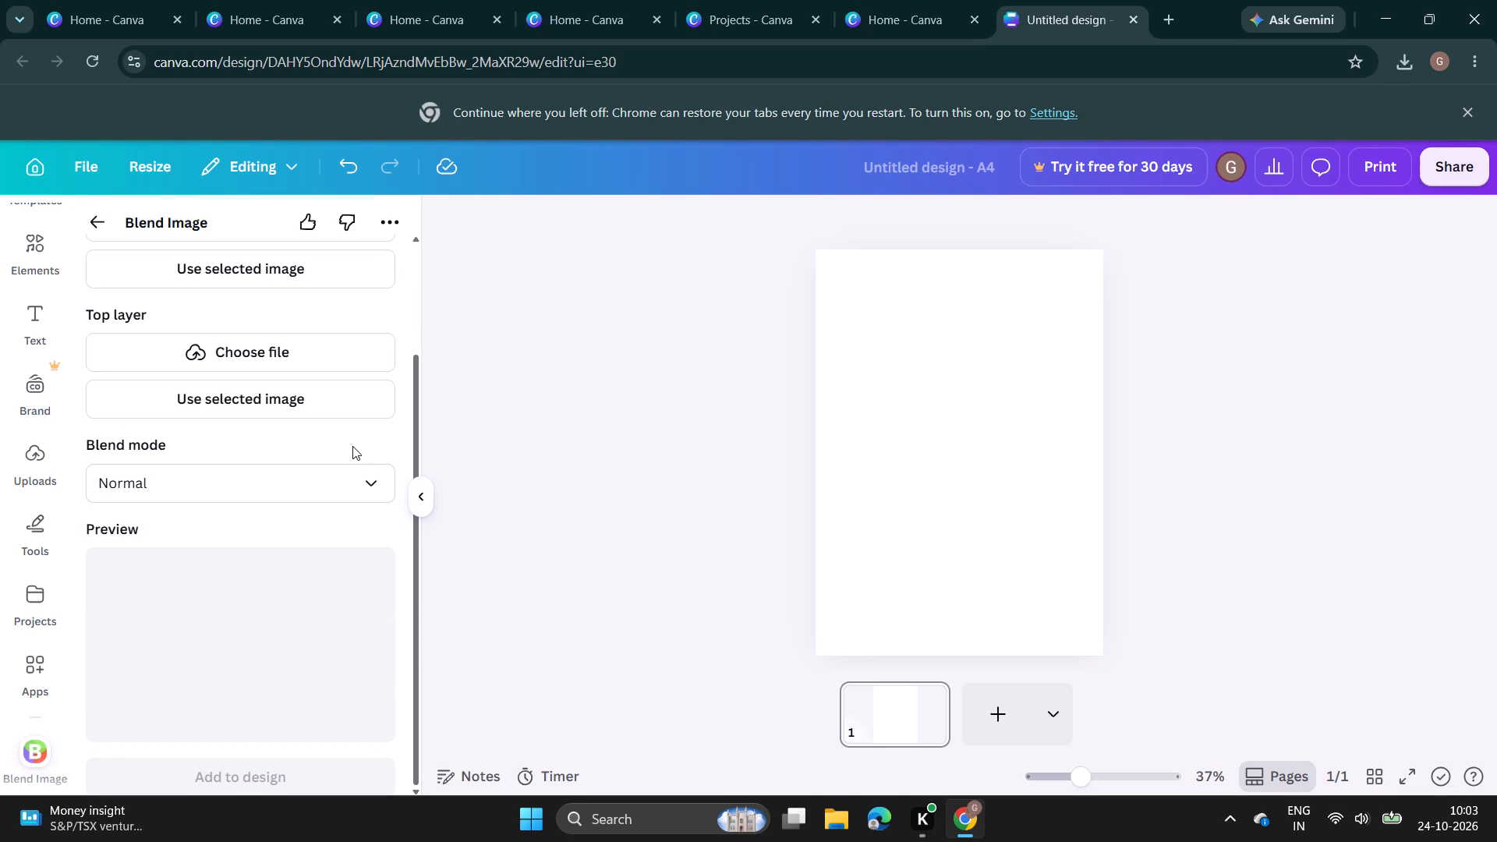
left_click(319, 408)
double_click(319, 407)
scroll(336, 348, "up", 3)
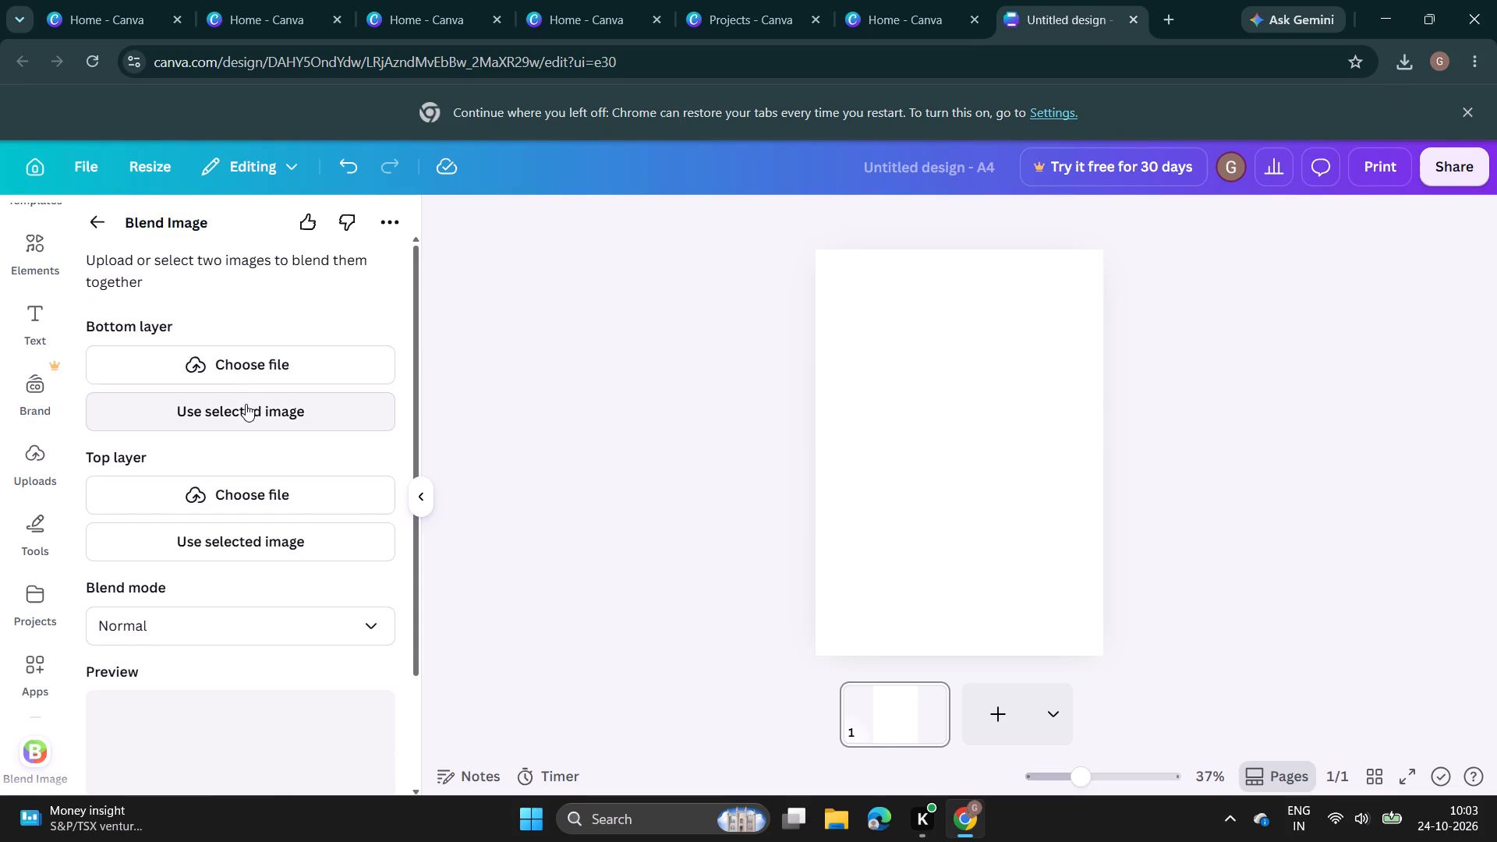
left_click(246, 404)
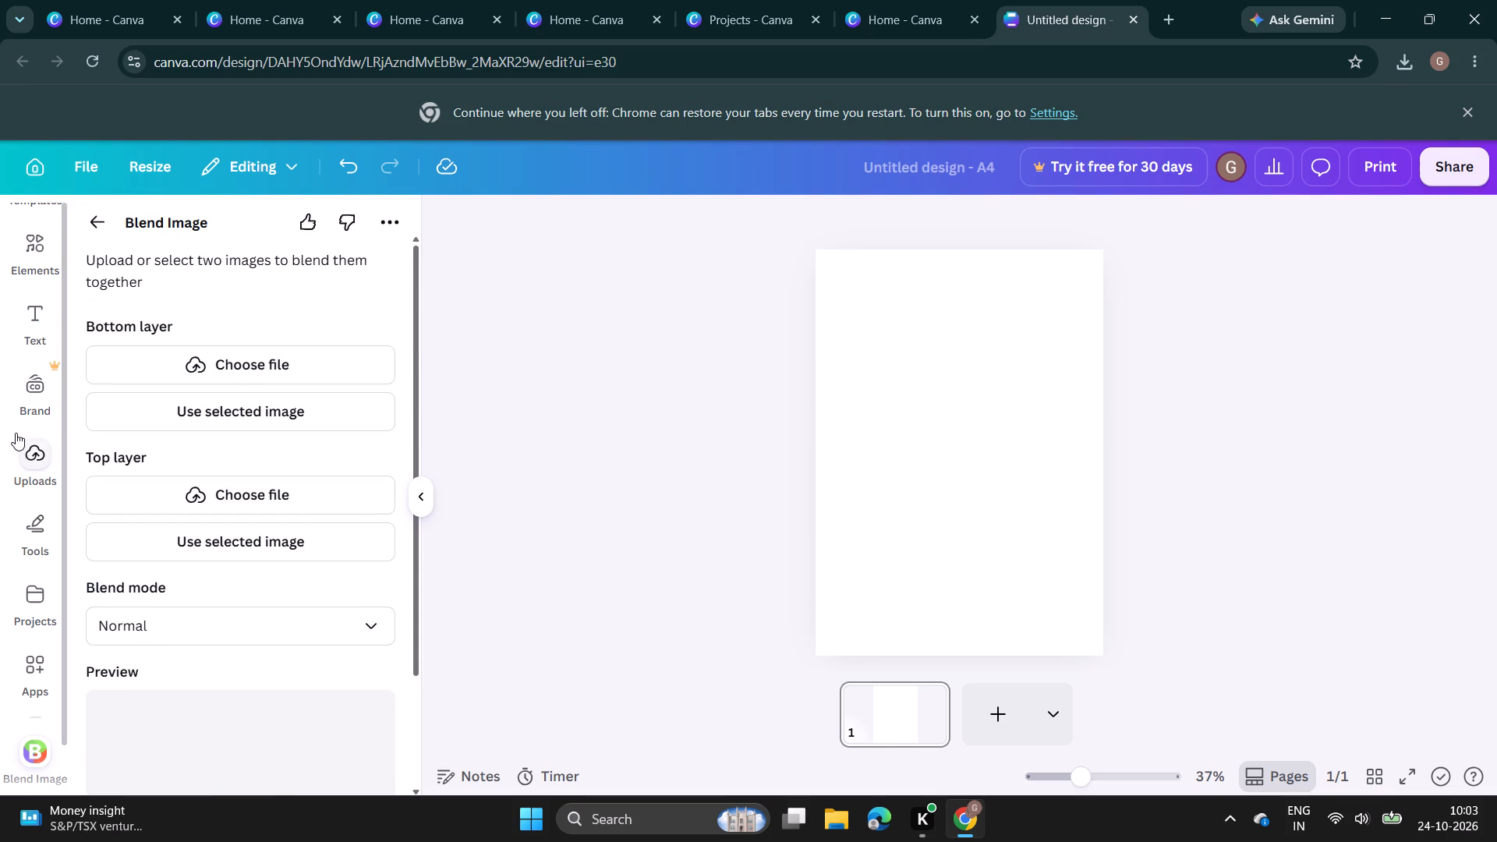
Place the uploaded black slanted shapes and sunset photo on the page, with the photo at upper left and the shapes at lower right.
left_click(25, 465)
left_click(217, 571)
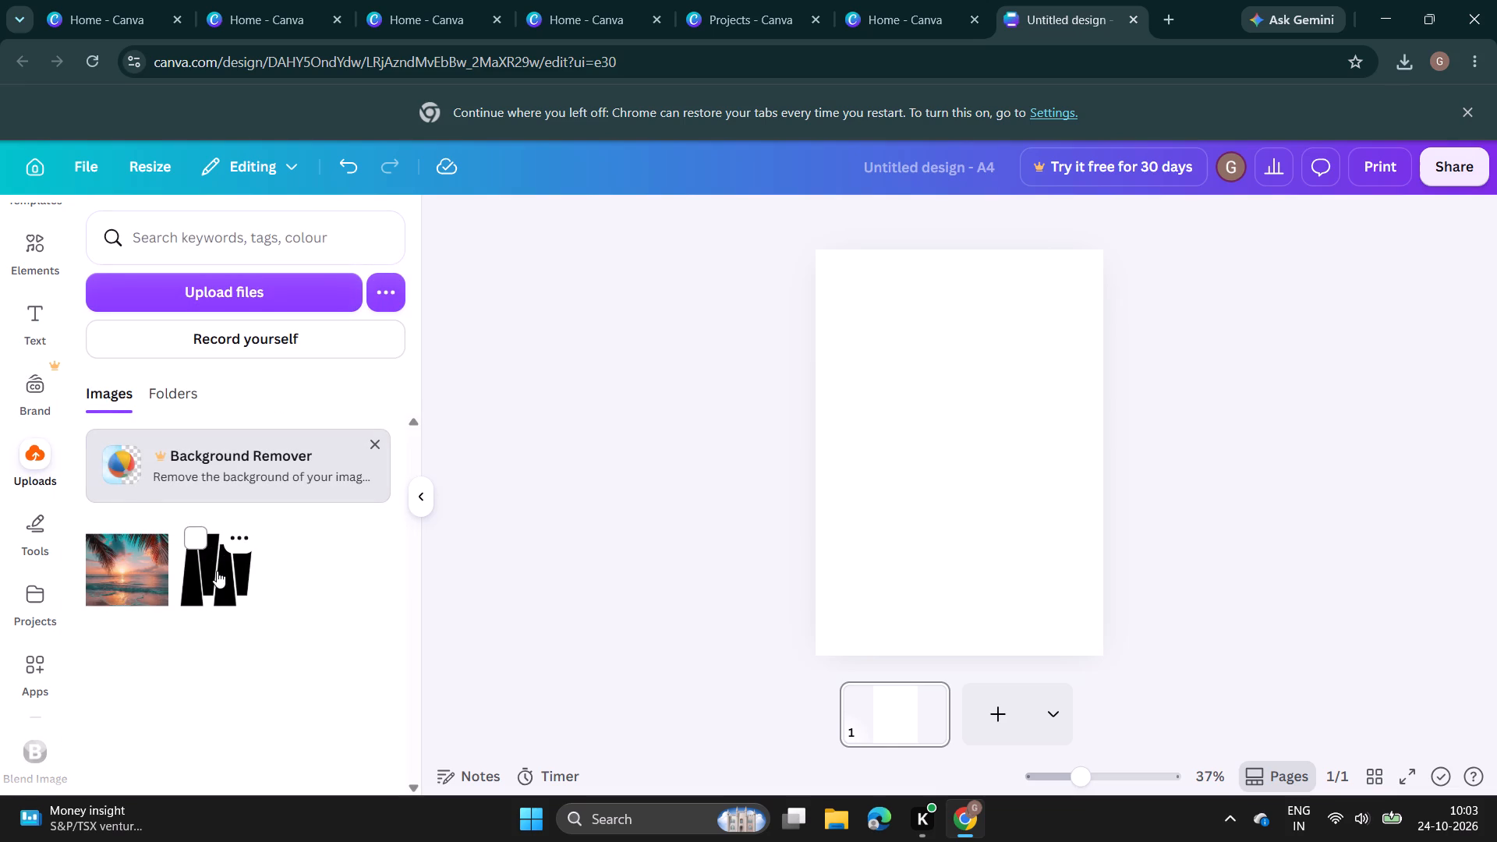
left_click(119, 570)
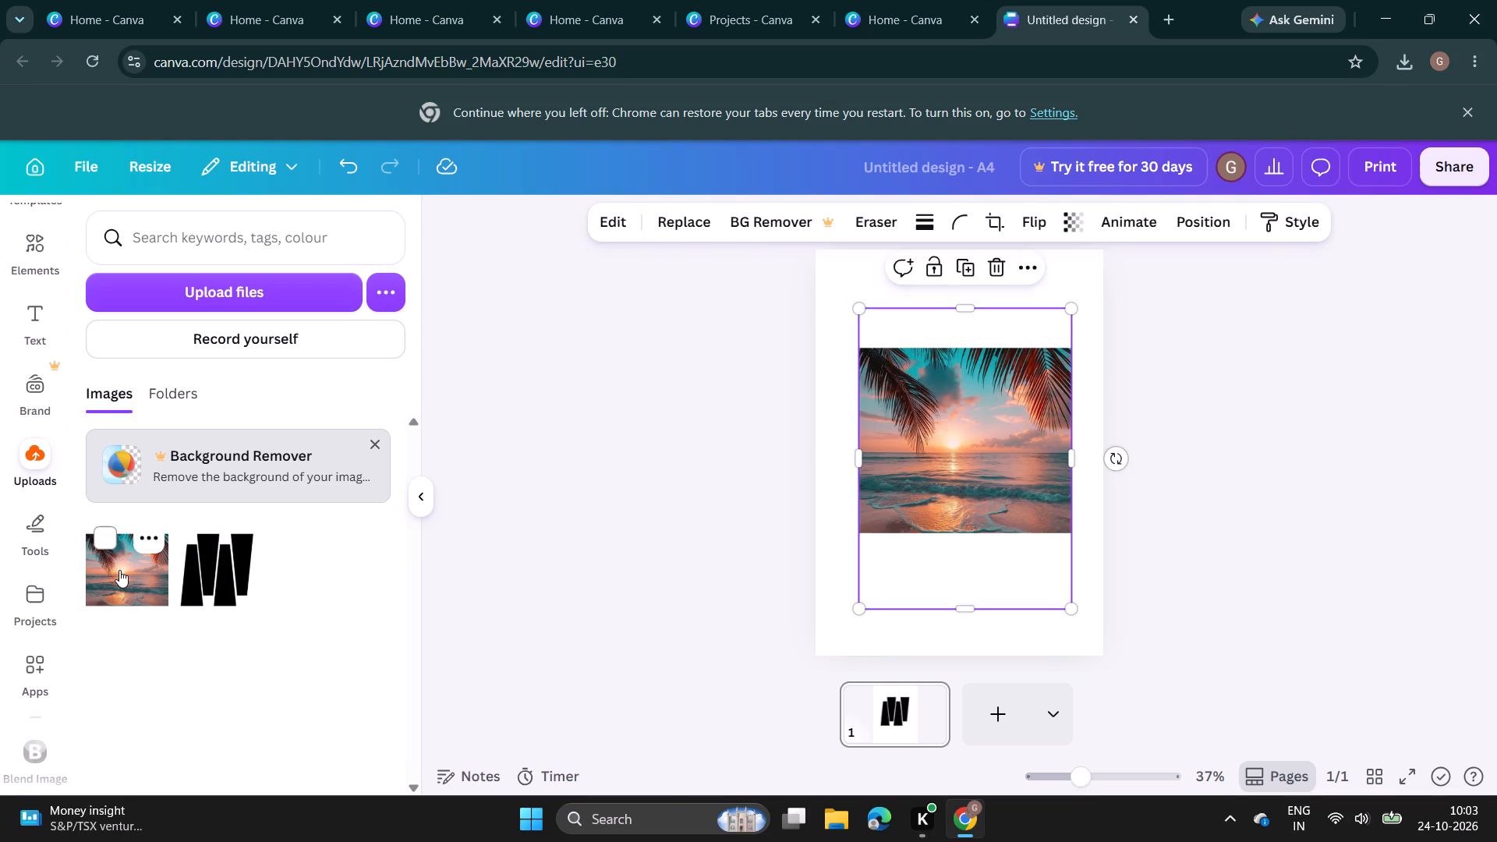
left_click_drag(984, 457, 938, 373)
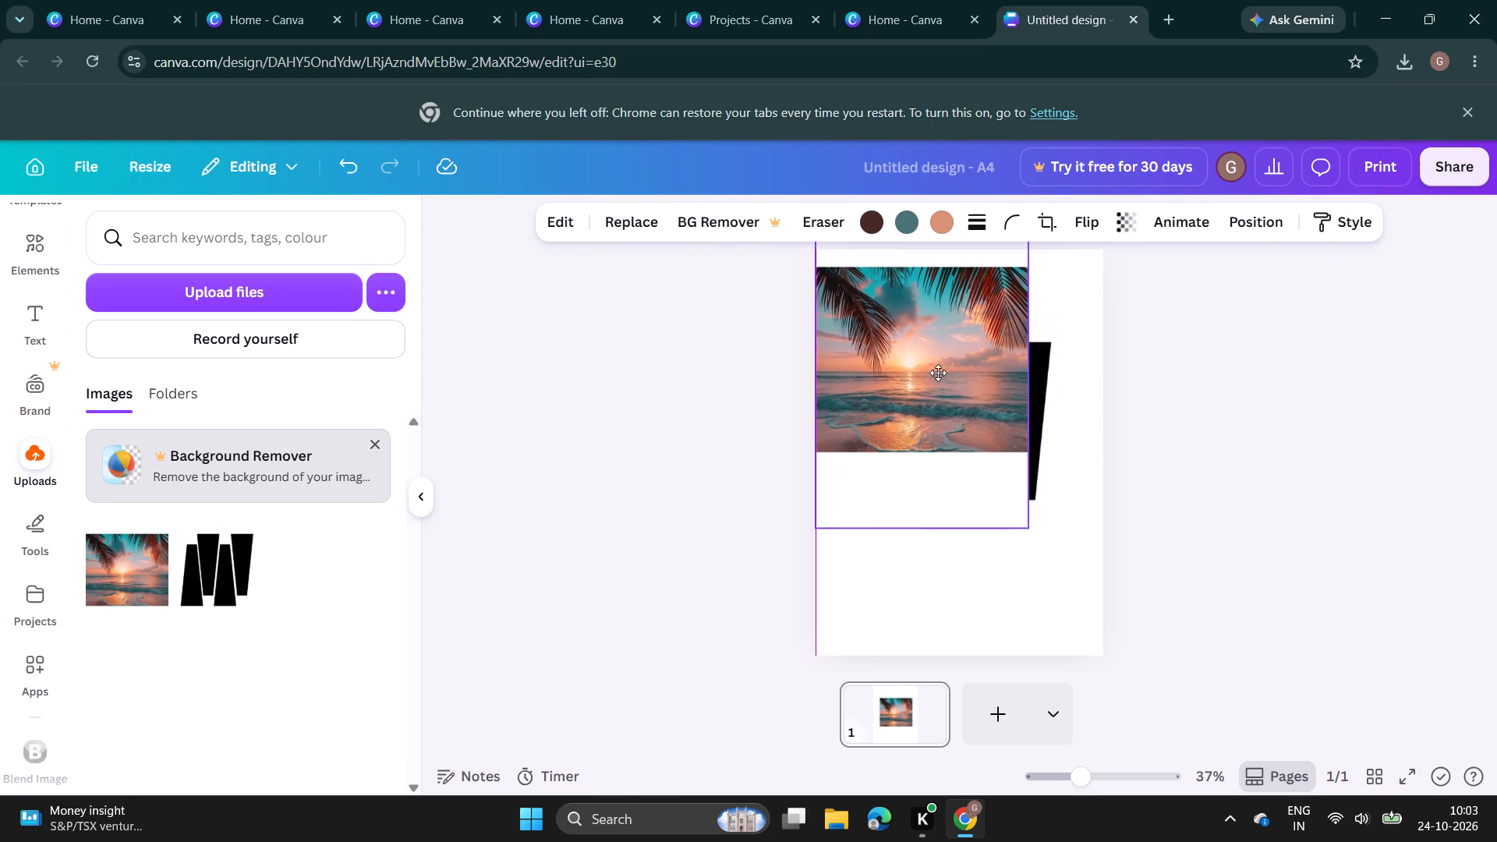
left_click_drag(938, 373, 936, 370)
left_click_drag(1047, 403, 1062, 496)
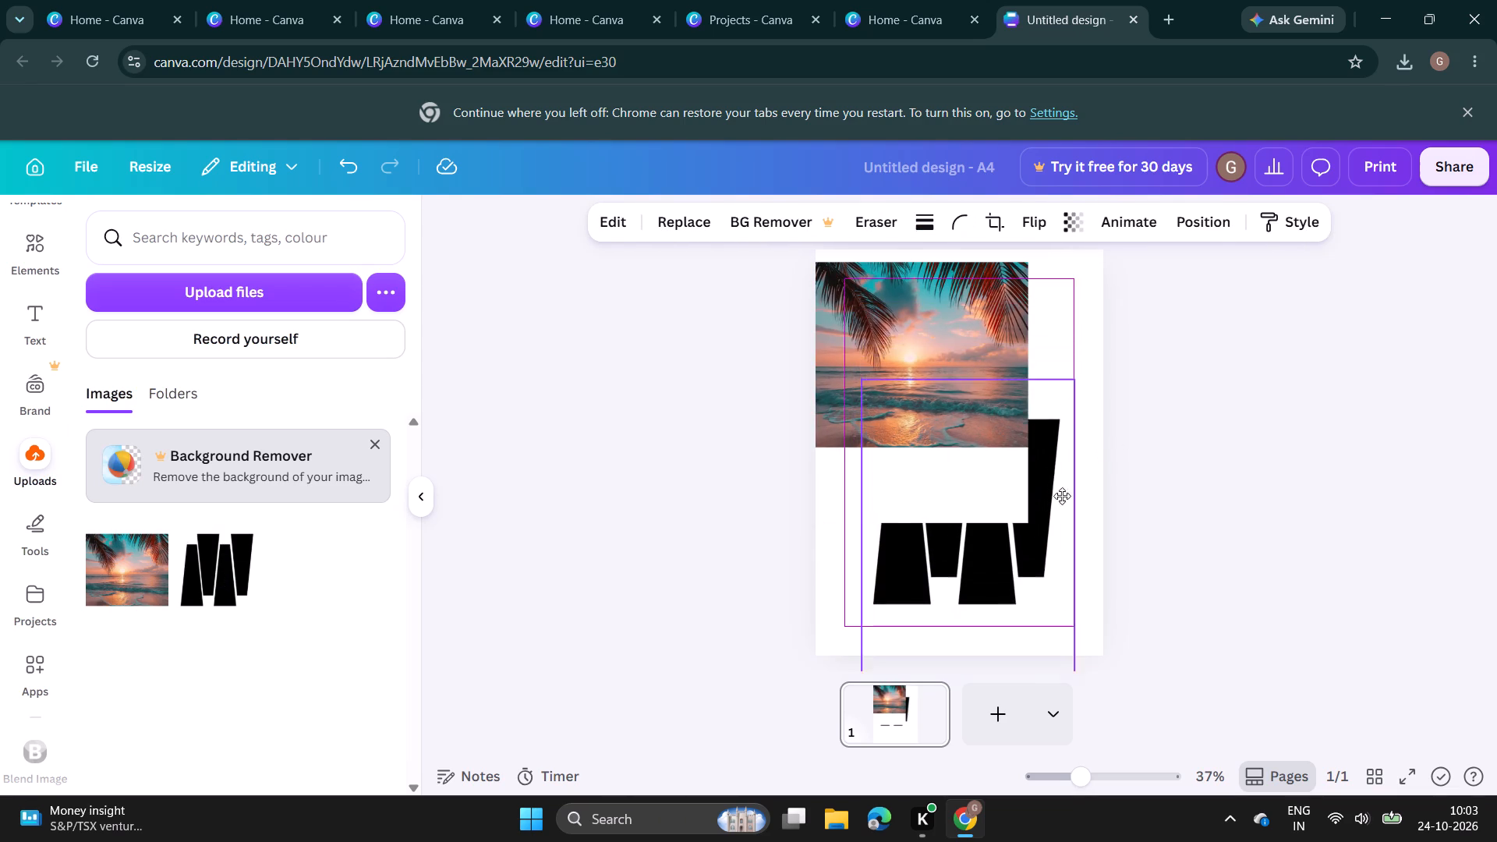
left_click_drag(1062, 496, 1066, 513)
Reopen the Blend Image app from the app search results with the black shapes image selected on the page.
left_click(40, 676)
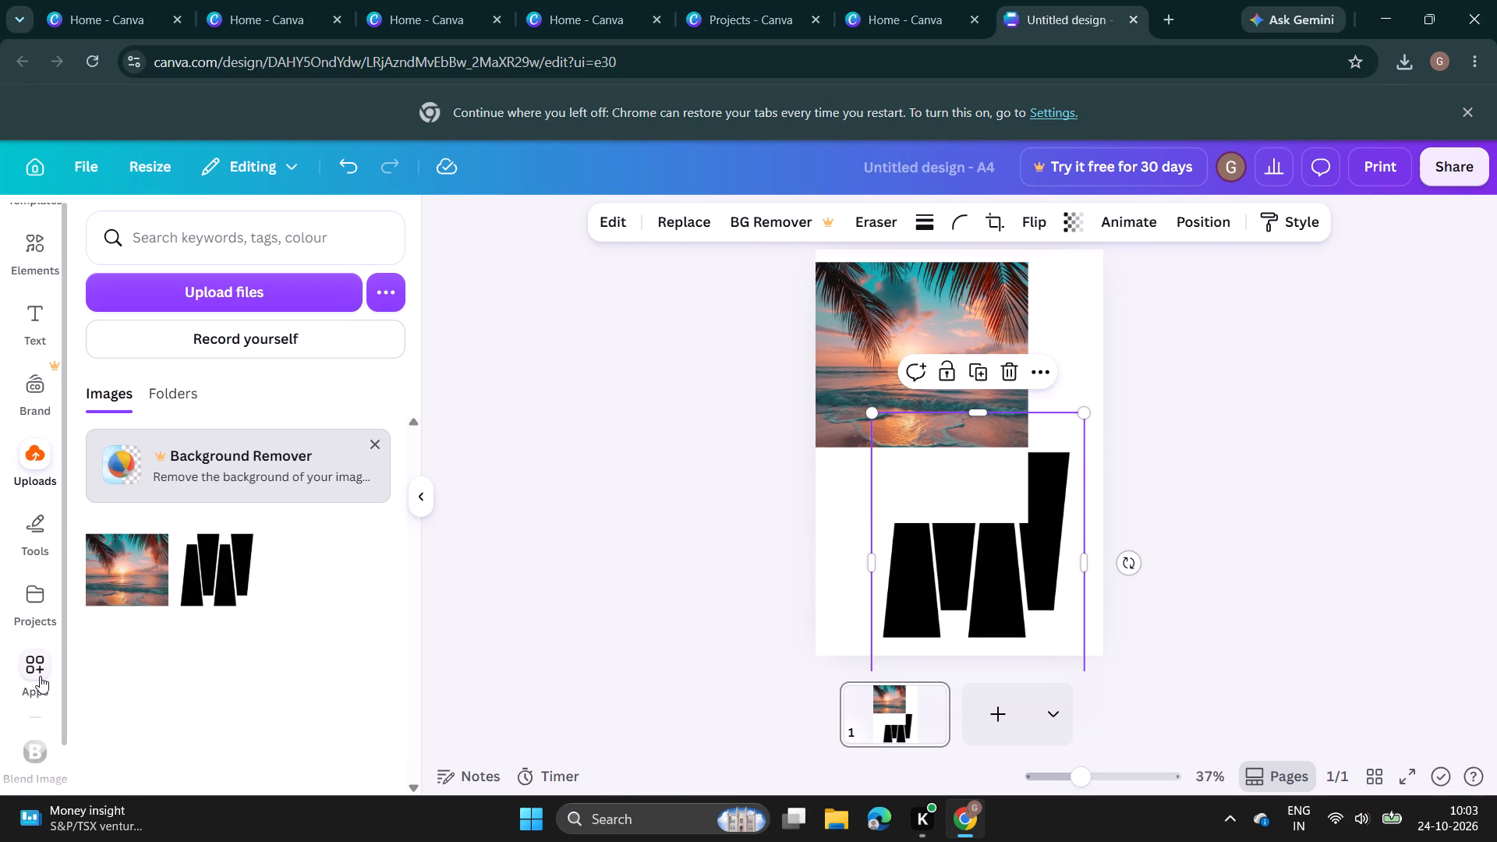
left_click(33, 674)
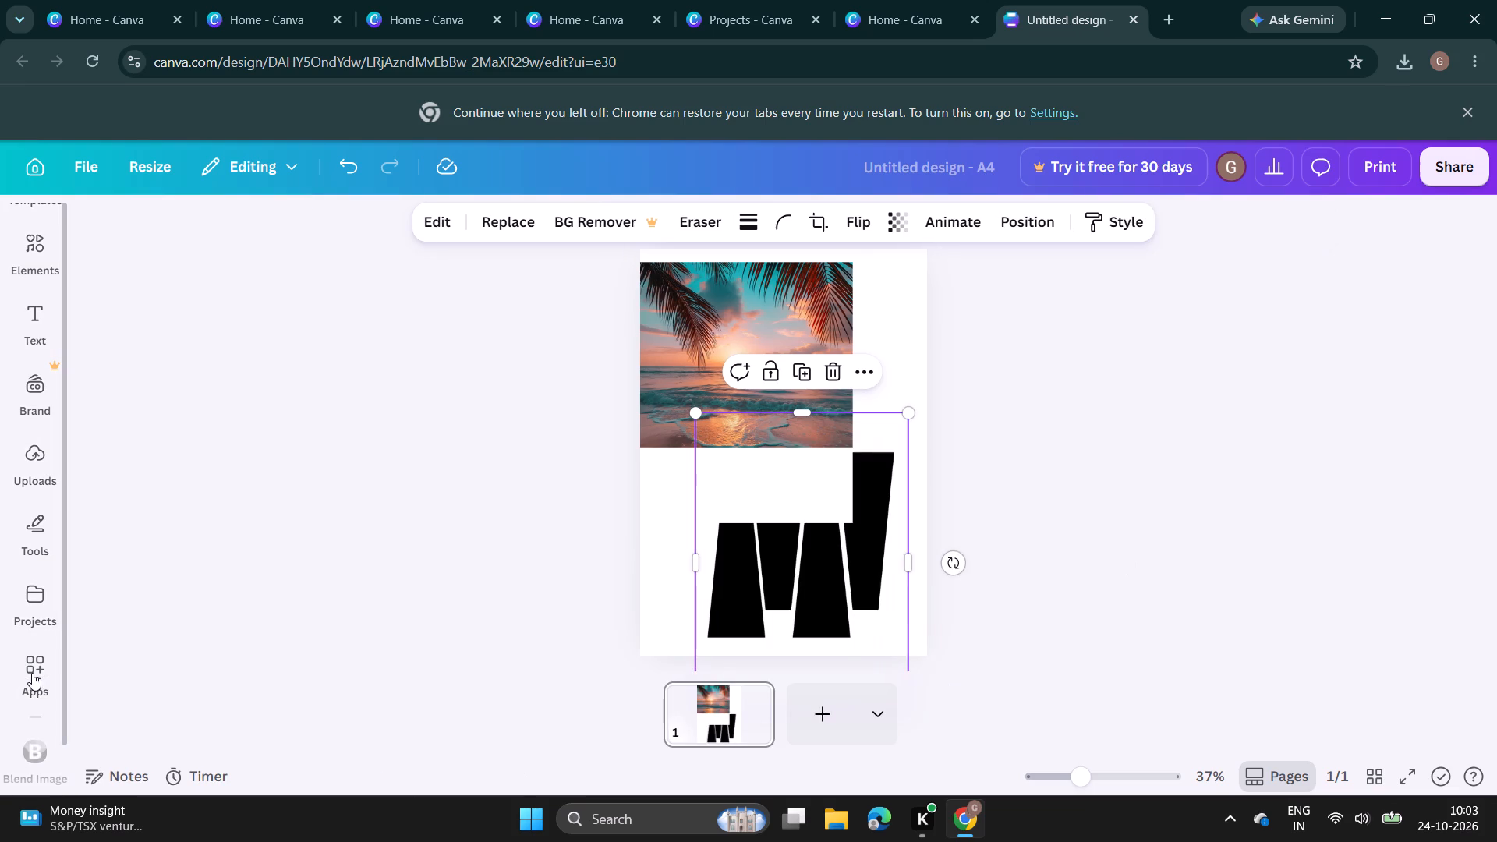
left_click(32, 673)
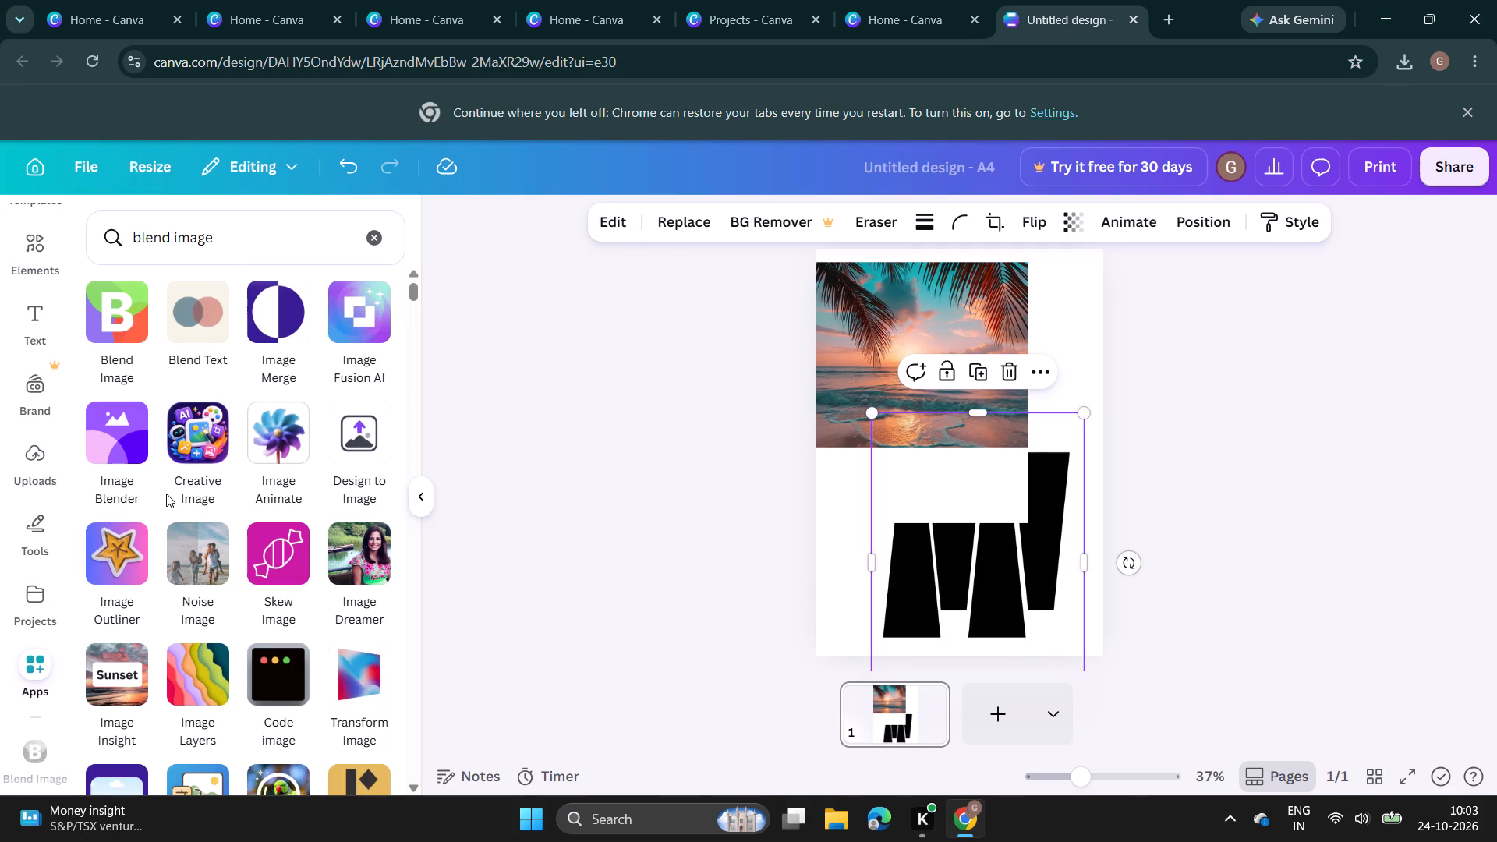
left_click(131, 329)
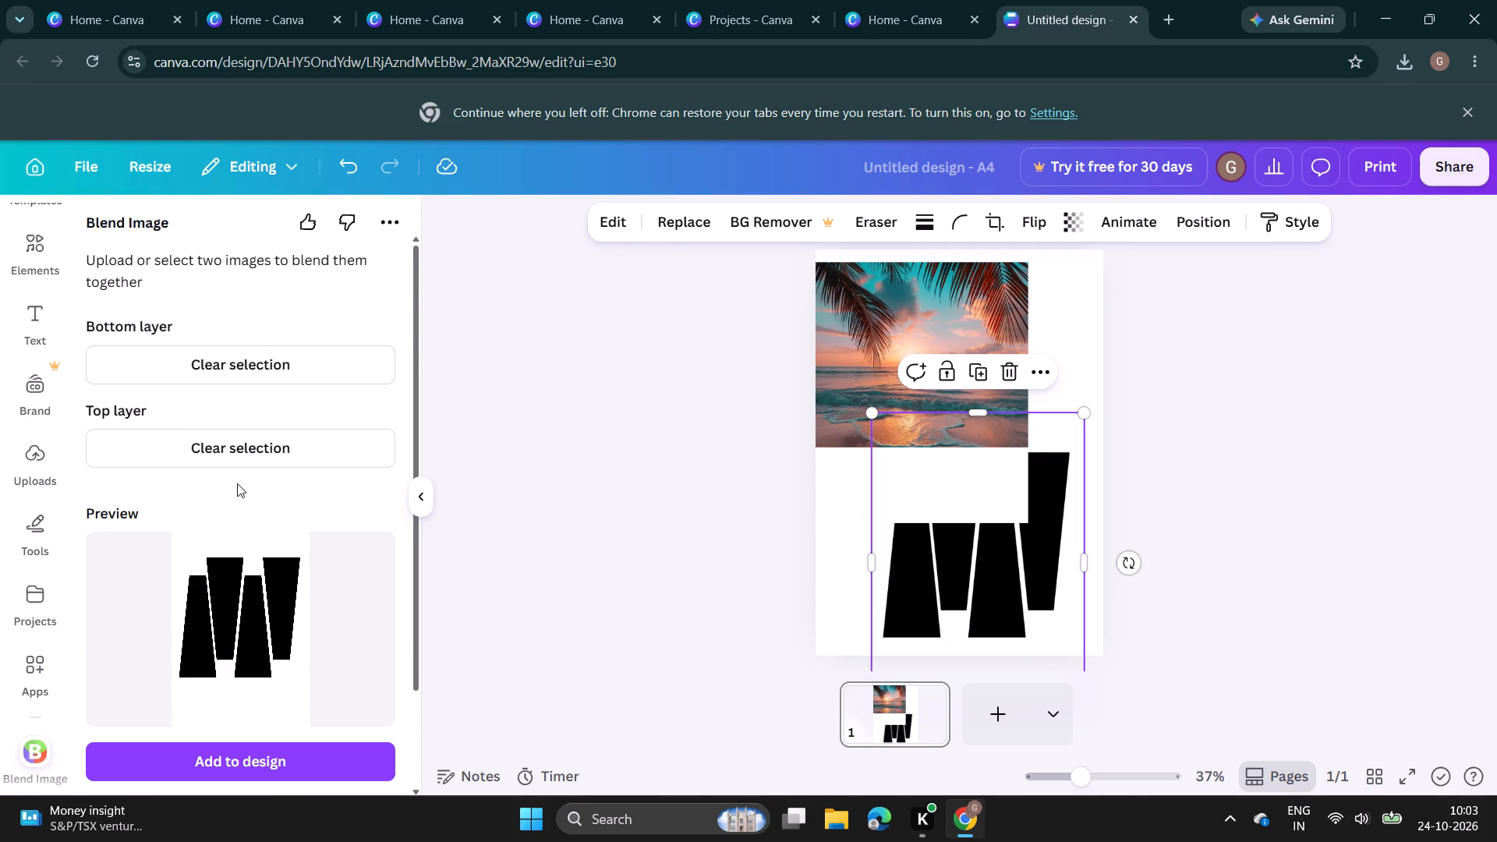
scroll(241, 470, "down", 4)
scroll(241, 470, "up", 2)
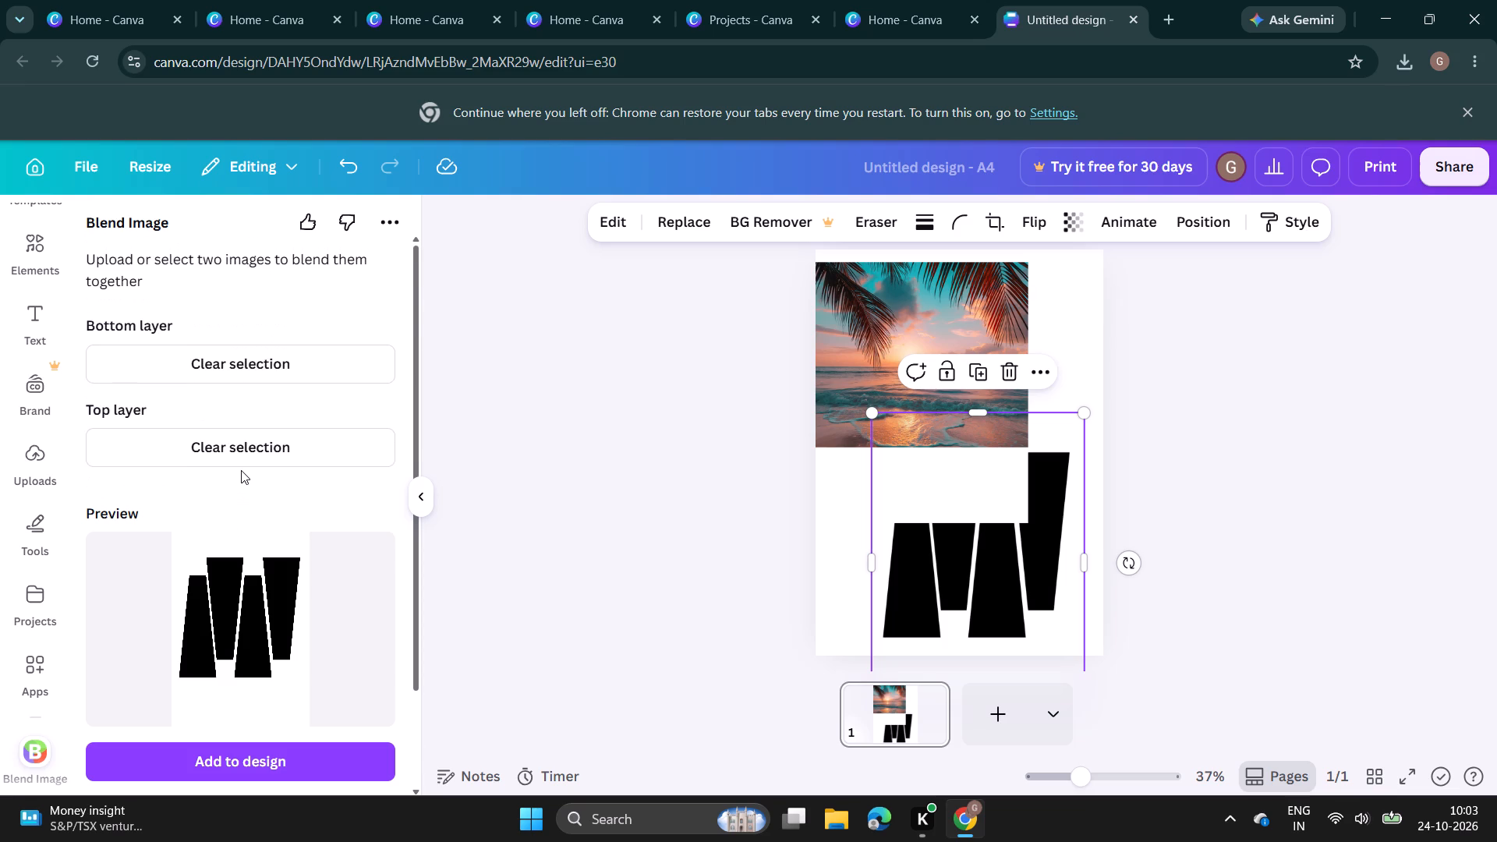
scroll(241, 470, "down", 2)
scroll(241, 469, "up", 3)
Clear both layer selections and assign the black shapes image as top layer and the sunset photo as bottom layer.
left_click(246, 357)
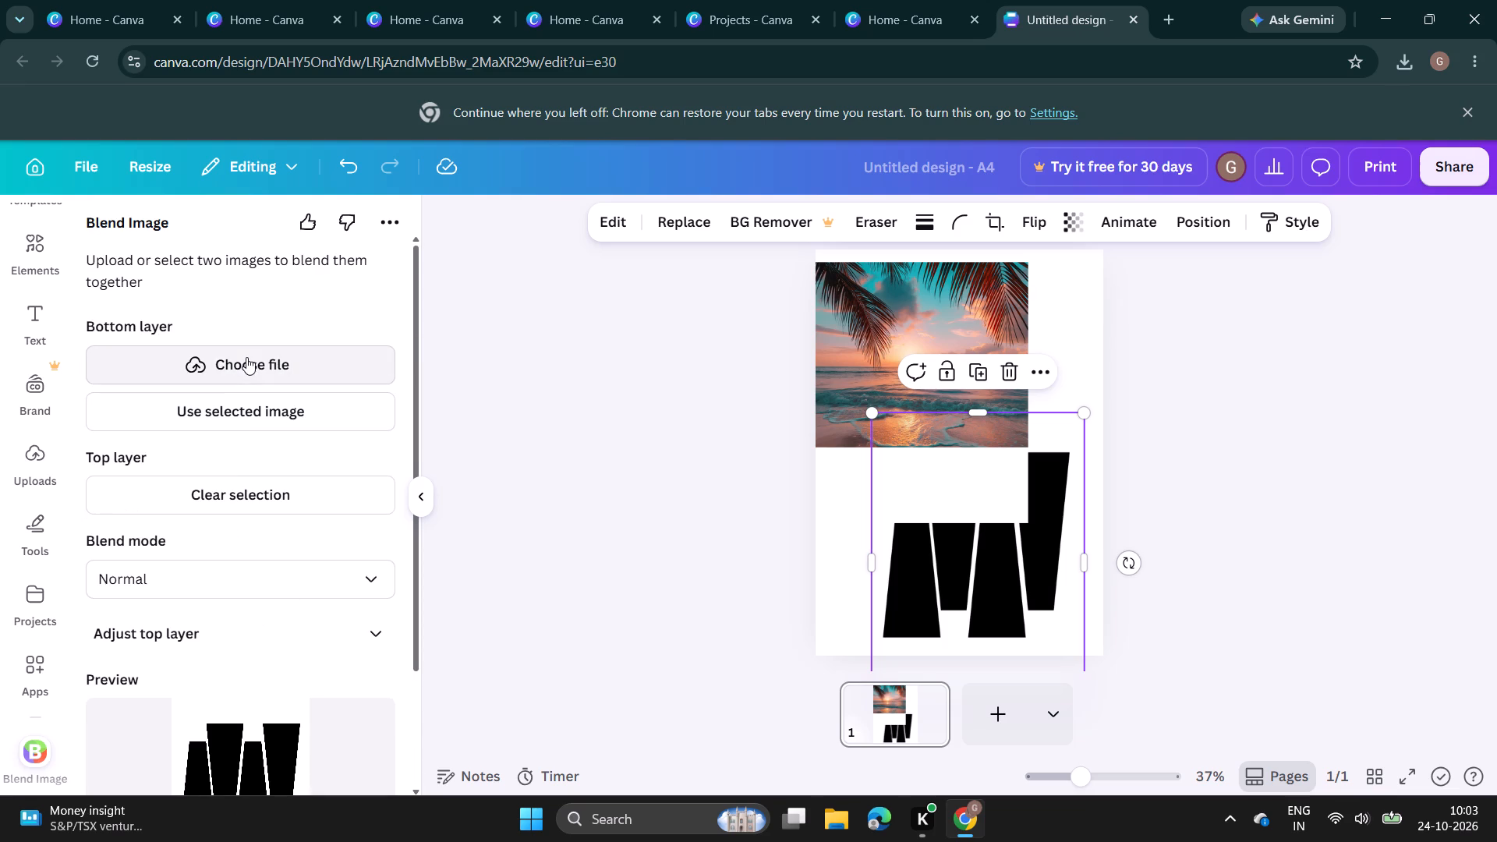
left_click(235, 490)
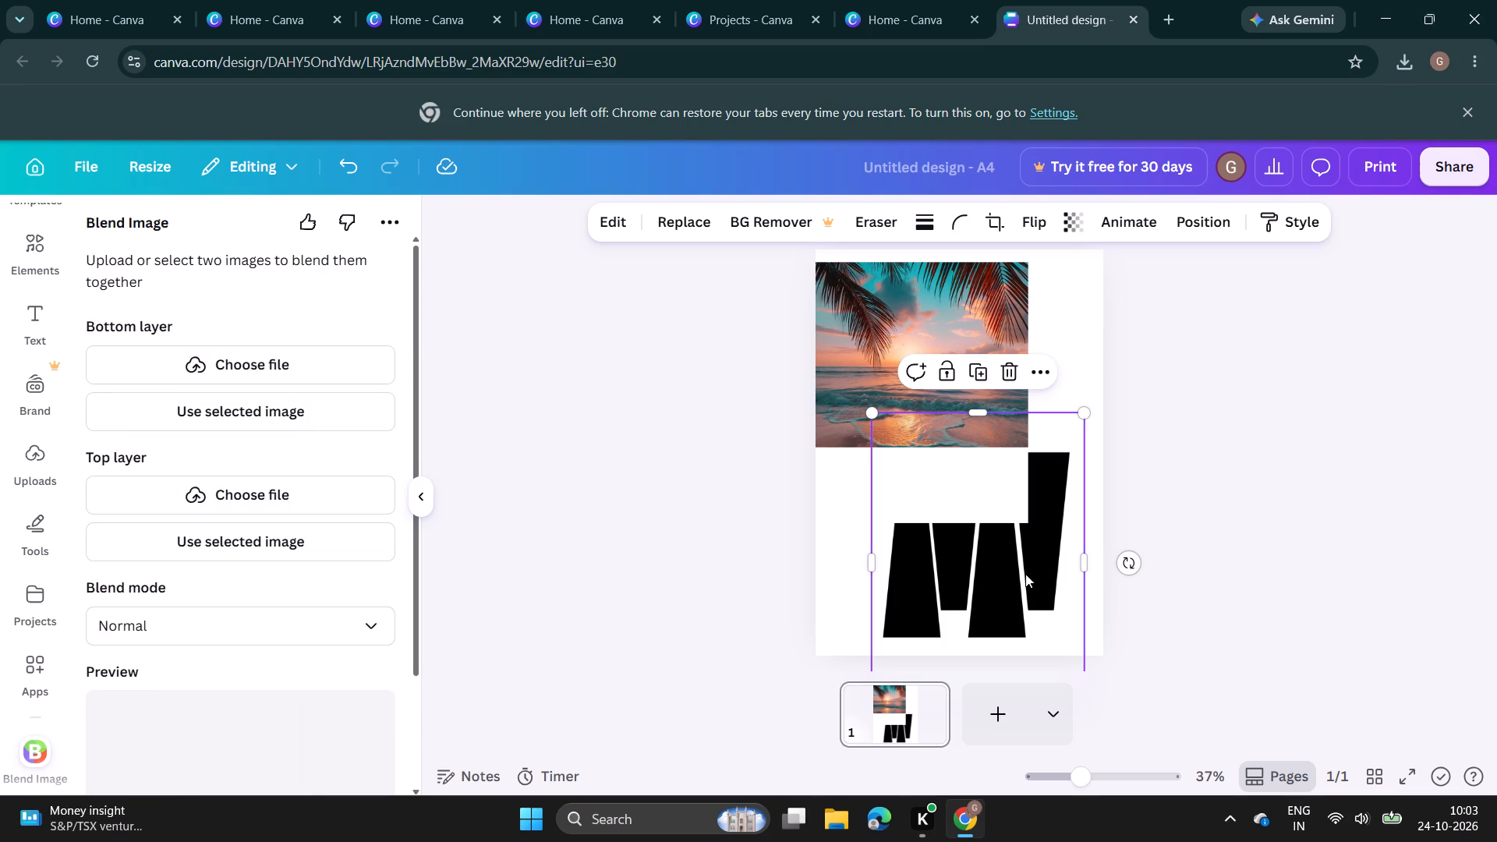
left_click(1007, 581)
left_click(227, 546)
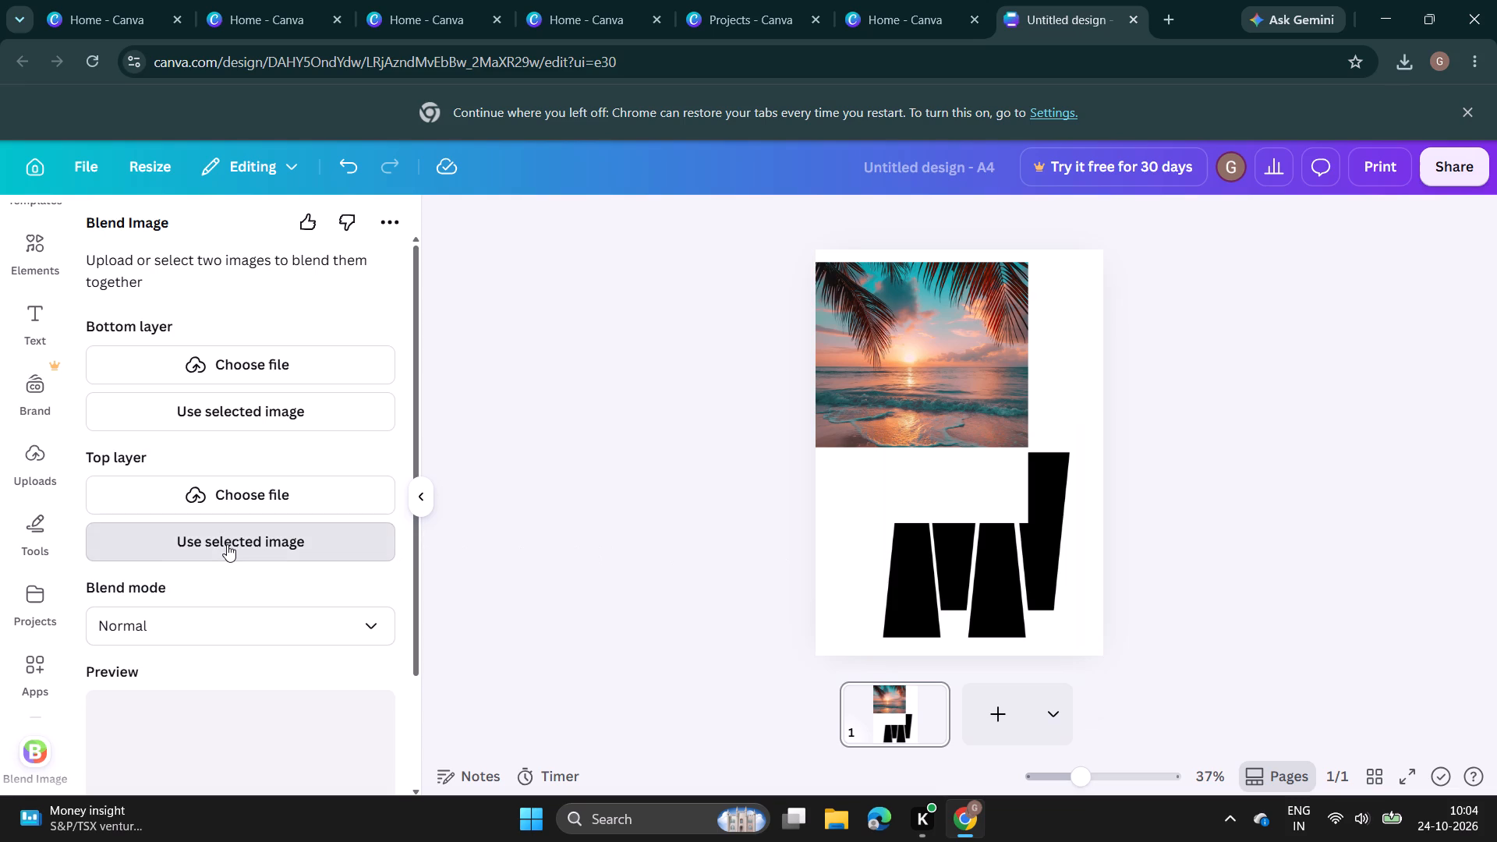
left_click(1067, 554)
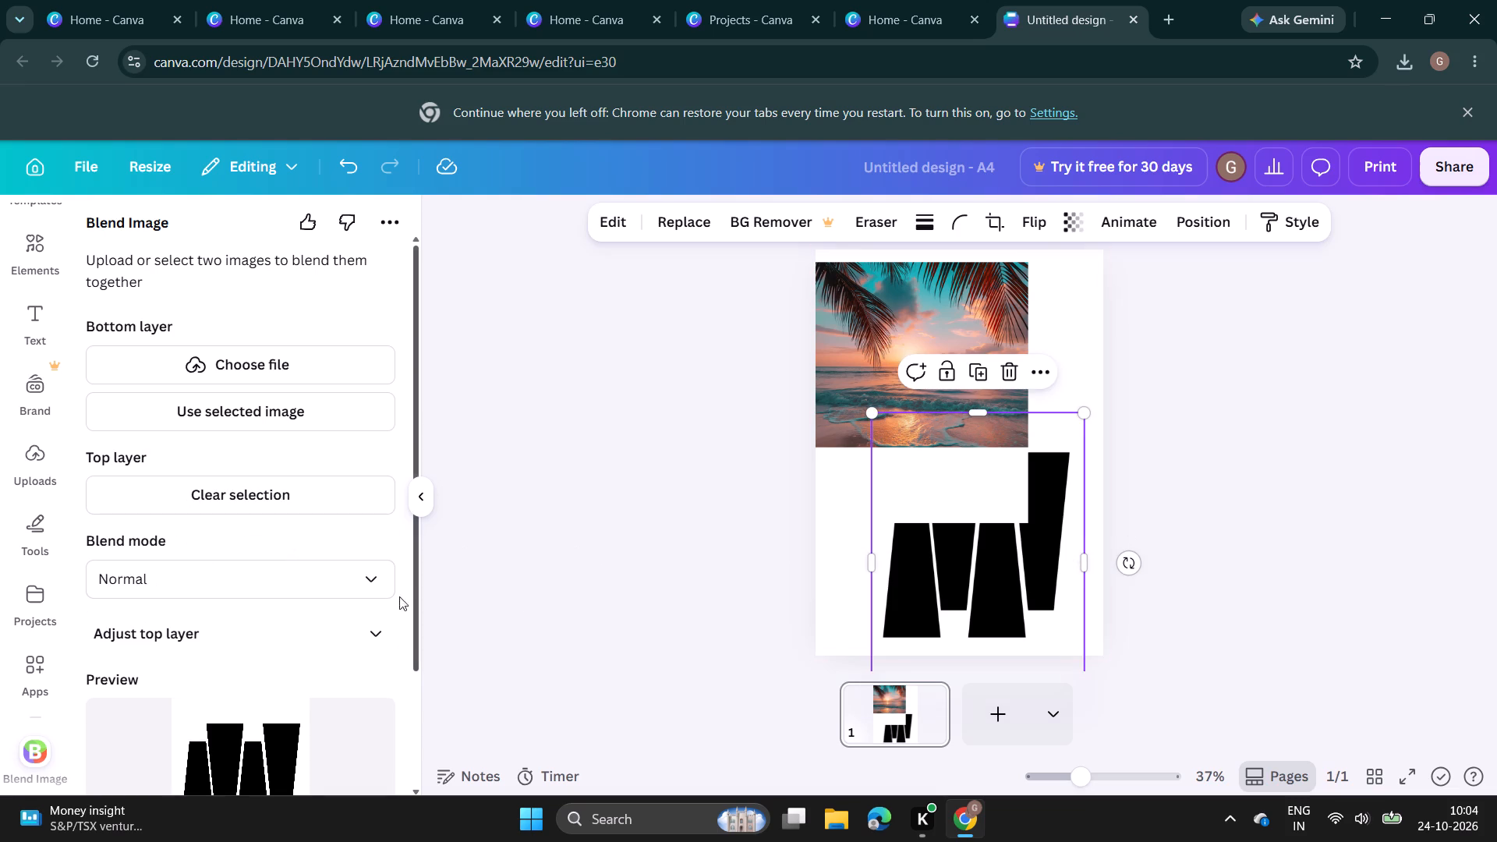
left_click(239, 498)
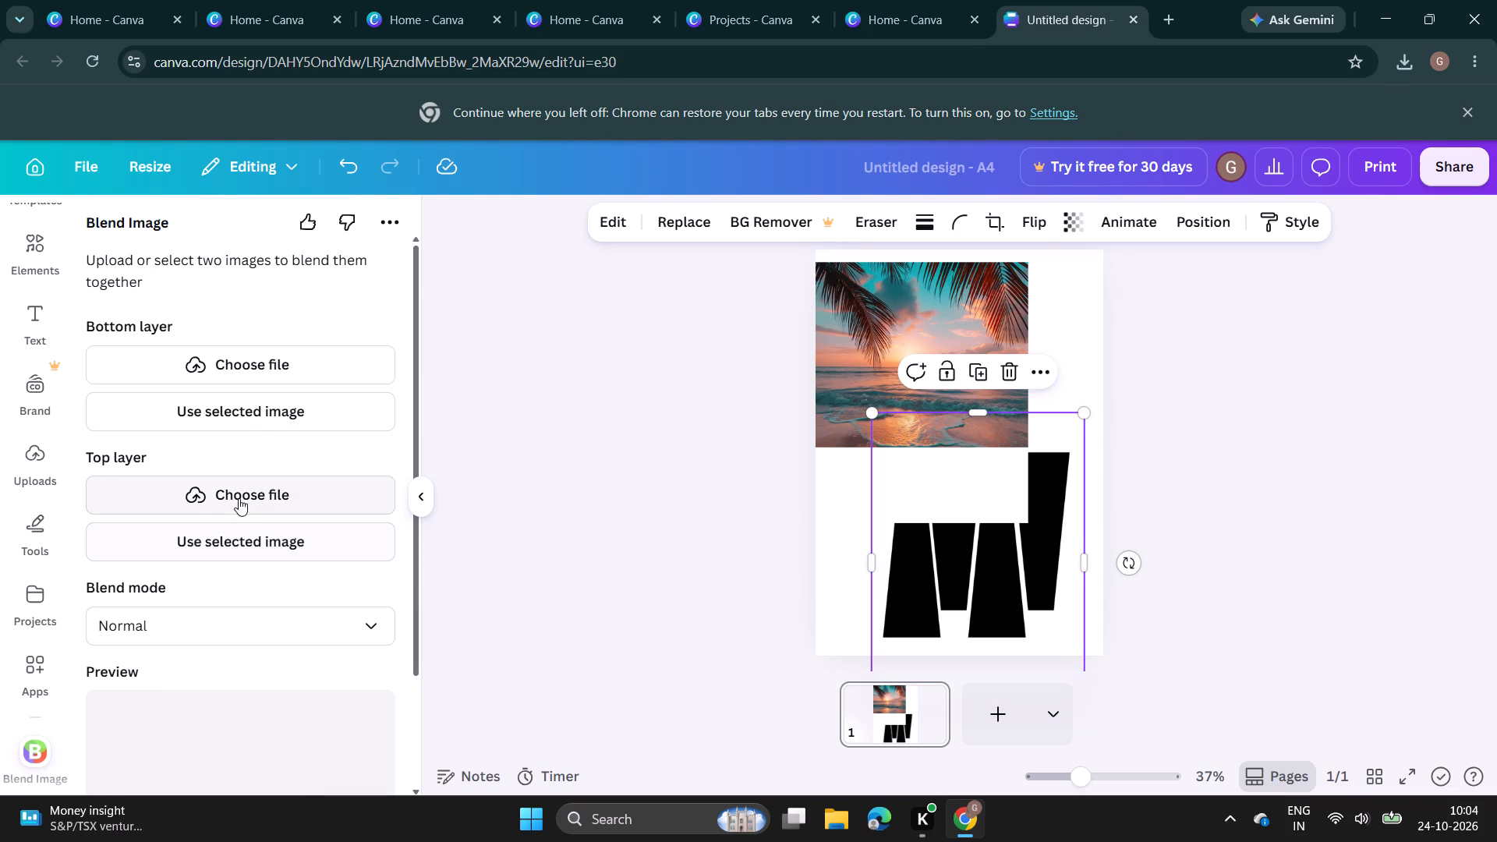
left_click(242, 547)
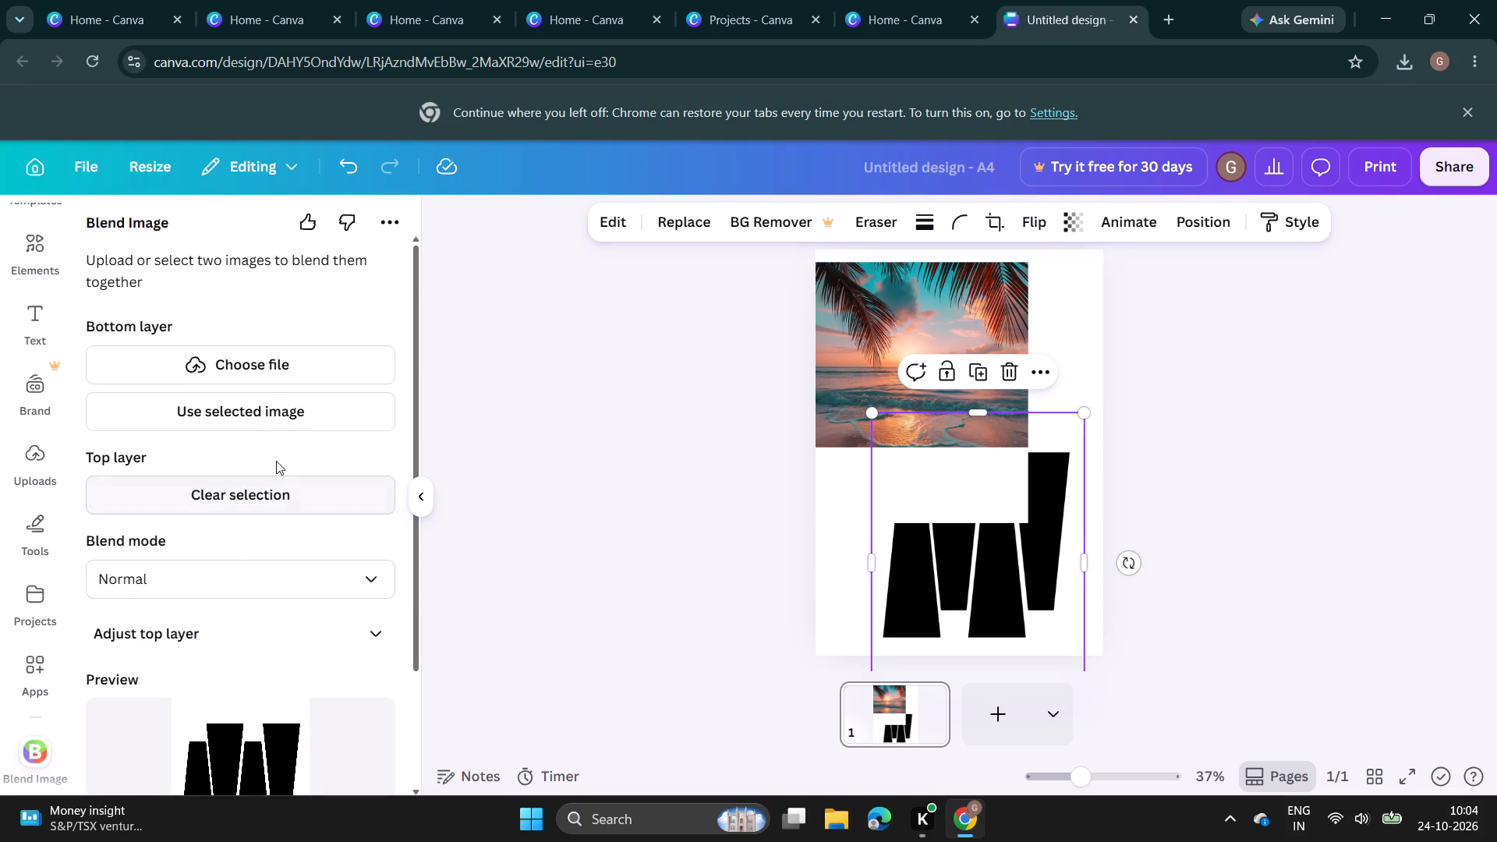
left_click(861, 377)
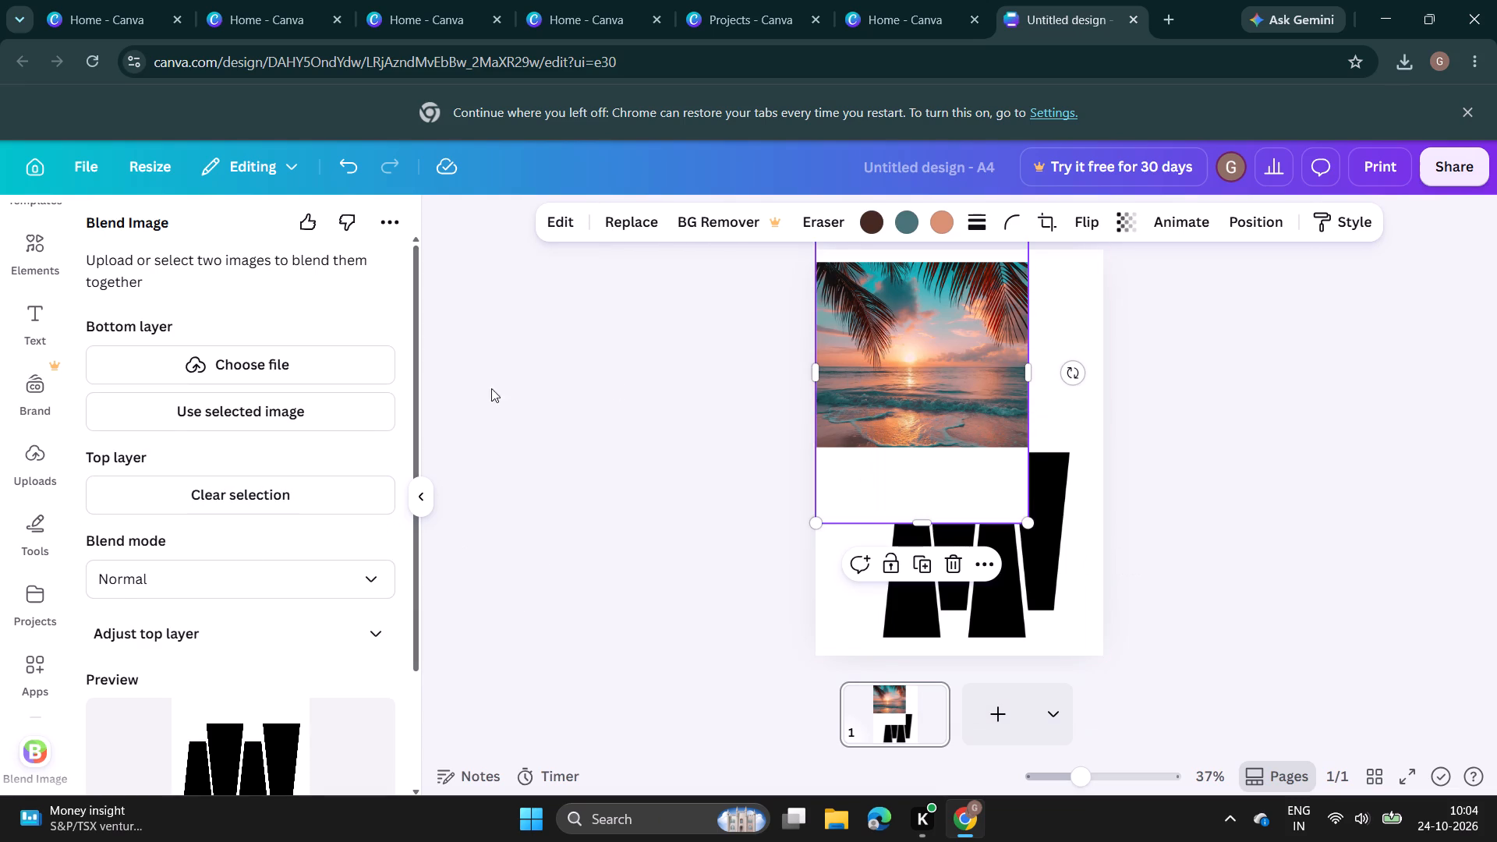
left_click(220, 410)
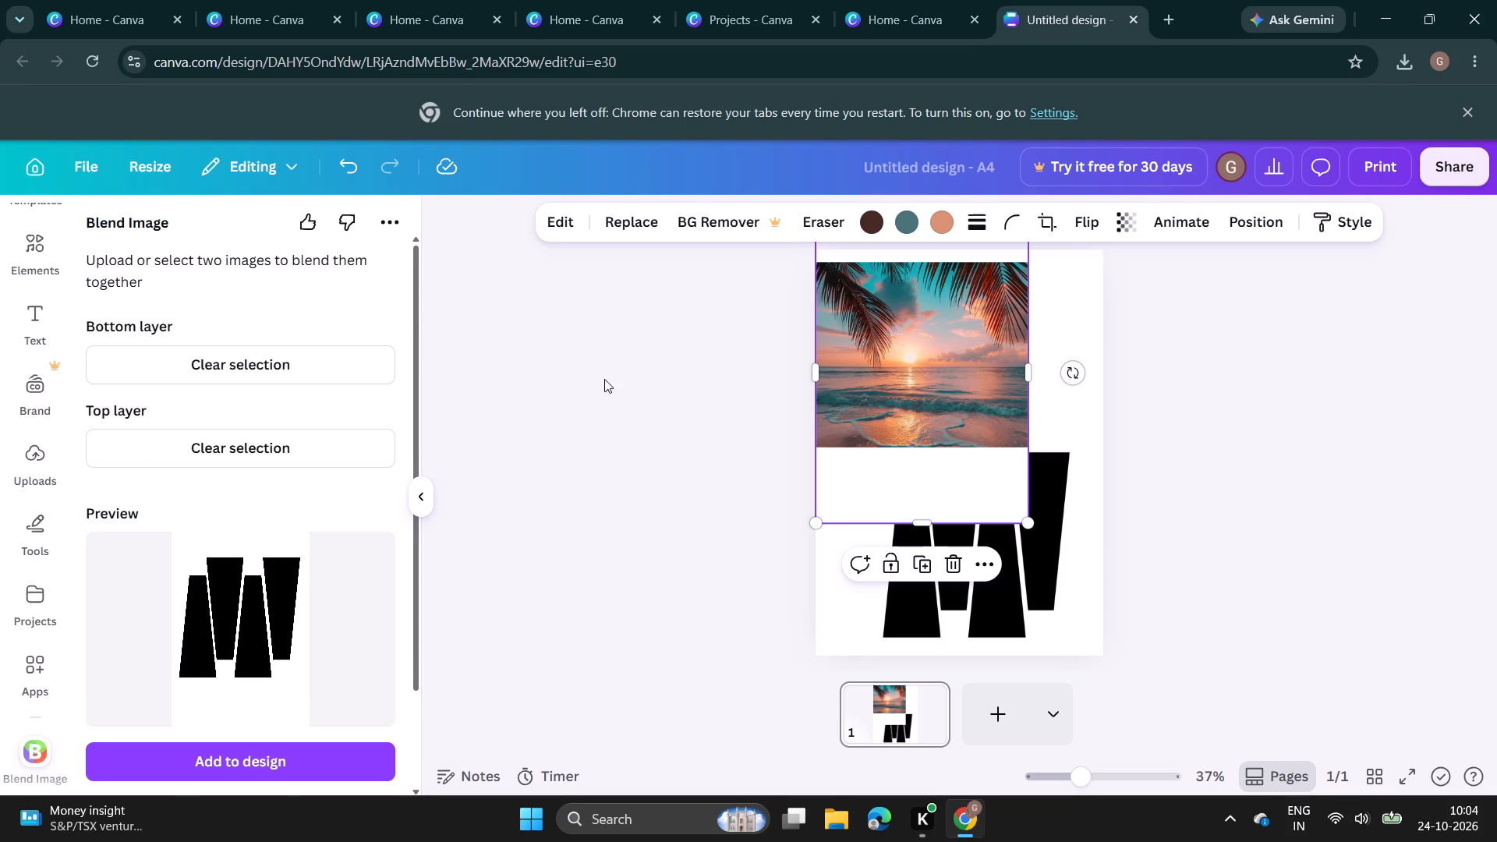
Set the blend mode to Screen and add the blended image to the design.
scroll(248, 577, "down", 7)
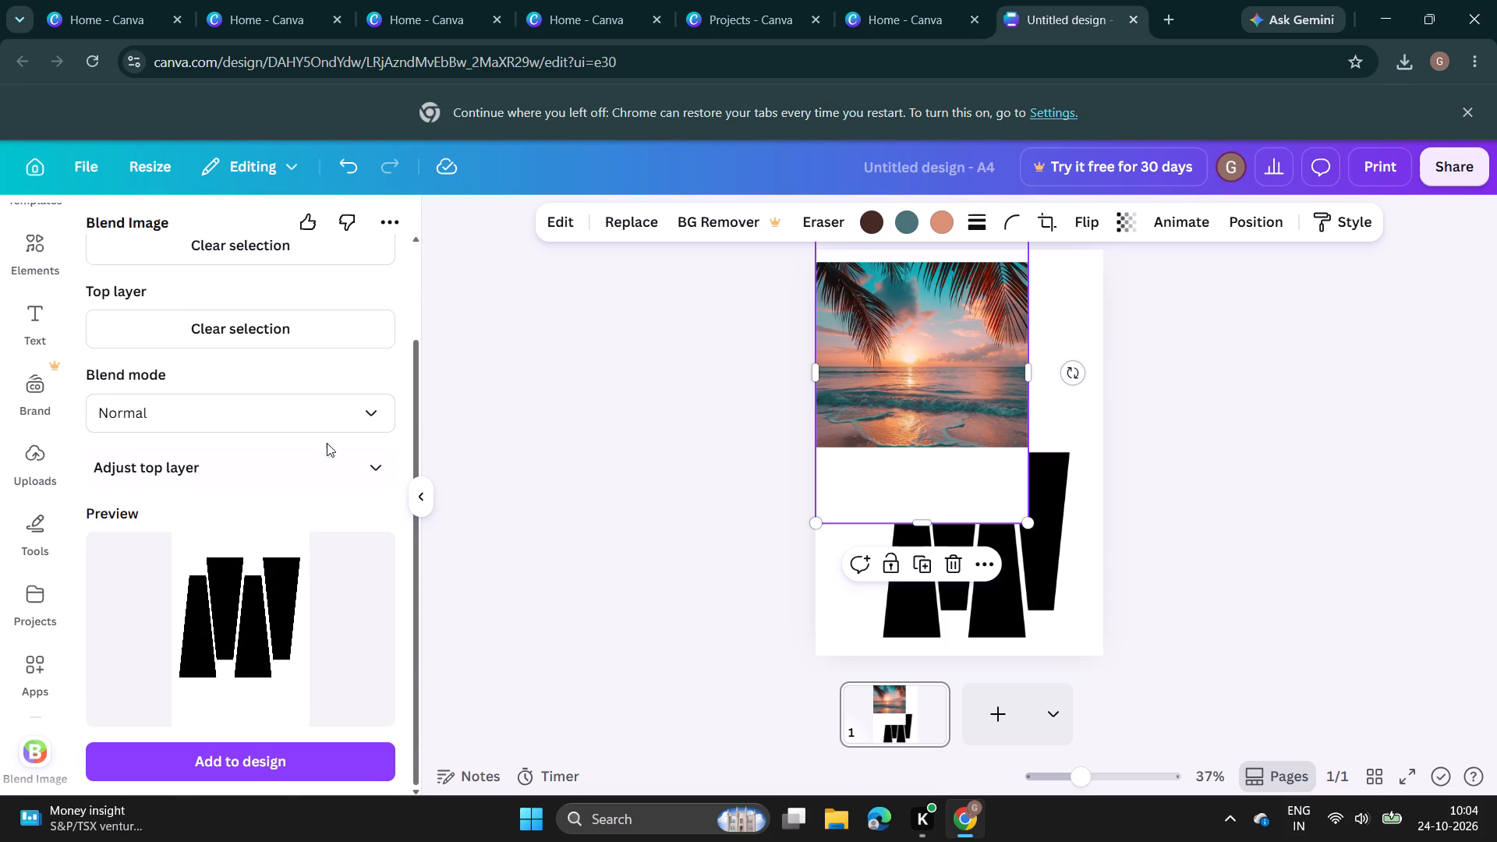
left_click(246, 406)
scroll(179, 527, "down", 3)
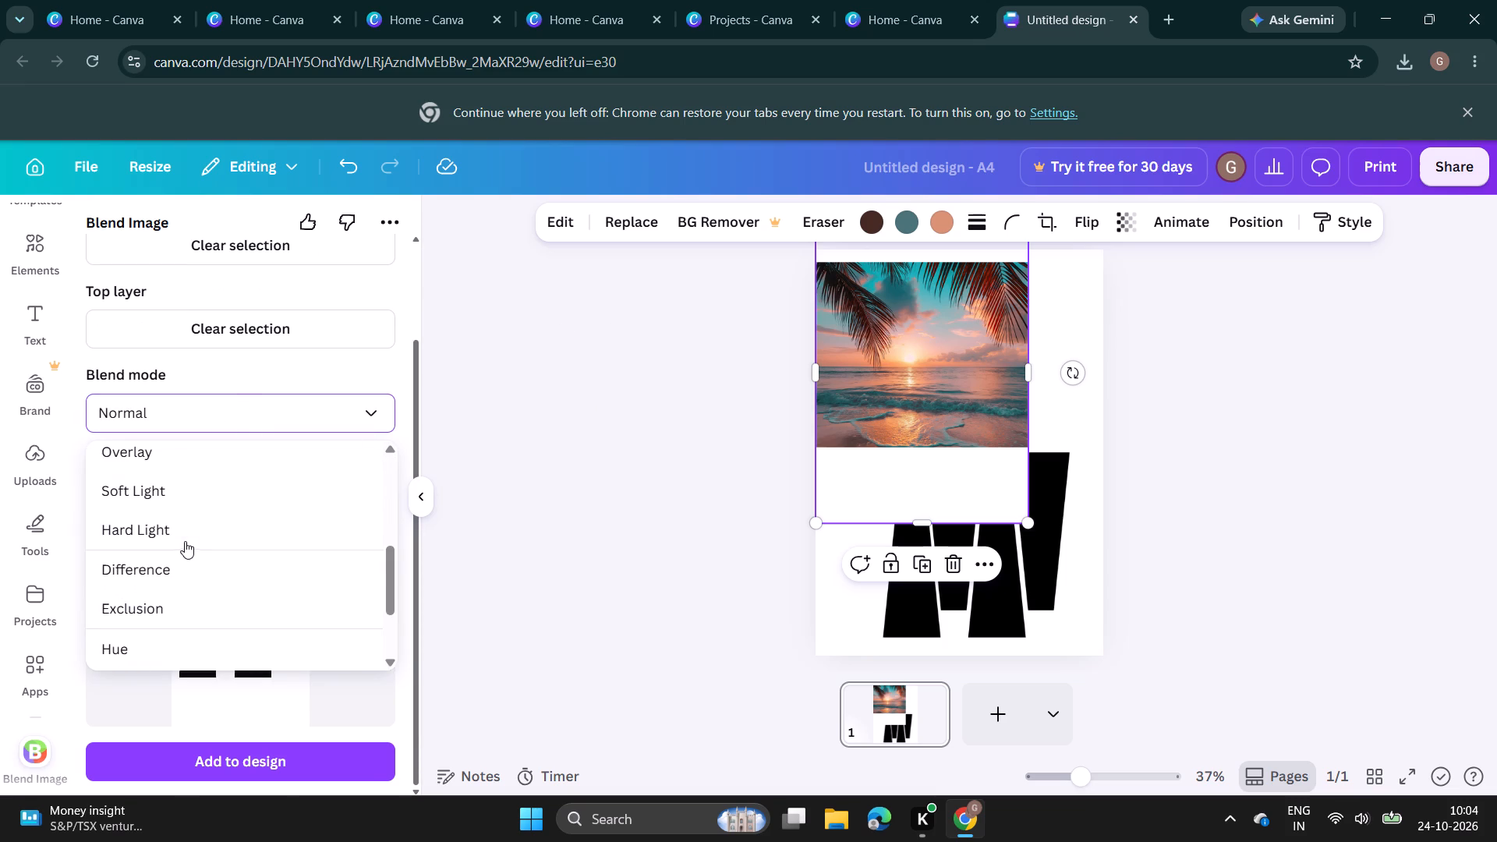
scroll(185, 541, "up", 1)
left_click(189, 470)
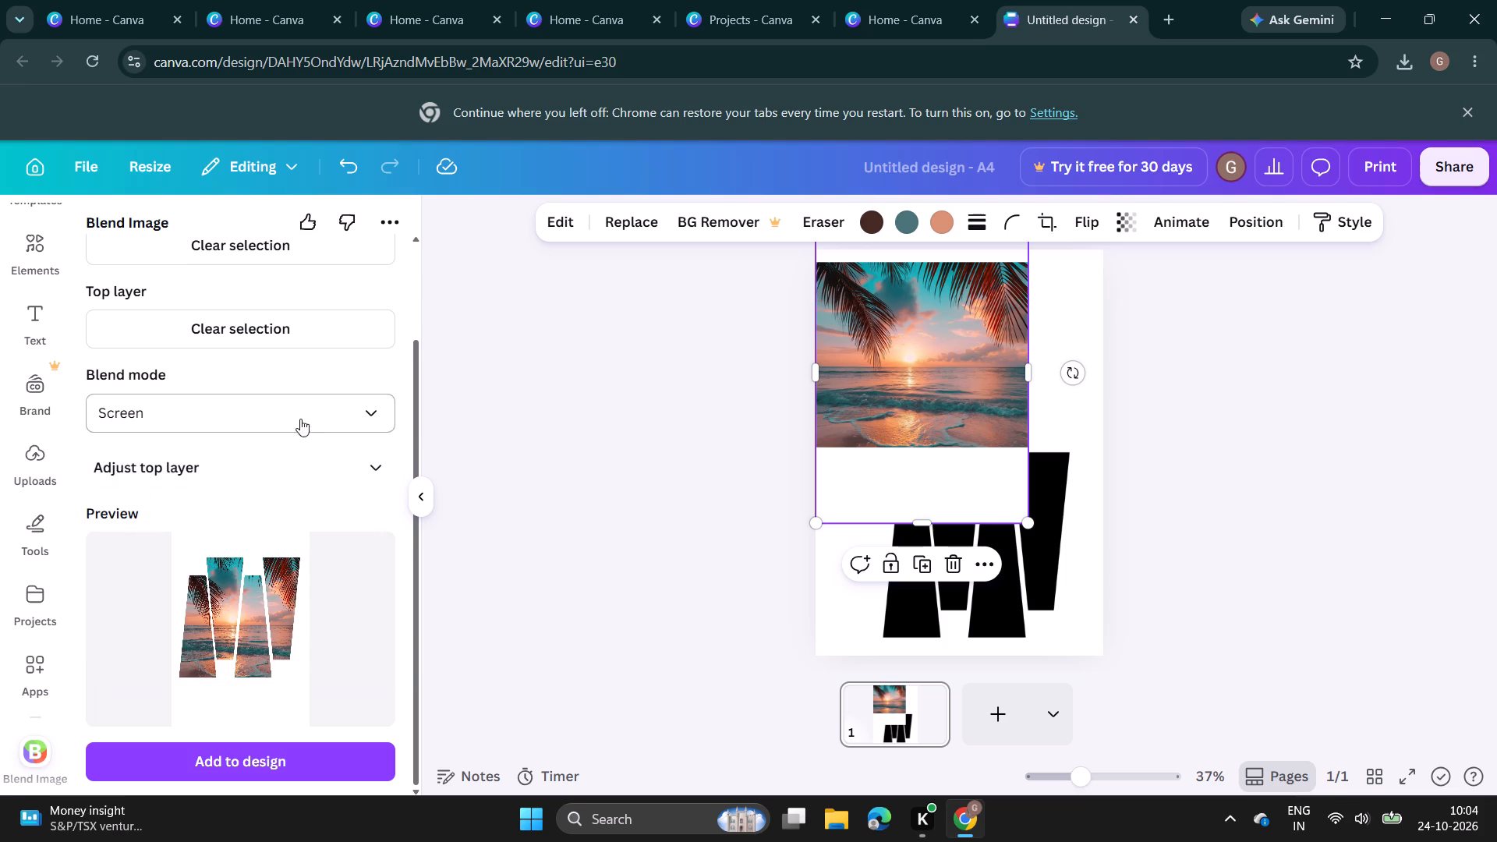
left_click(232, 755)
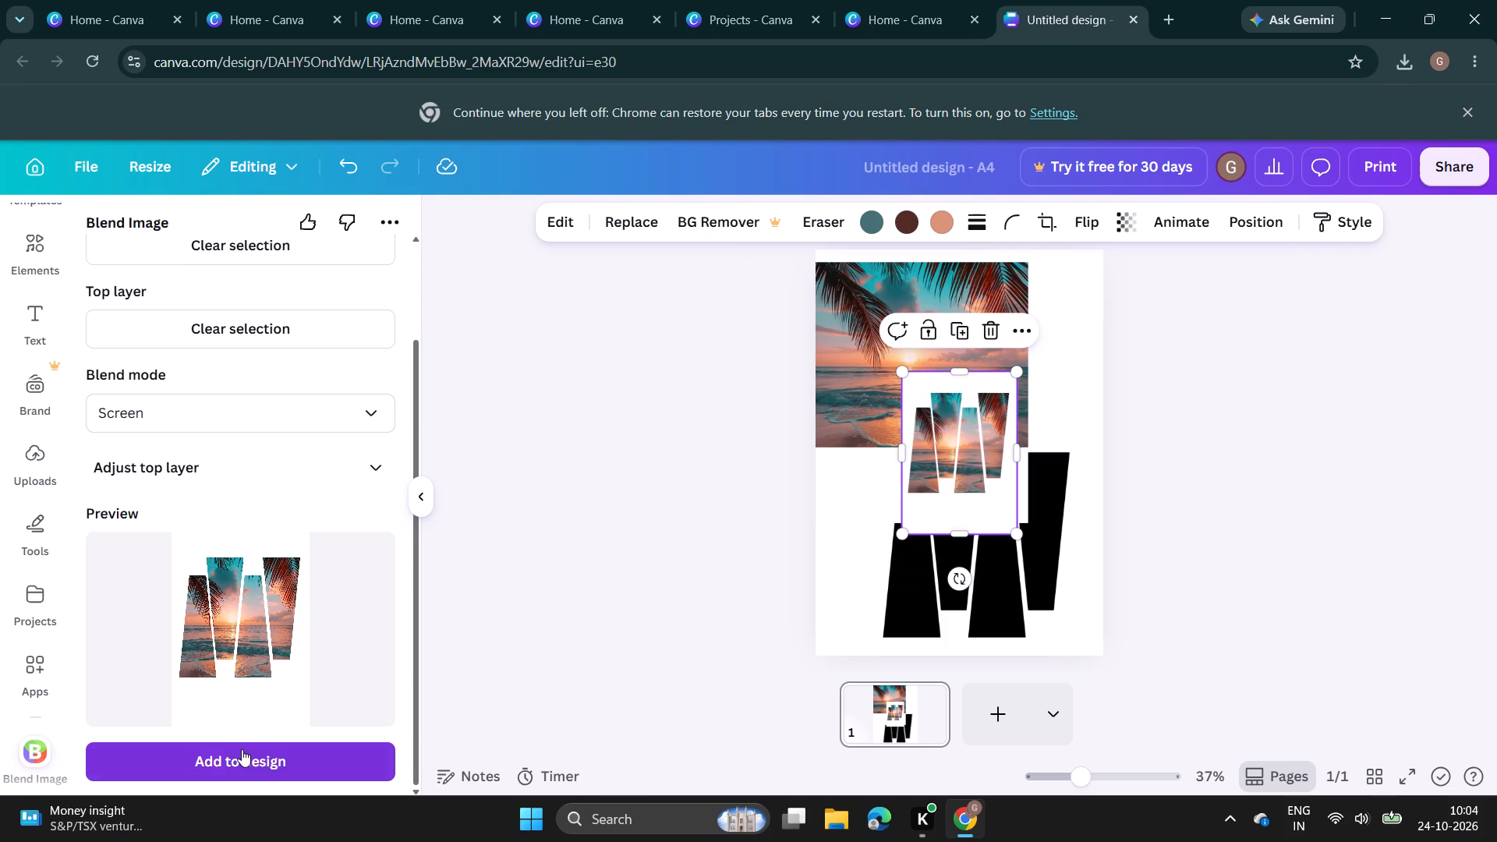
Delete the original sunset photo and the black shapes image from the page, keeping only the blended image.
left_click(847, 420)
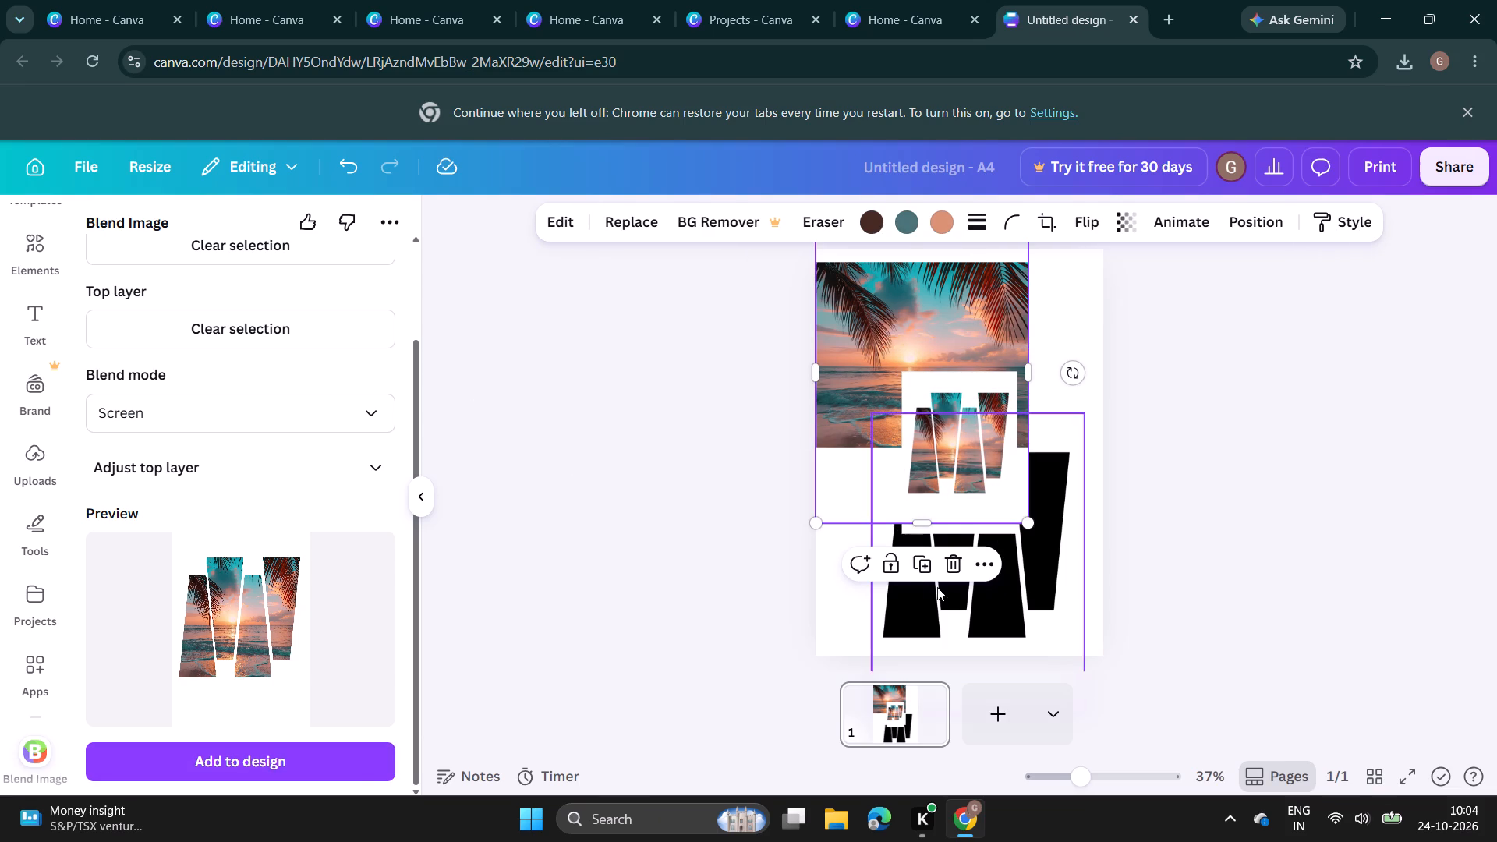
left_click(954, 565)
left_click(956, 580)
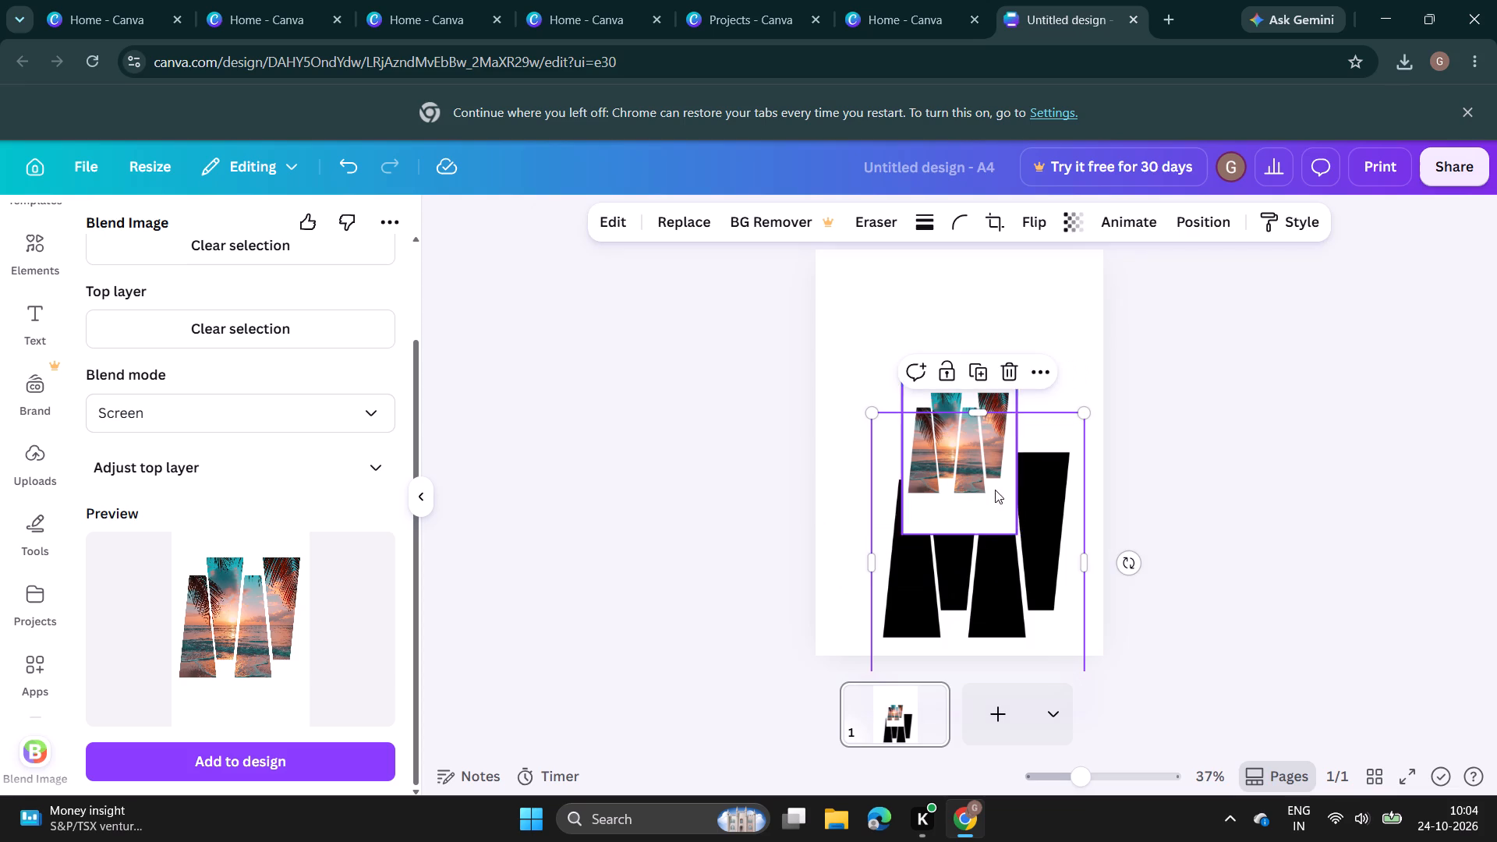
left_click(1007, 364)
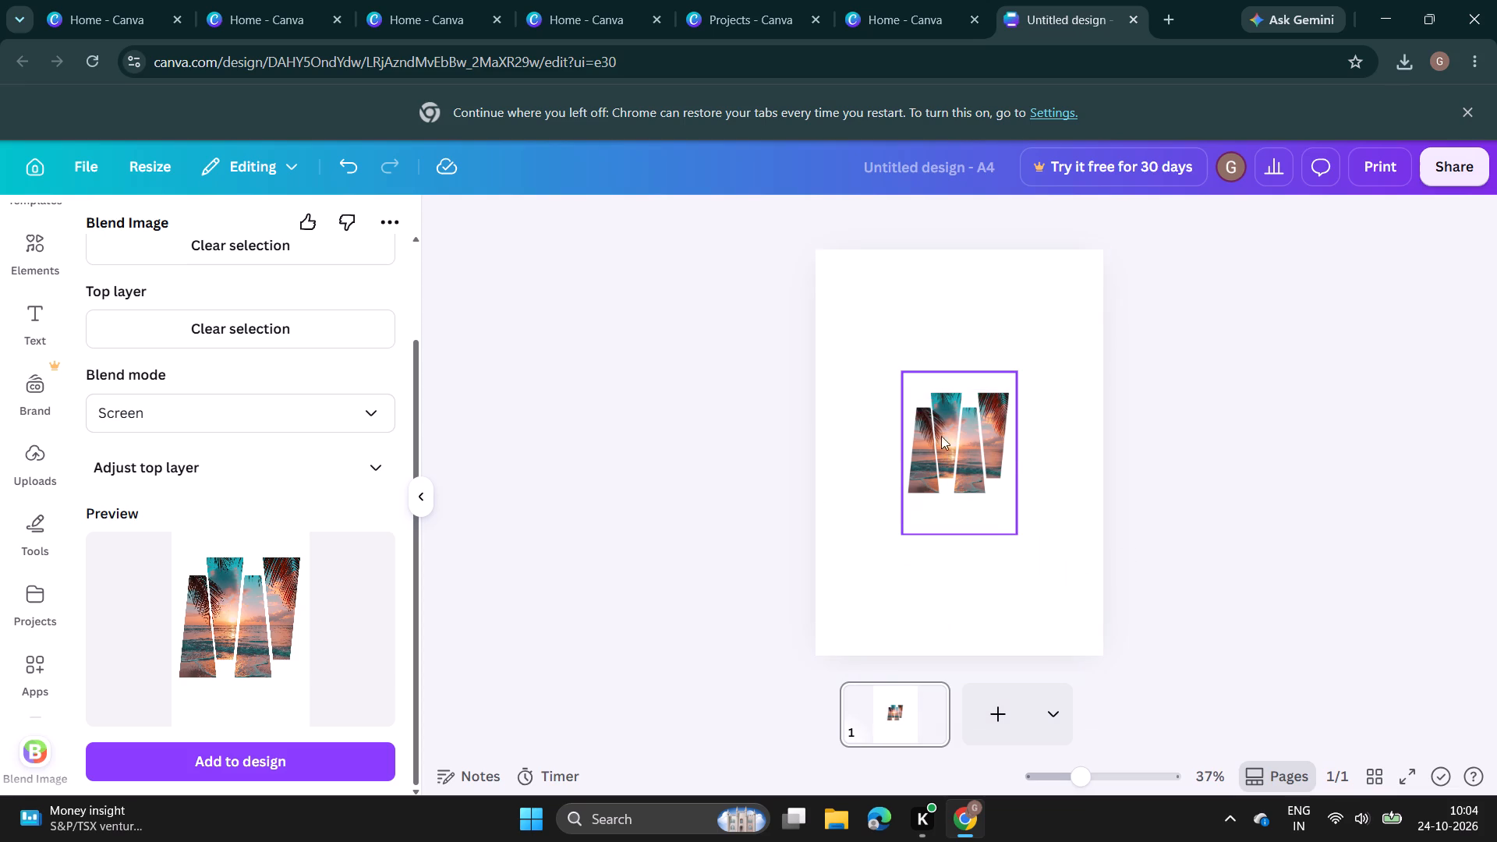
Enlarge the blended image and position it so that it fills most of the page's width.
left_click(936, 398)
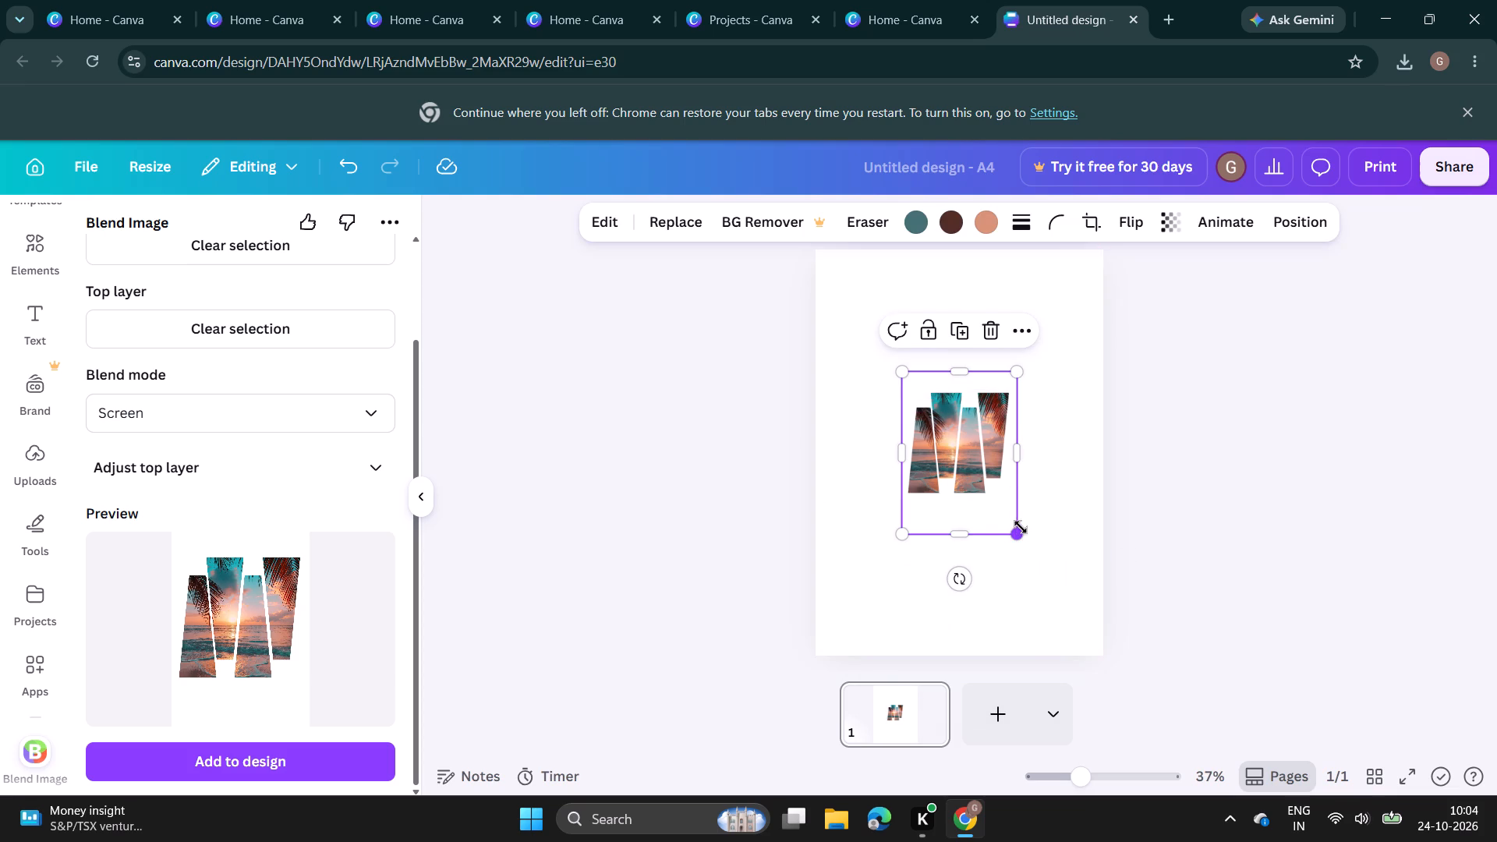
left_click_drag(1019, 526, 1066, 658)
left_click_drag(1012, 578, 976, 518)
left_click_drag(860, 317, 851, 288)
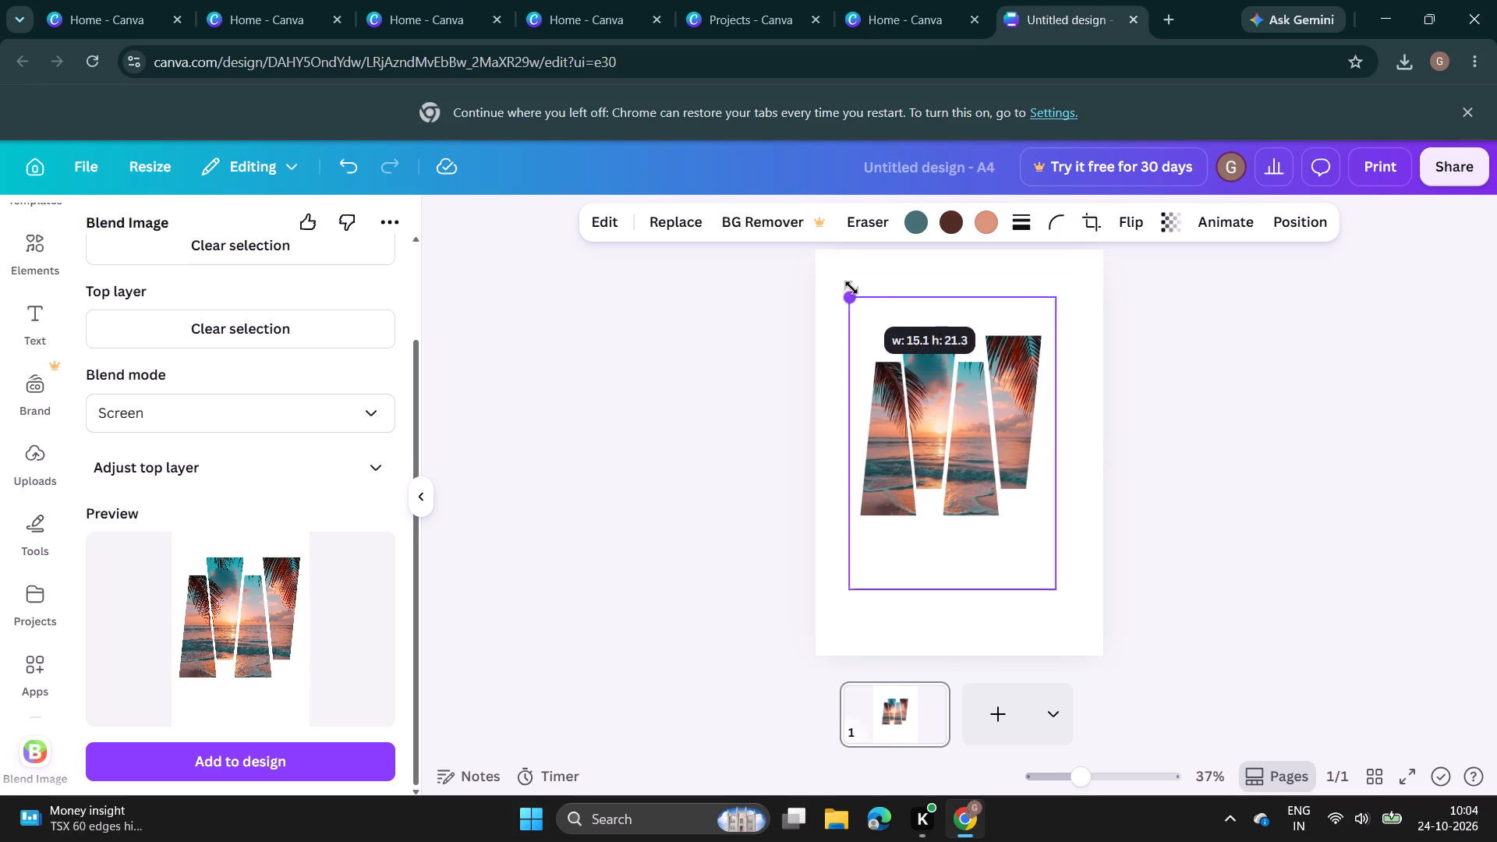
left_click_drag(851, 288, 848, 282)
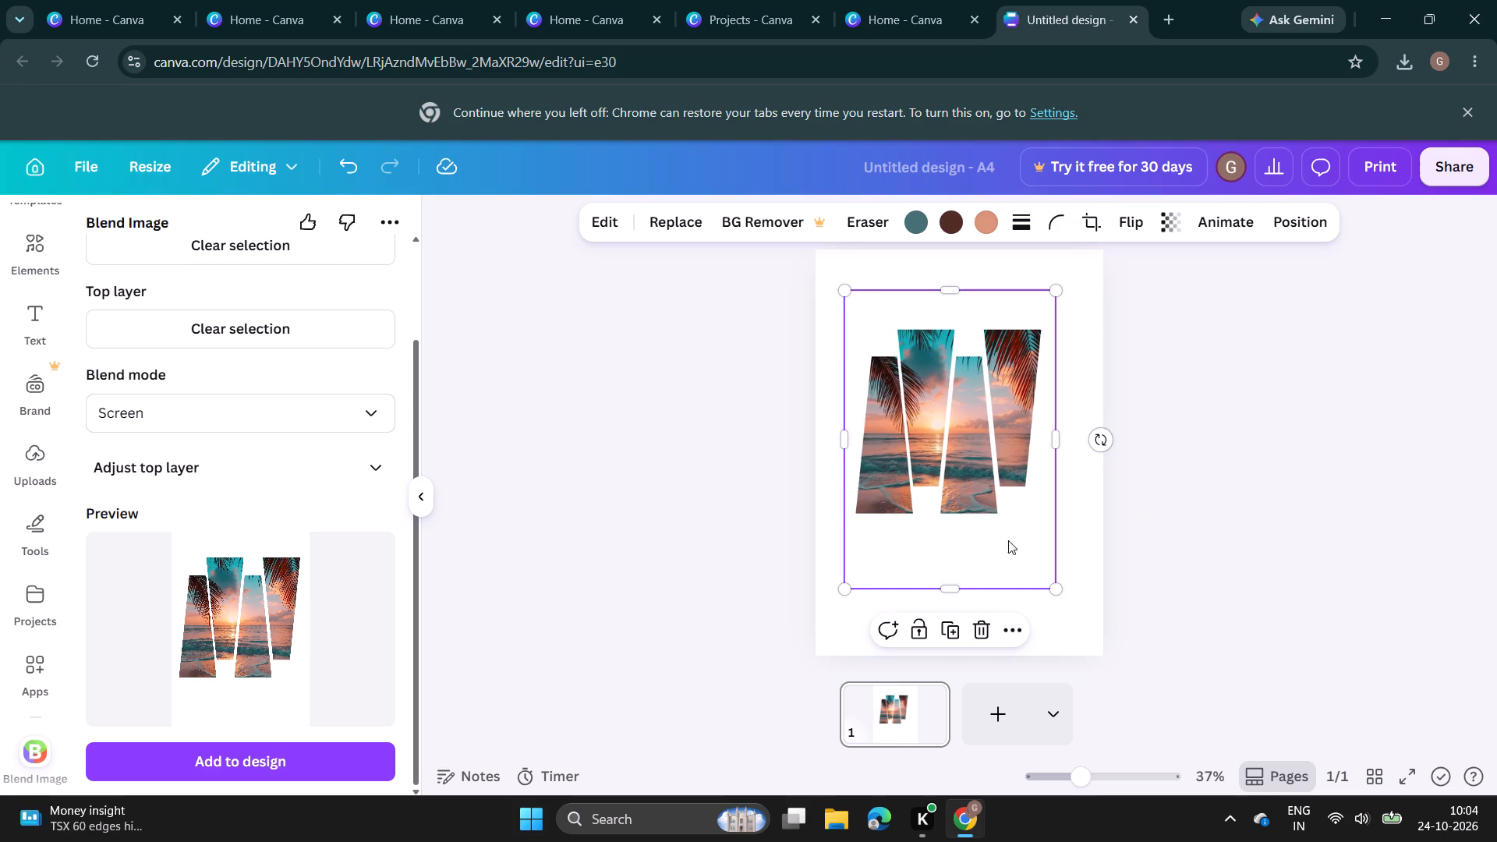
left_click_drag(1053, 586, 1074, 636)
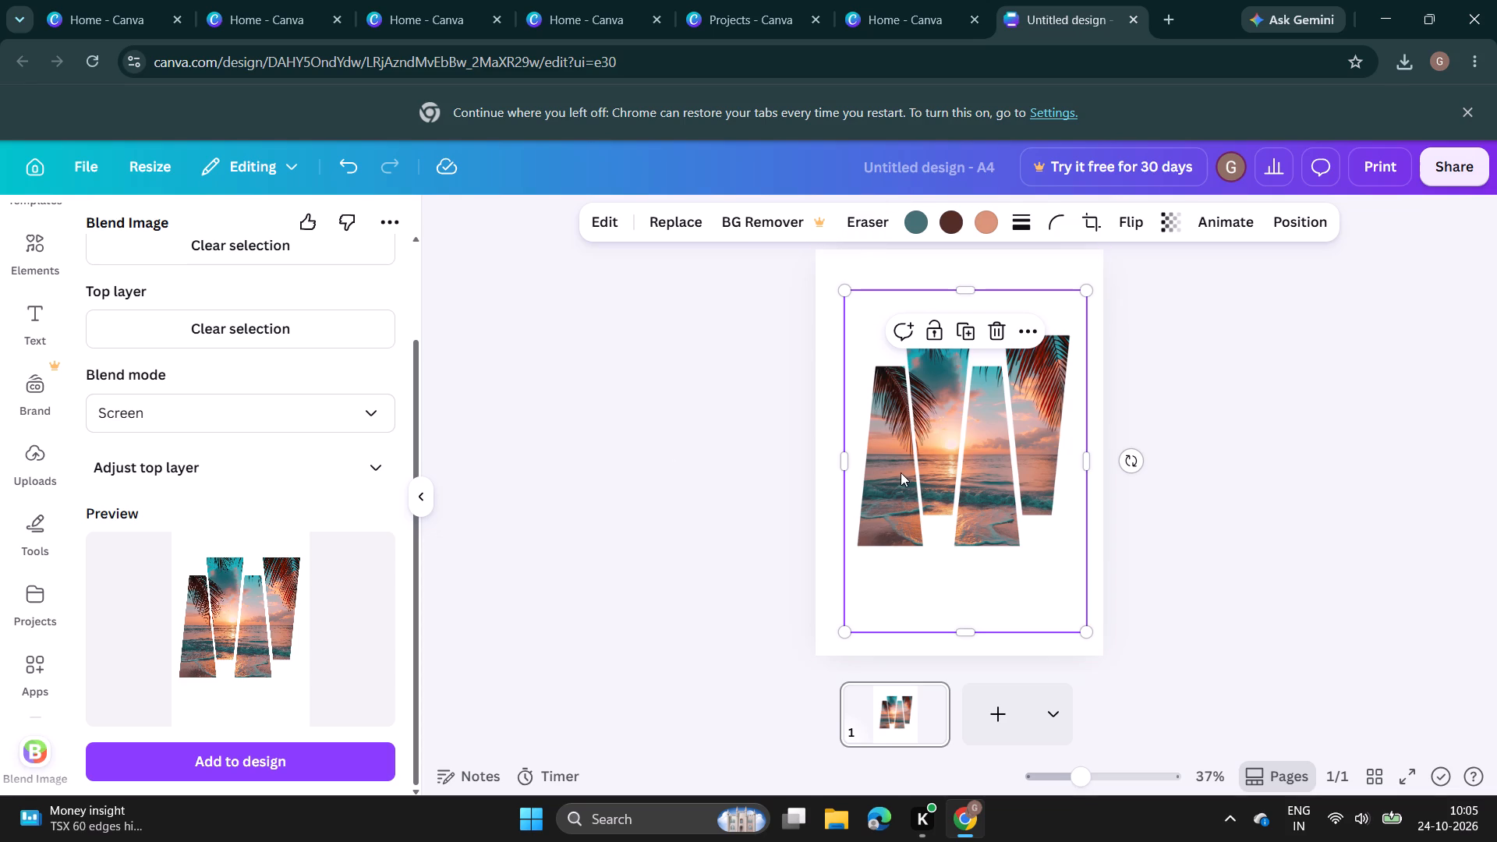
Add a text box reading "Tropical" below the blended image.
key("t")
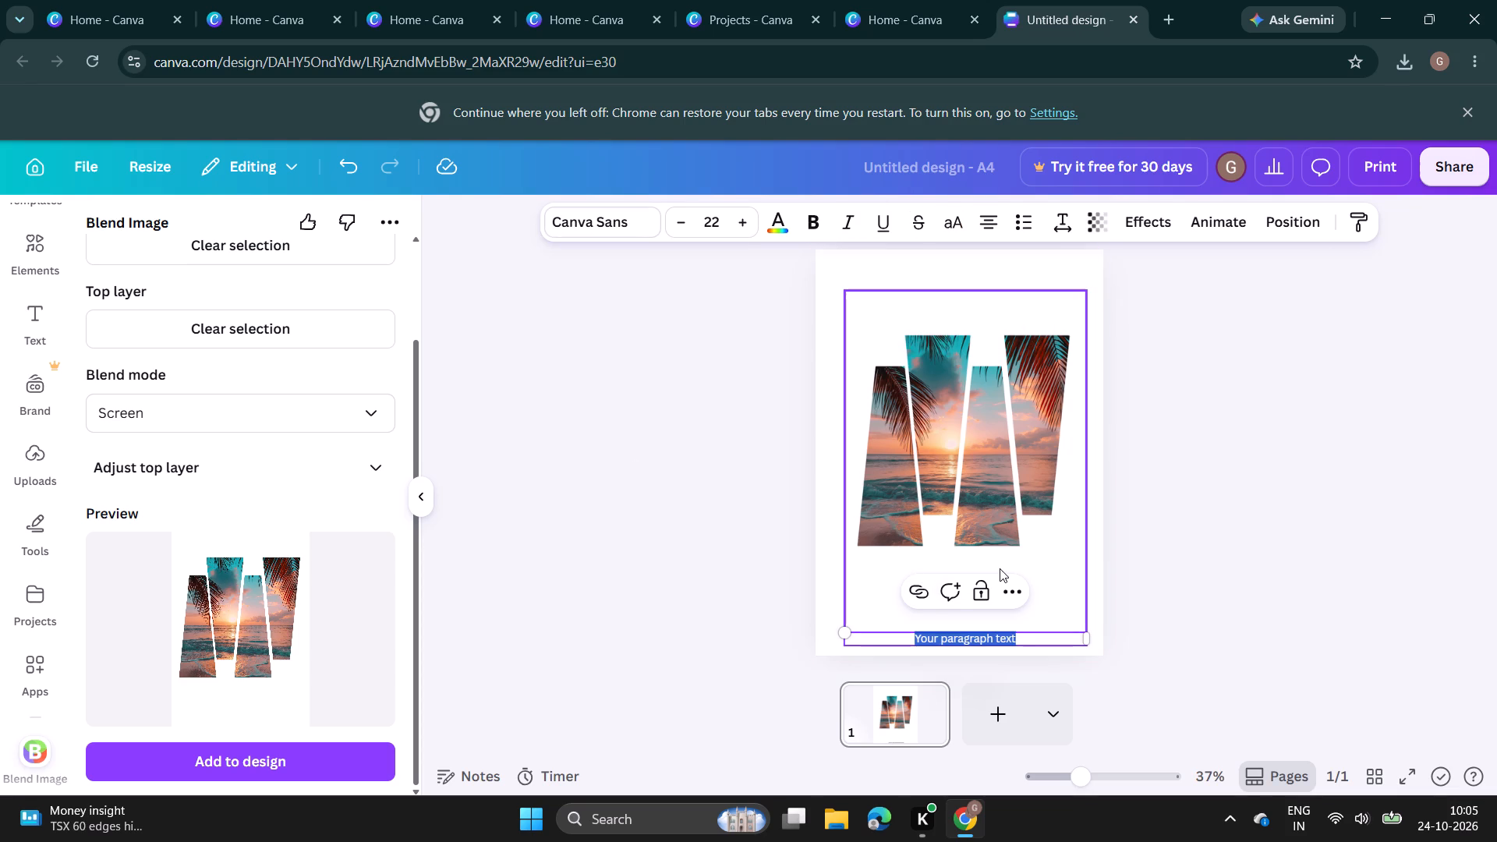
key("BackSpace")
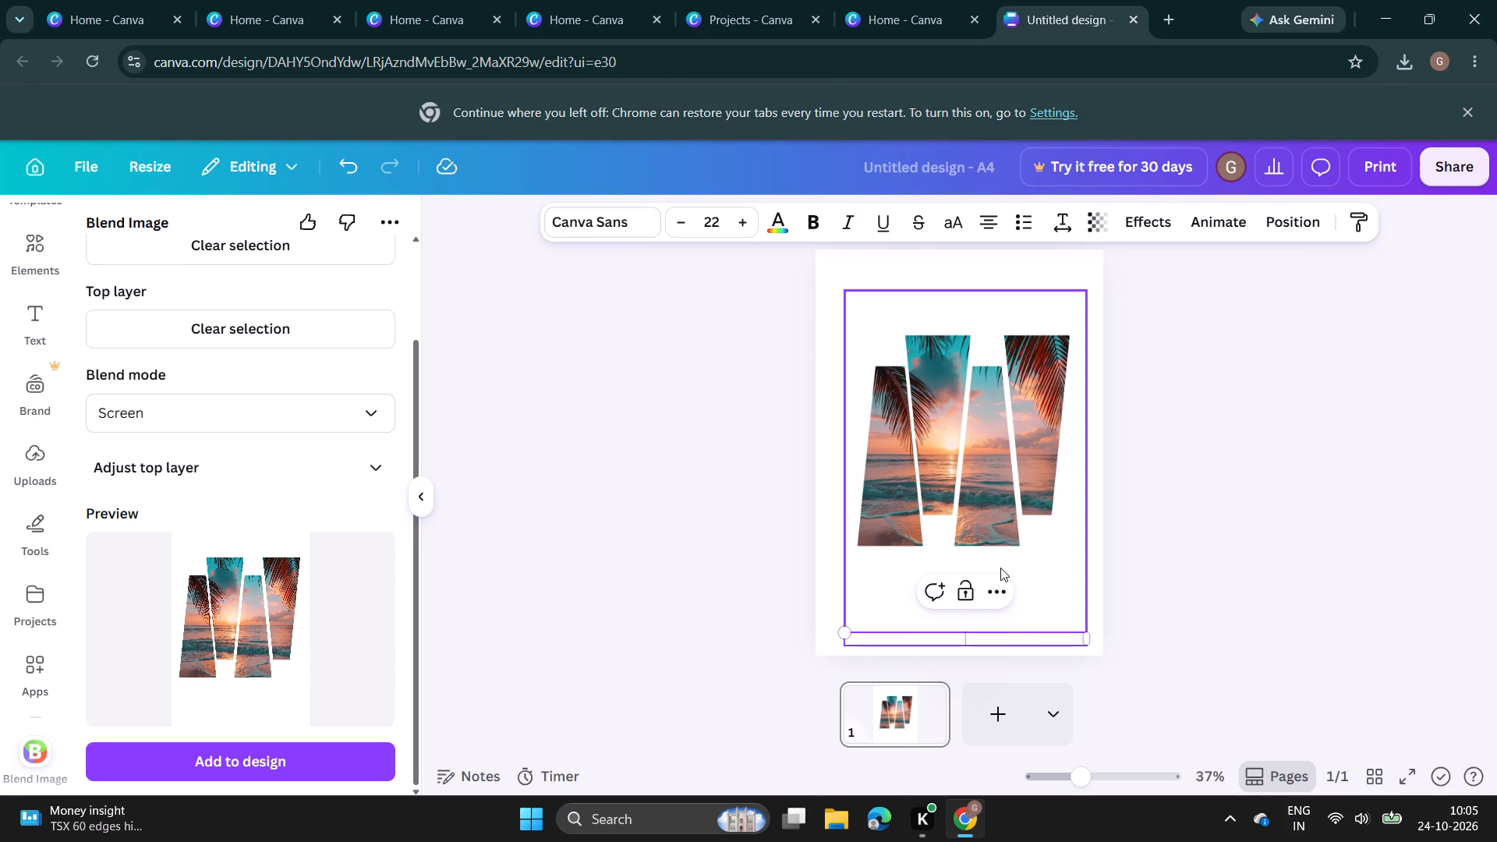
key("r")
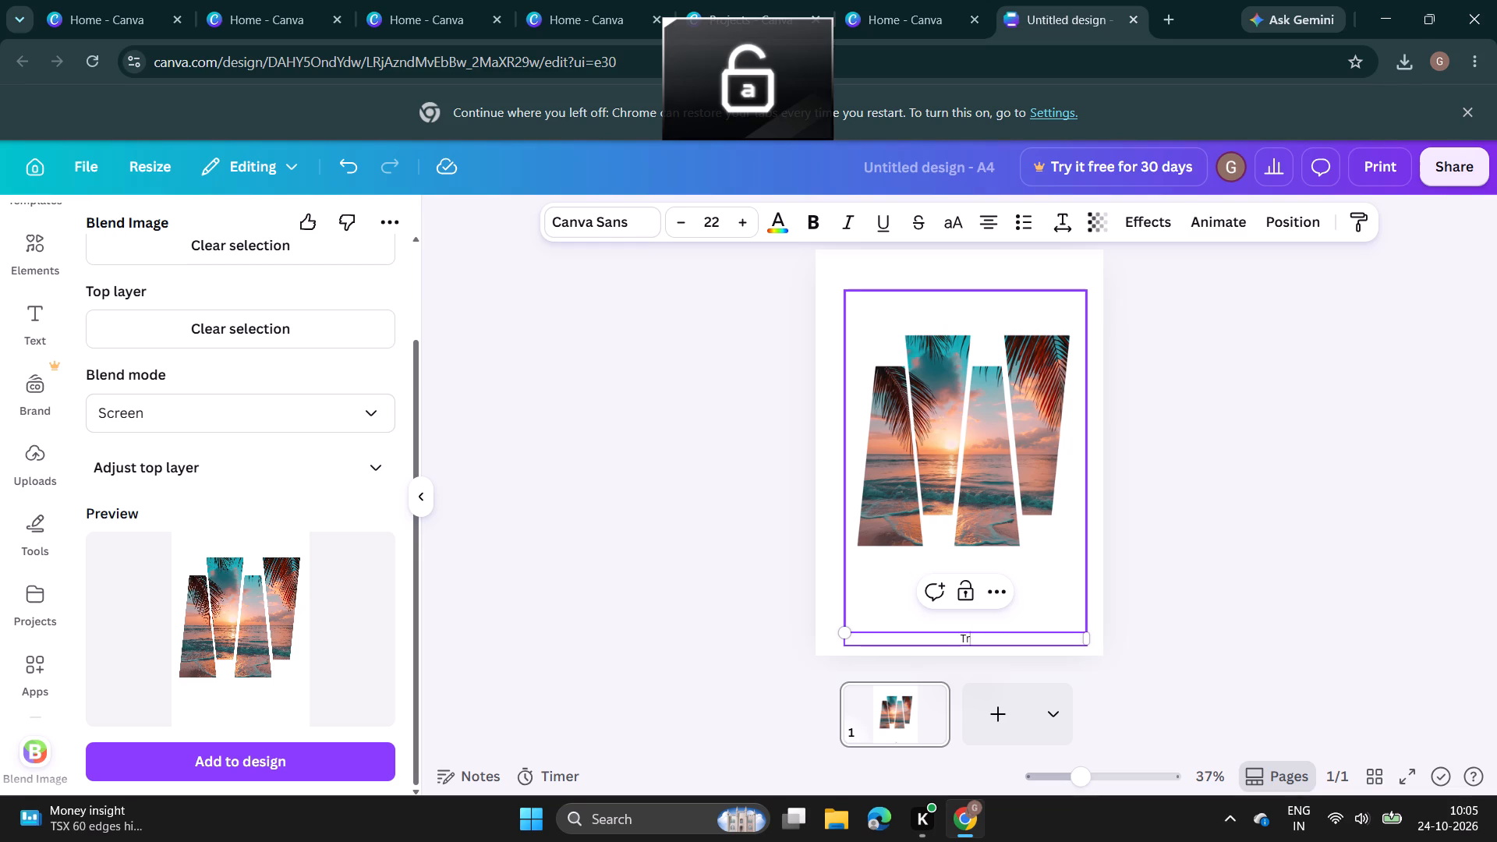
type("opics")
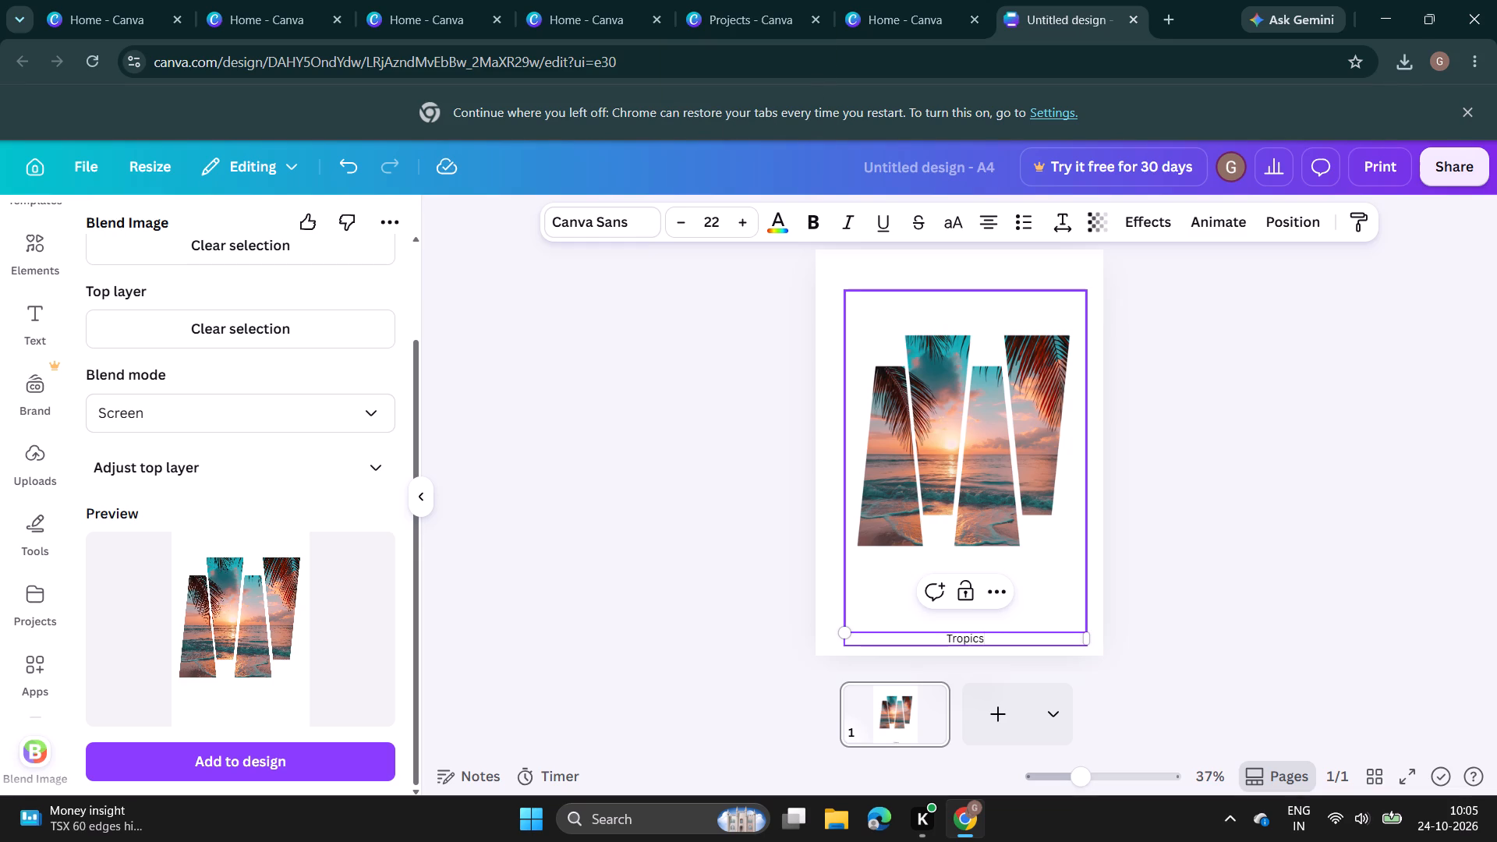
key("l")
key("BackSpace")
key("BackSpace")
type("al")
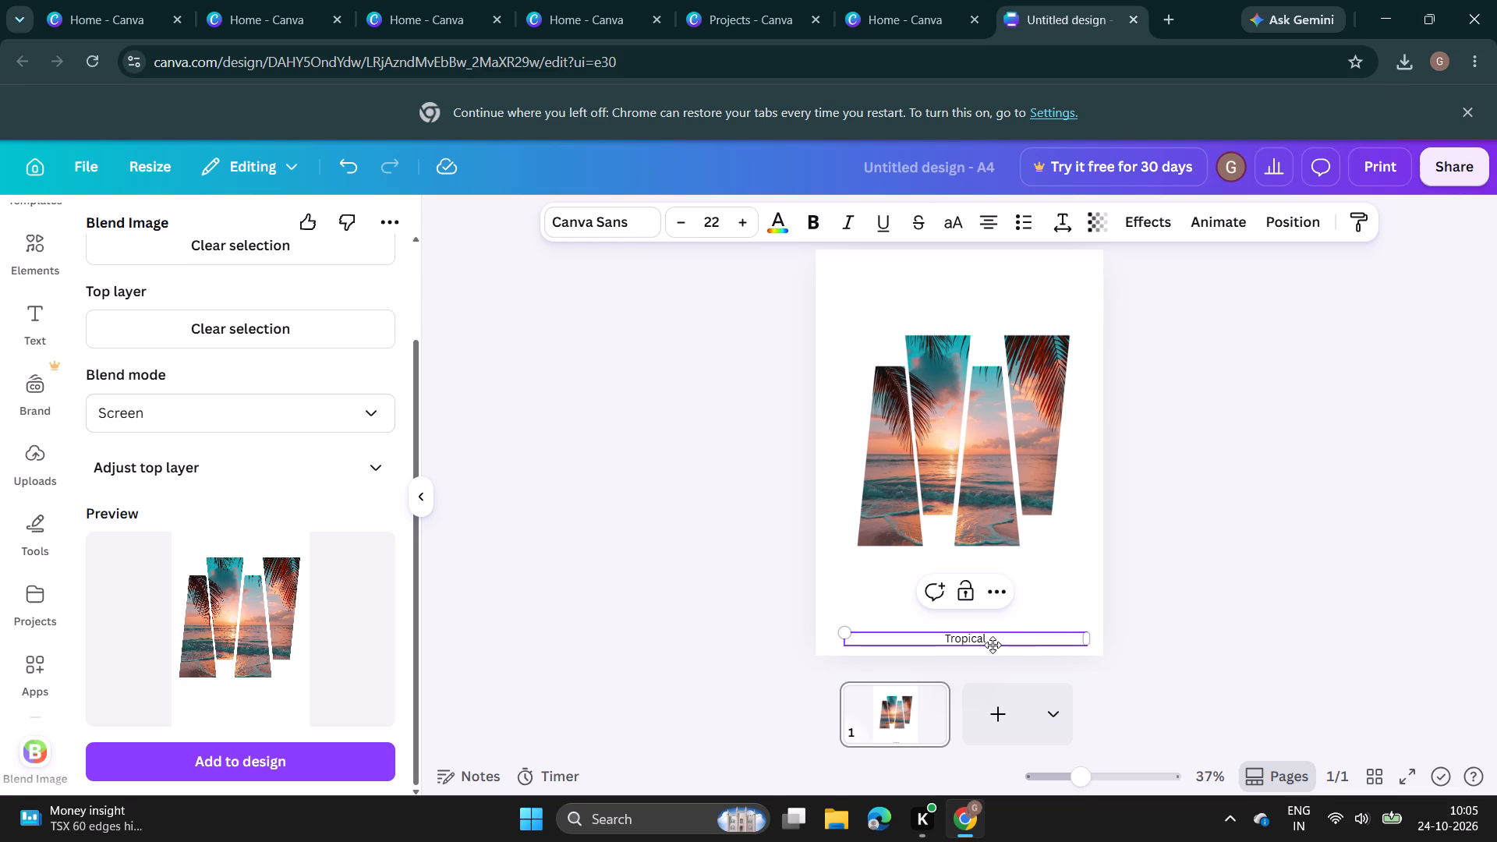
Increase the font size of the "Tropical" text to 46.
left_click_drag(994, 638, 989, 595)
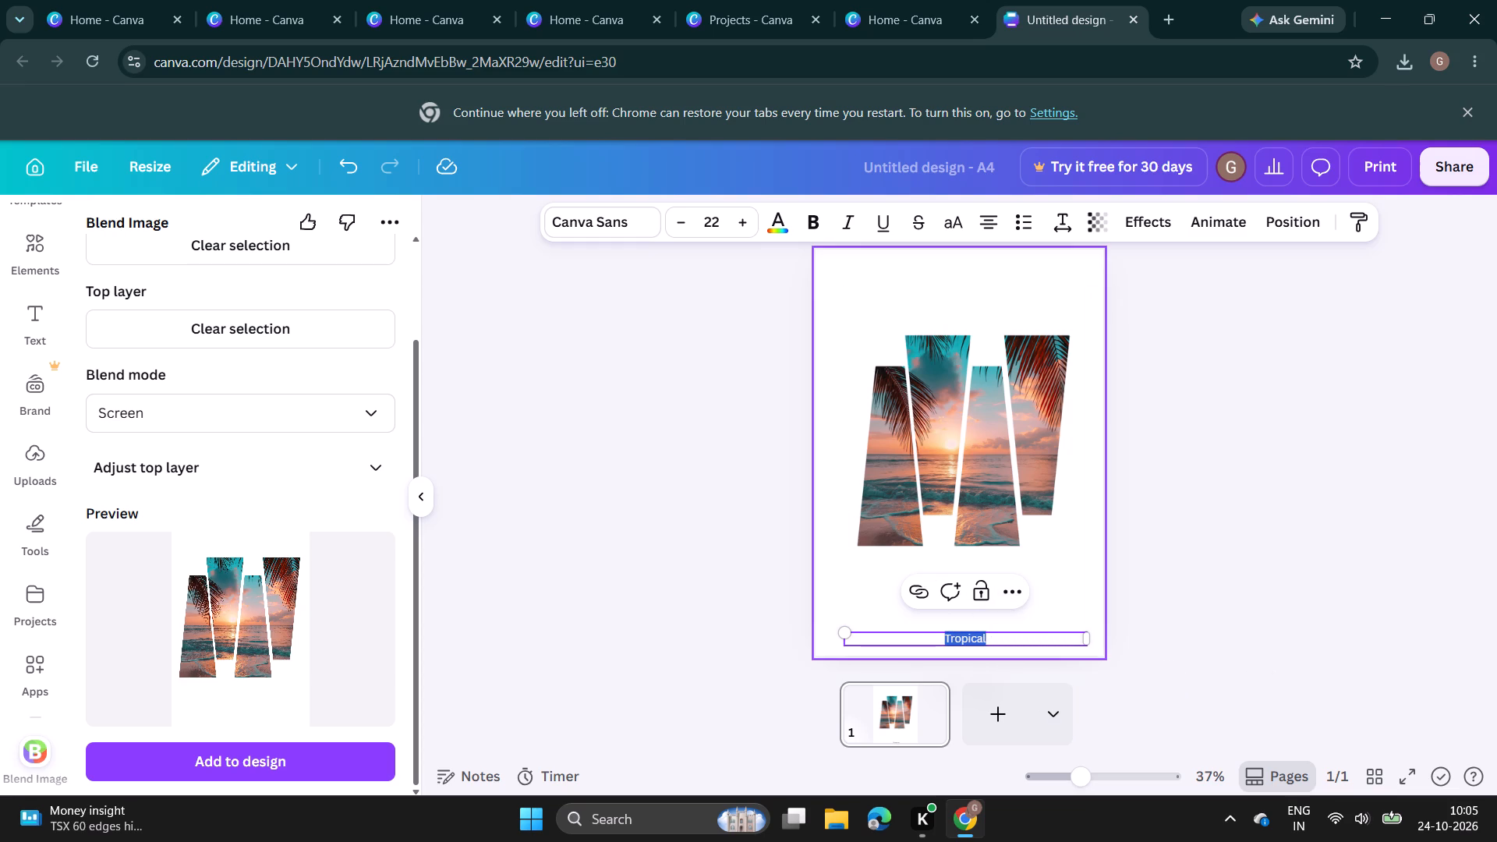
key("ctrl+shift+period")
key("ctrl+shift+period")
key("ctrl+shift+period")
key("ctrl+shift+period")
key("ctrl+shift+period")
key("ctrl+shift+period")
key("ctrl+shift+period")
key("ctrl+shift+period")
key("ctrl+shift+period")
key("ctrl+shift+period")
key("ctrl+shift+period")
key("ctrl+shift+period")
key("ctrl+shift+period")
key("ctrl+shift+period")
key("ctrl+shift+period")
key("ctrl+shift+period")
key("ctrl+shift+period")
key("ctrl+shift+period")
key("ctrl+shift+period")
key("ctrl+shift+period")
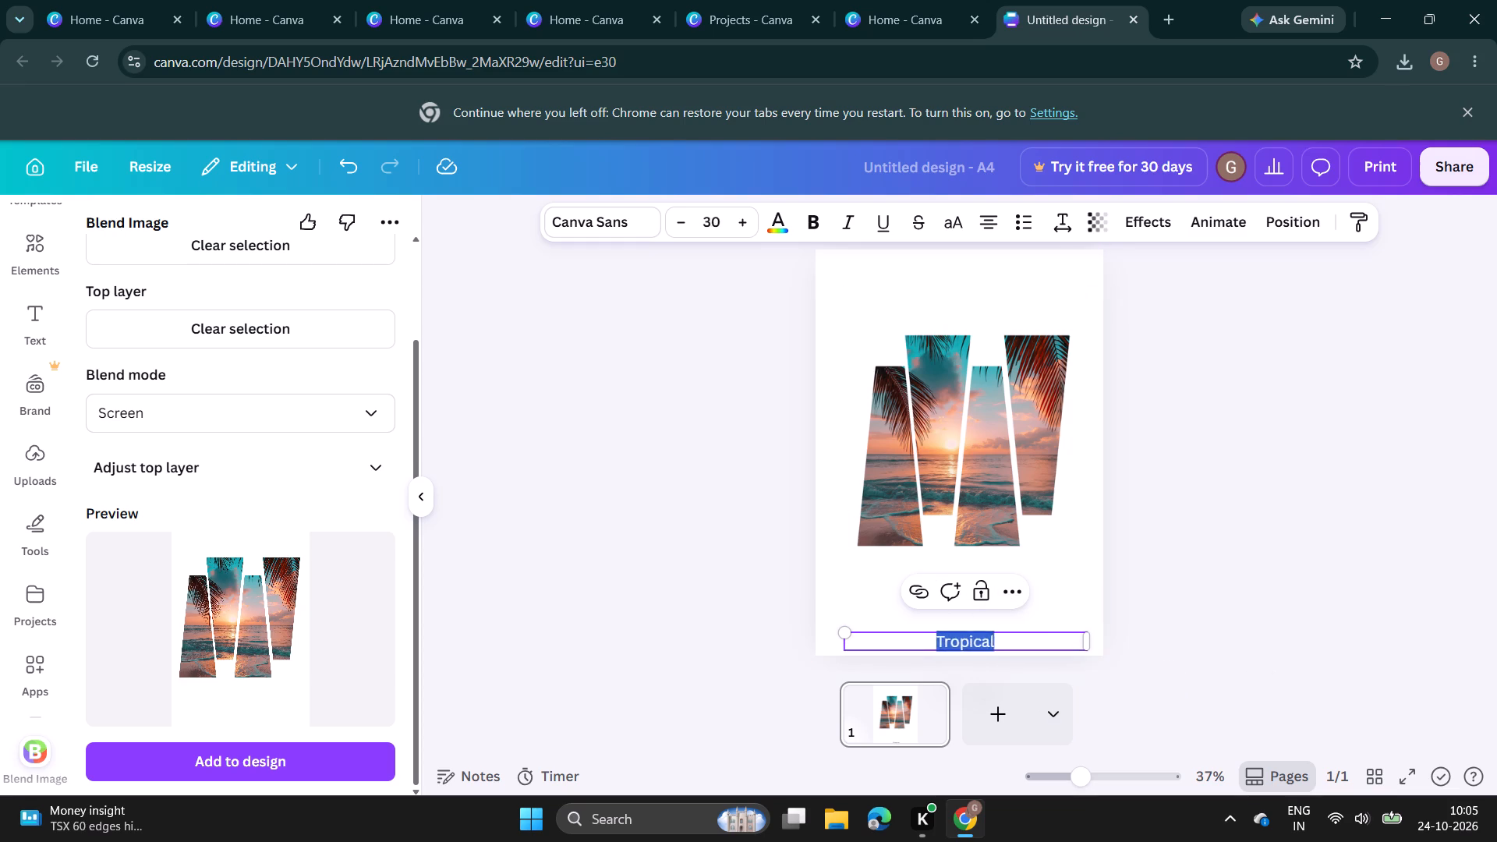
Change the font of the "Tropical" text to Adlery Pro from the recently used fonts.
left_click(608, 235)
scroll(311, 603, "down", 2)
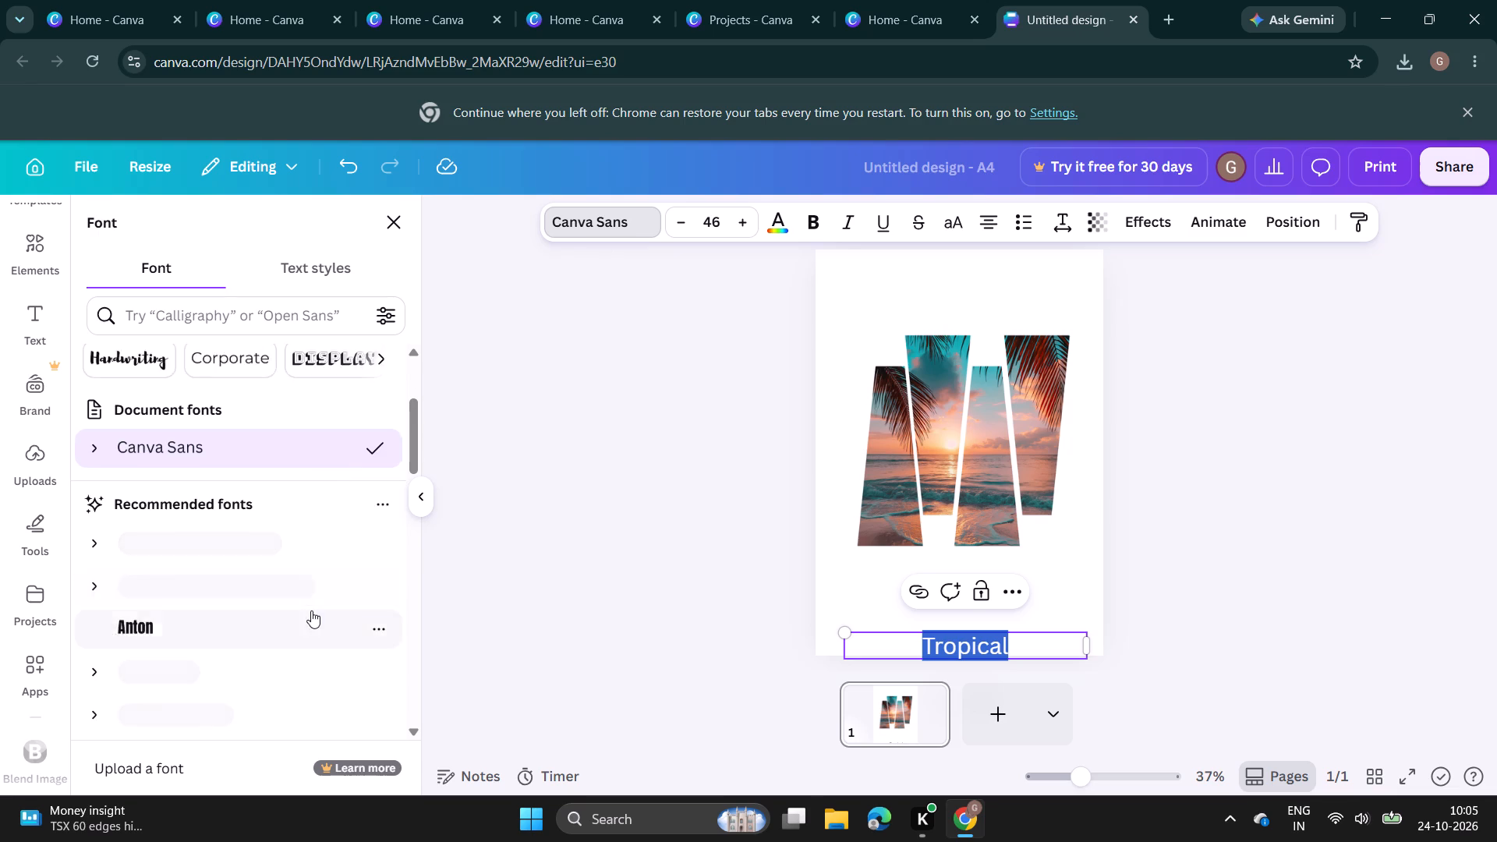
scroll(311, 610, "up", 5)
scroll(281, 608, "down", 1)
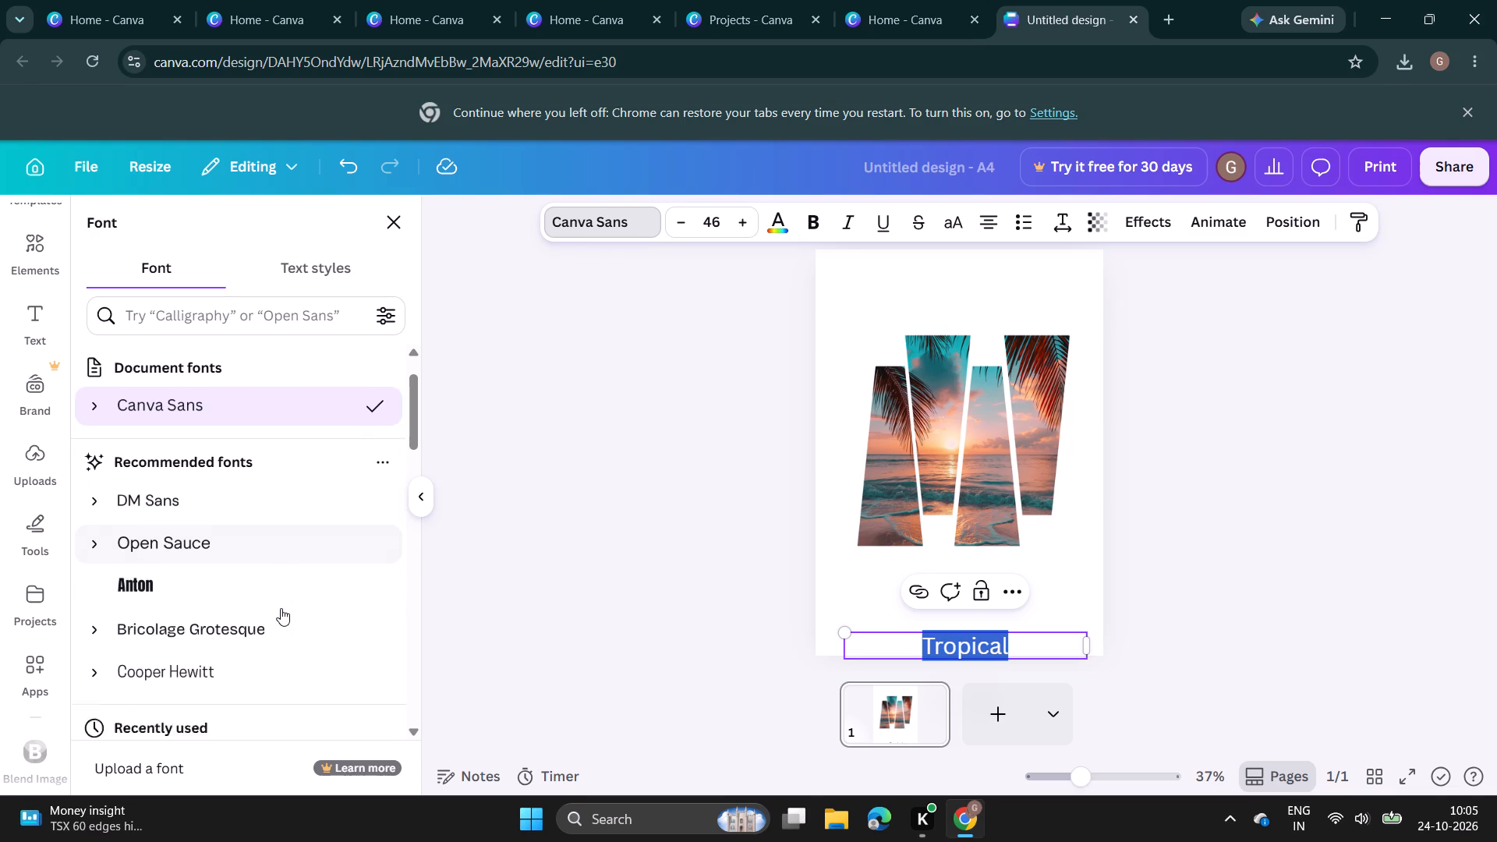
scroll(281, 608, "down", 2)
left_click(265, 690)
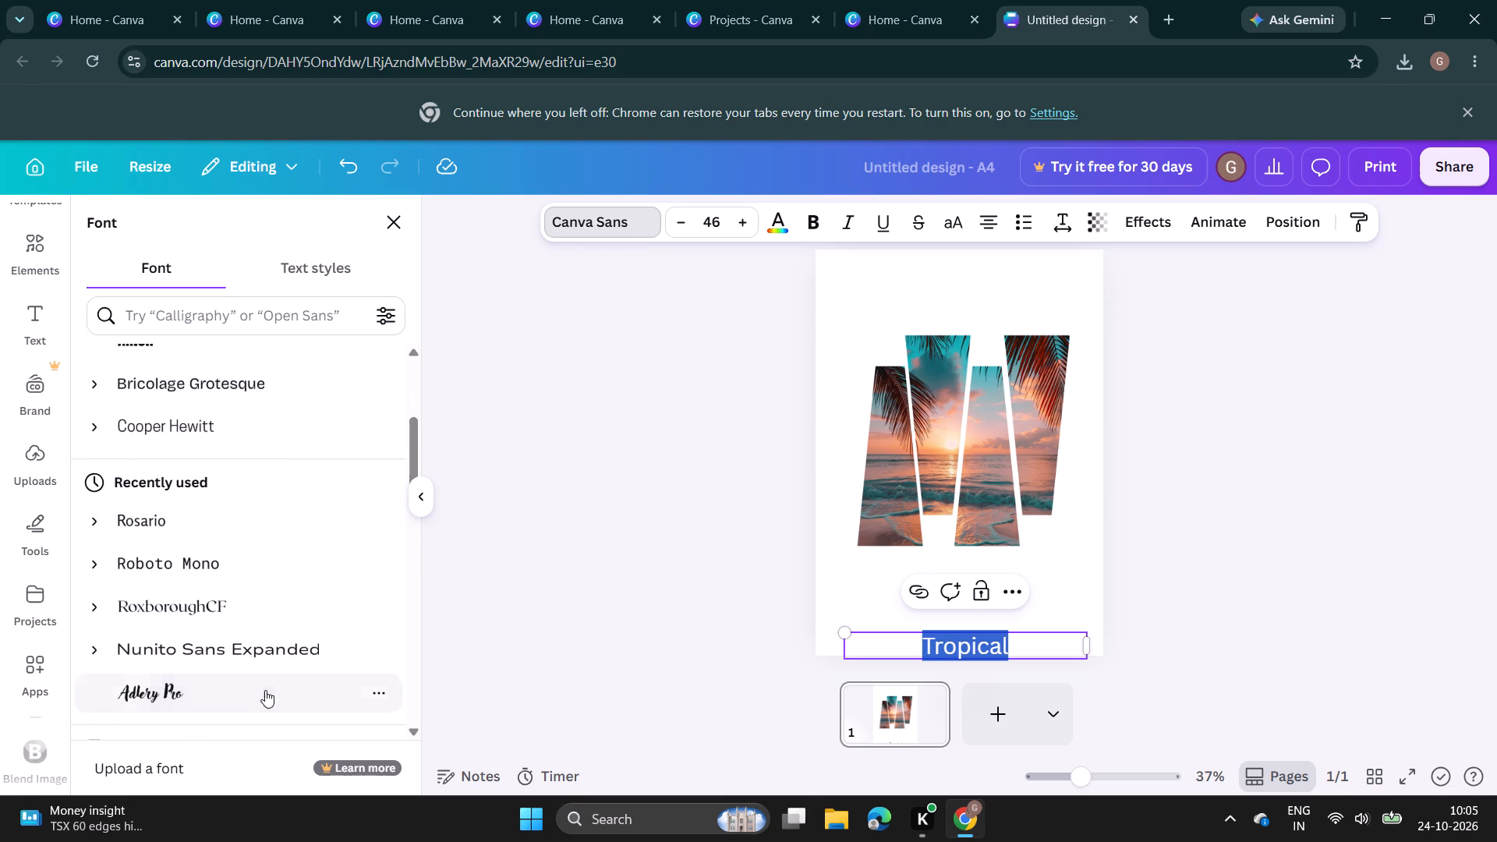
left_click(1027, 647)
left_click(1220, 571)
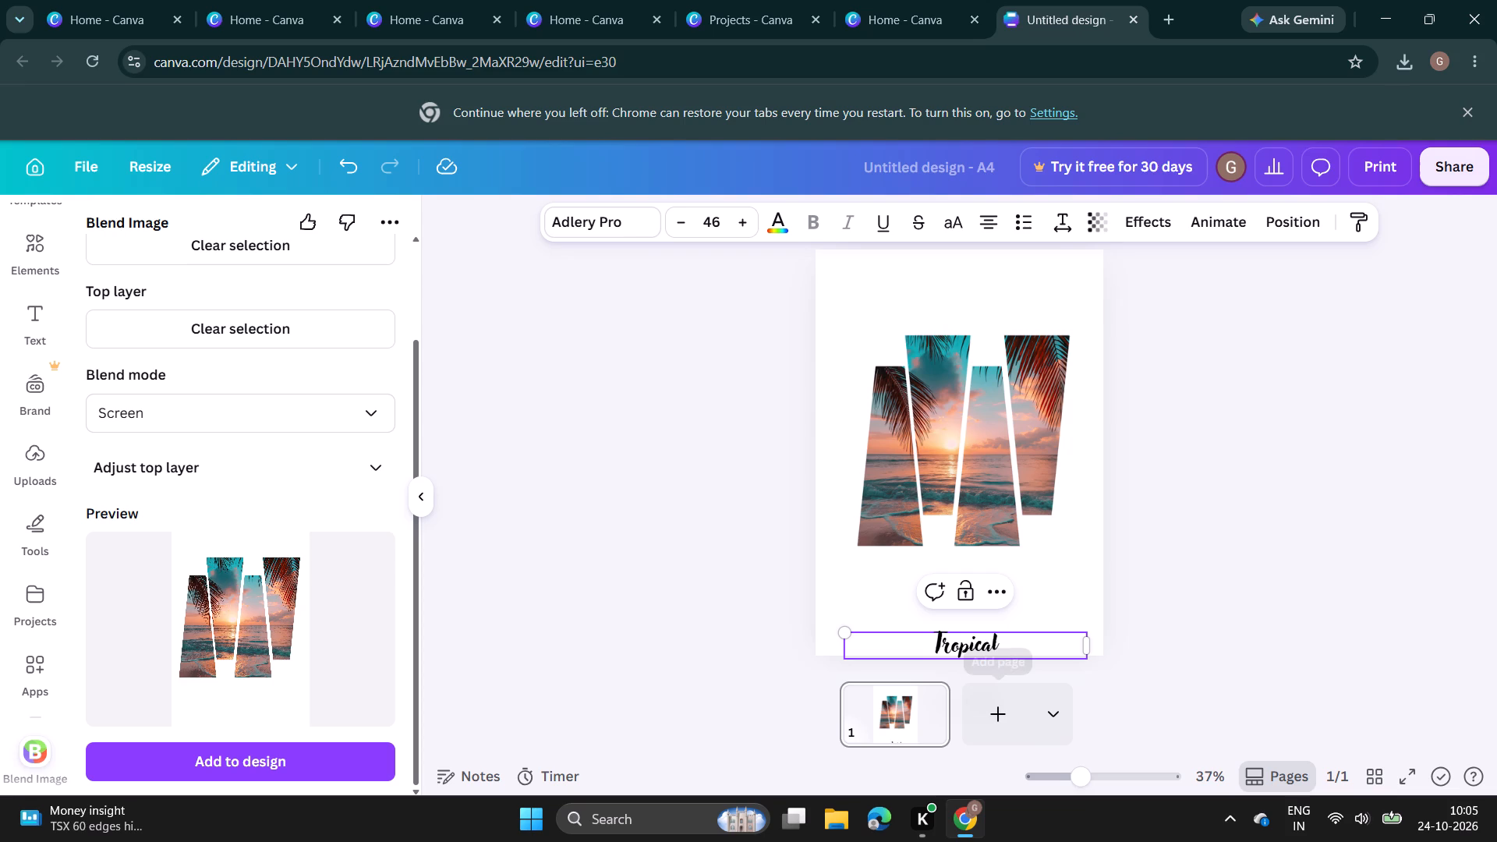
Move the "Tropical" text up from the page bottom onto the middle of the blended image.
left_click_drag(1014, 652, 1014, 643)
left_click(1222, 521)
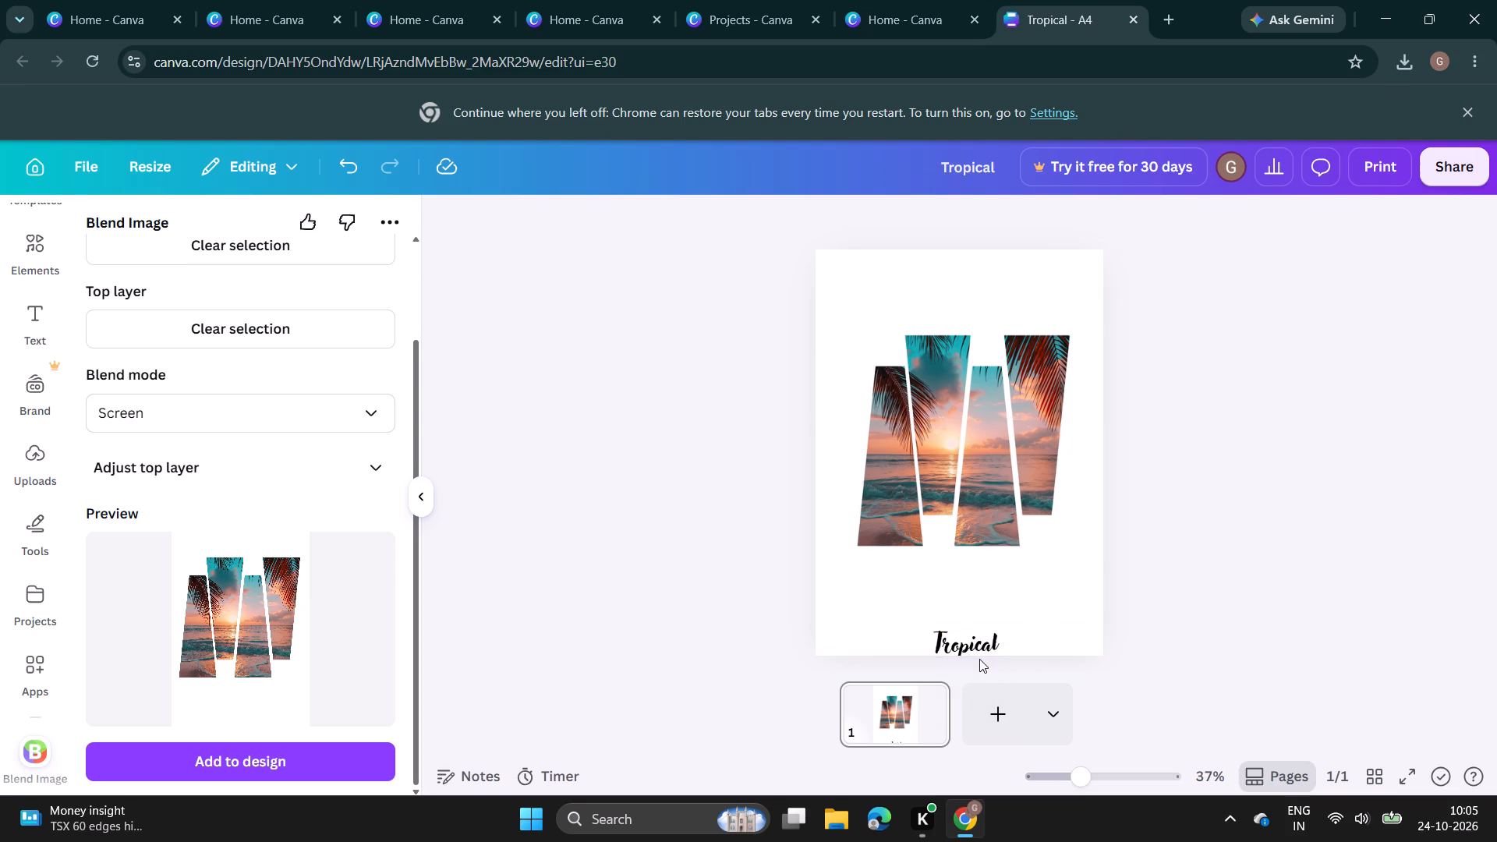
left_click_drag(975, 649, 960, 451)
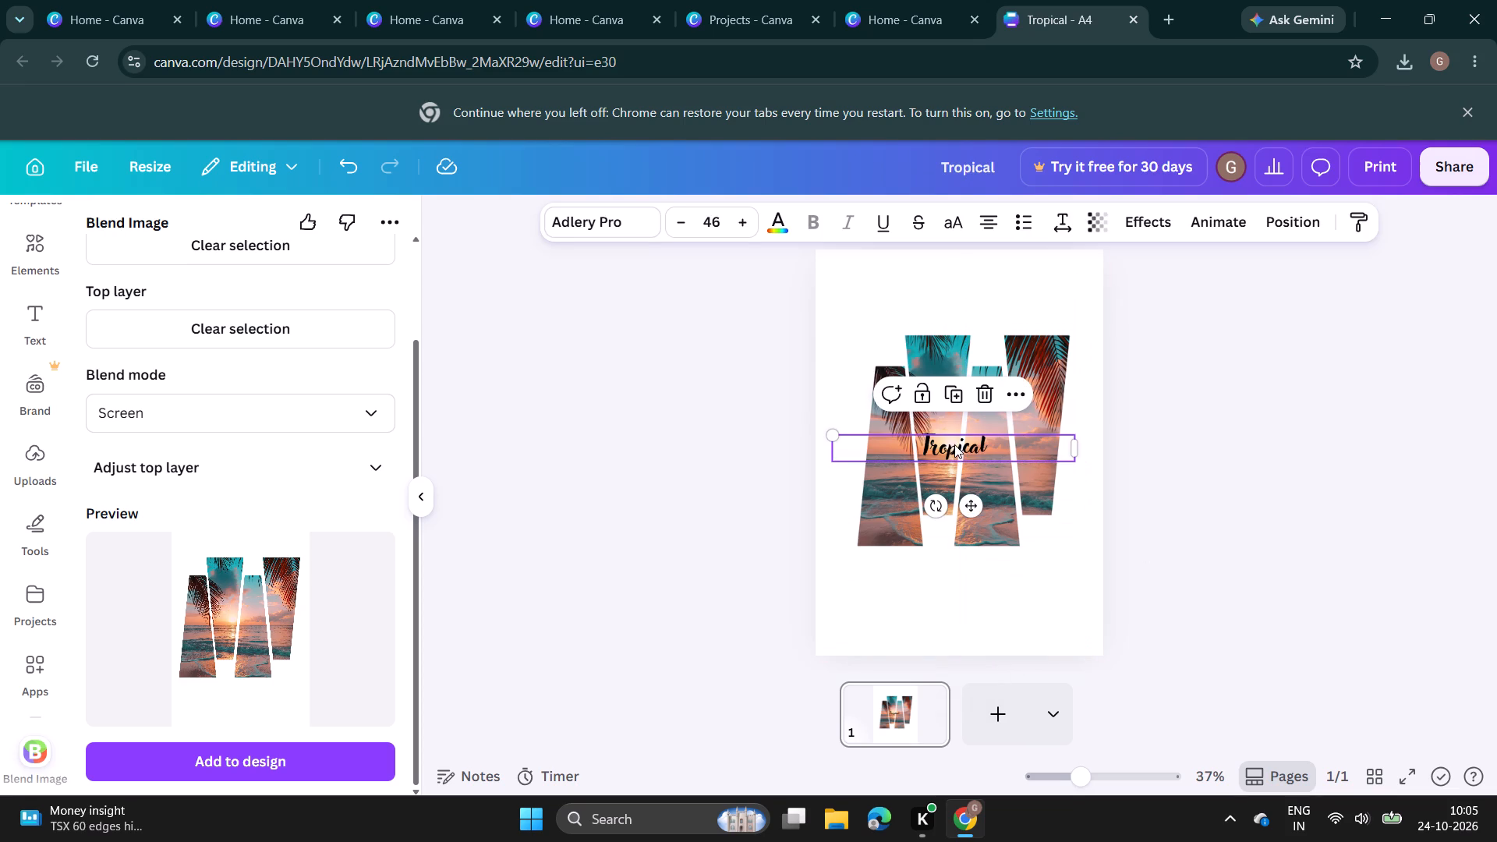
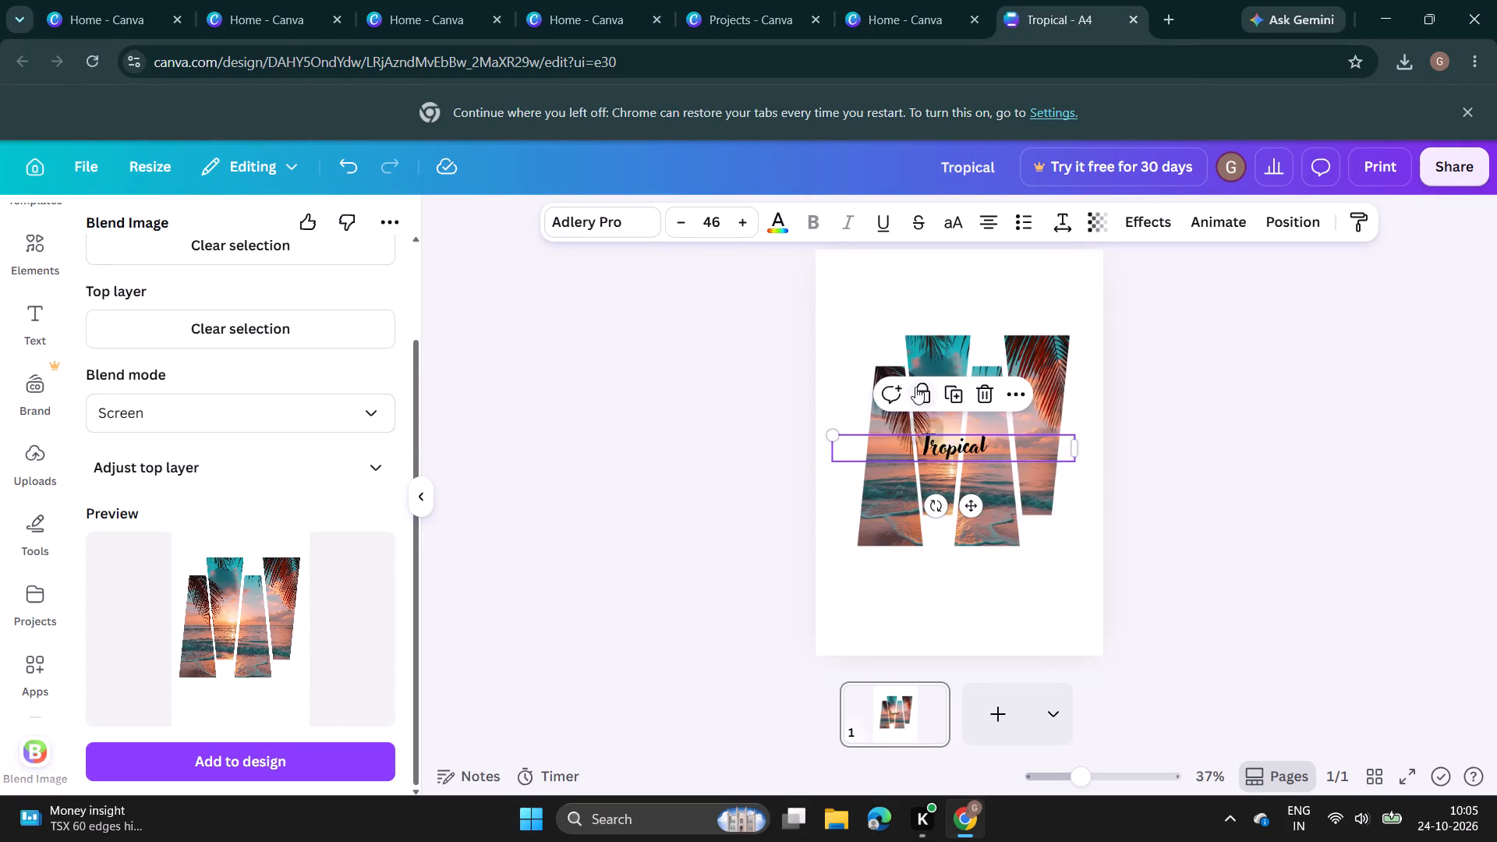
Change the colour of the "Tropical" text to the white already used in the design.
left_click(779, 218)
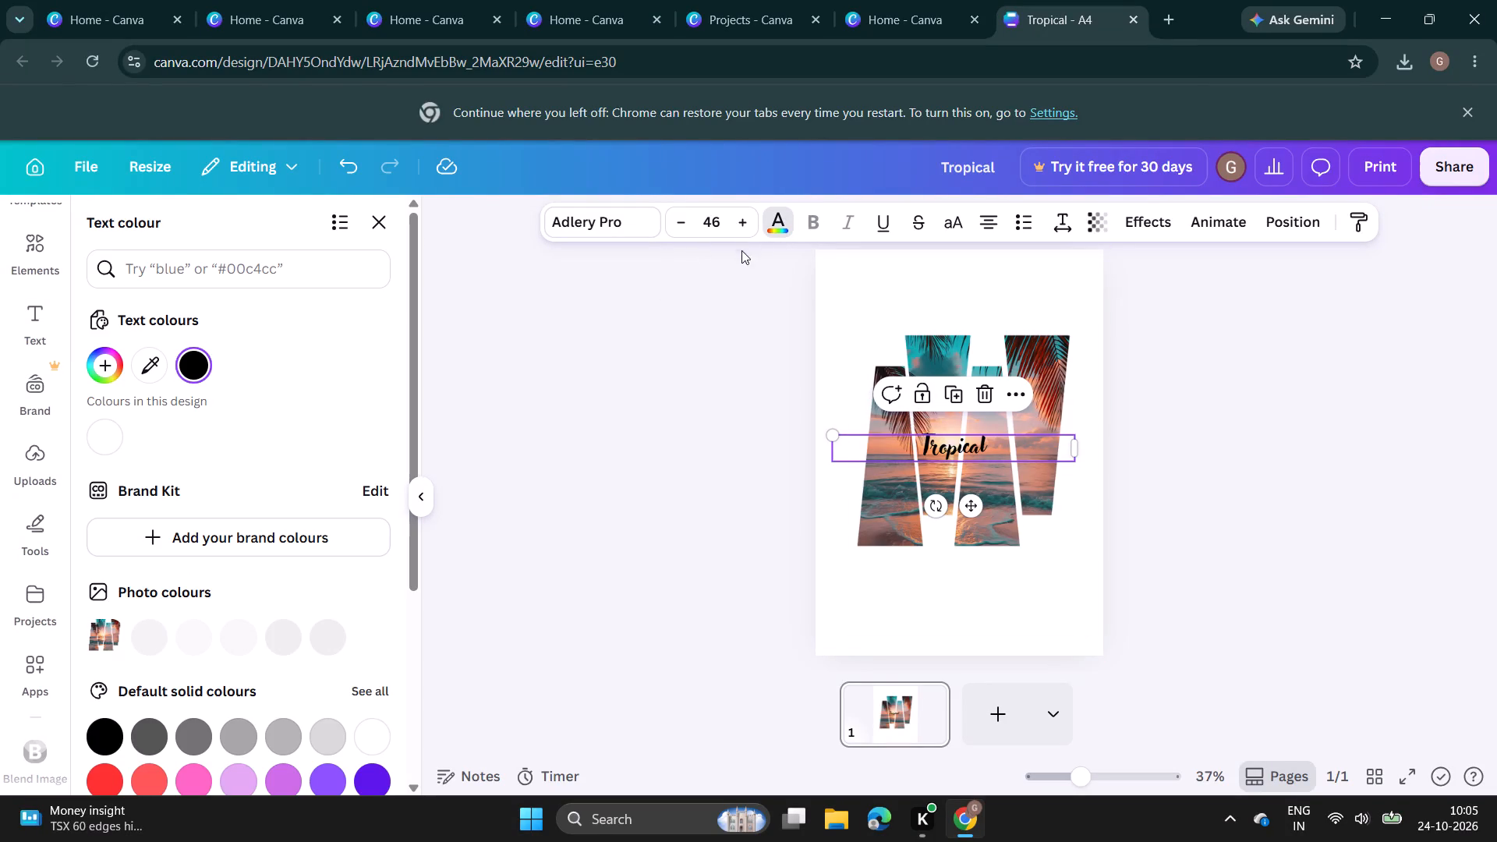
left_click(780, 226)
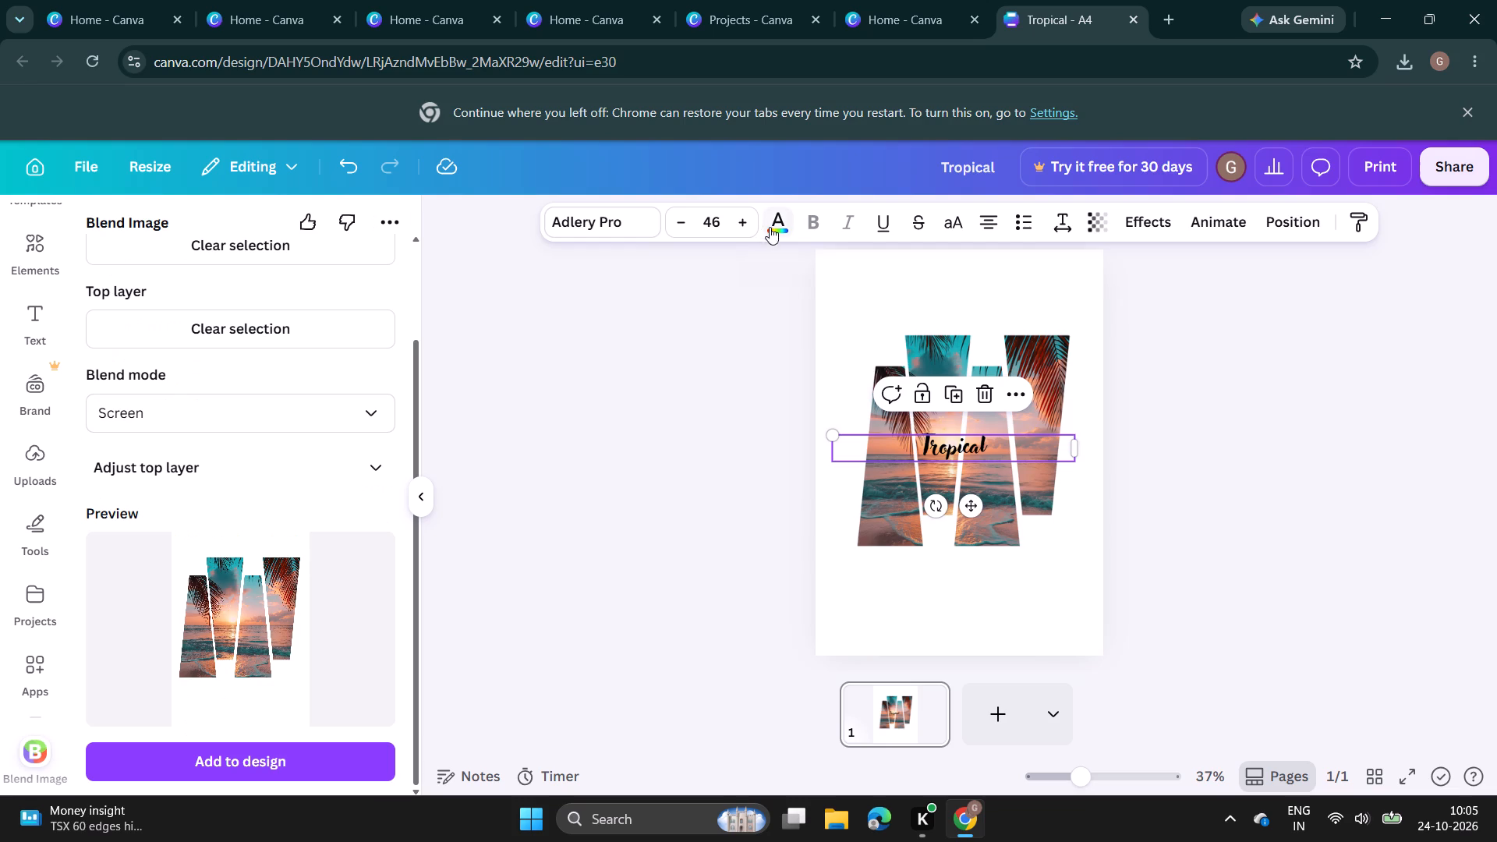
left_click(780, 225)
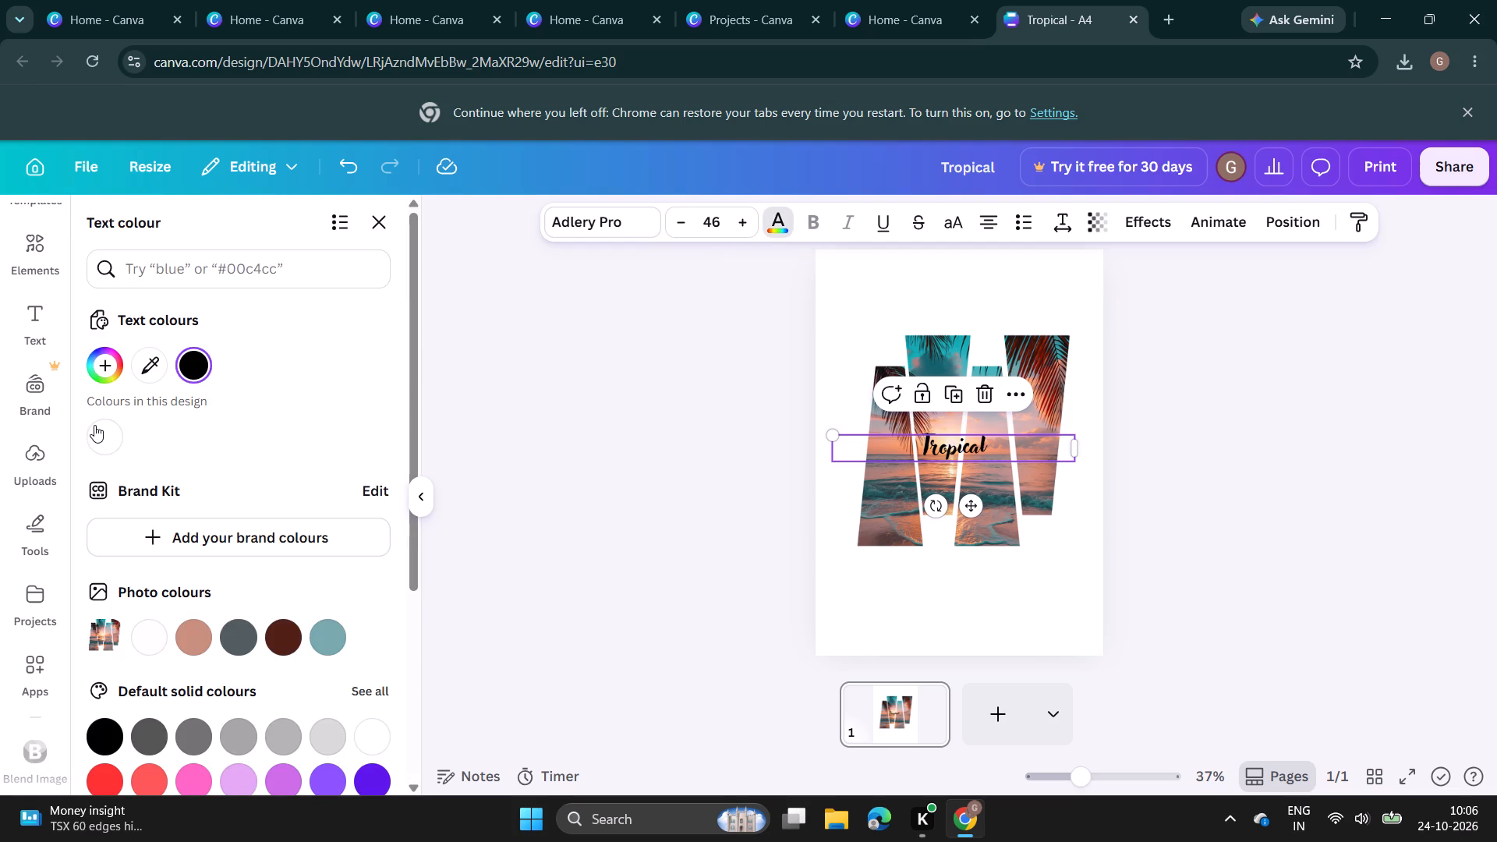
left_click(94, 426)
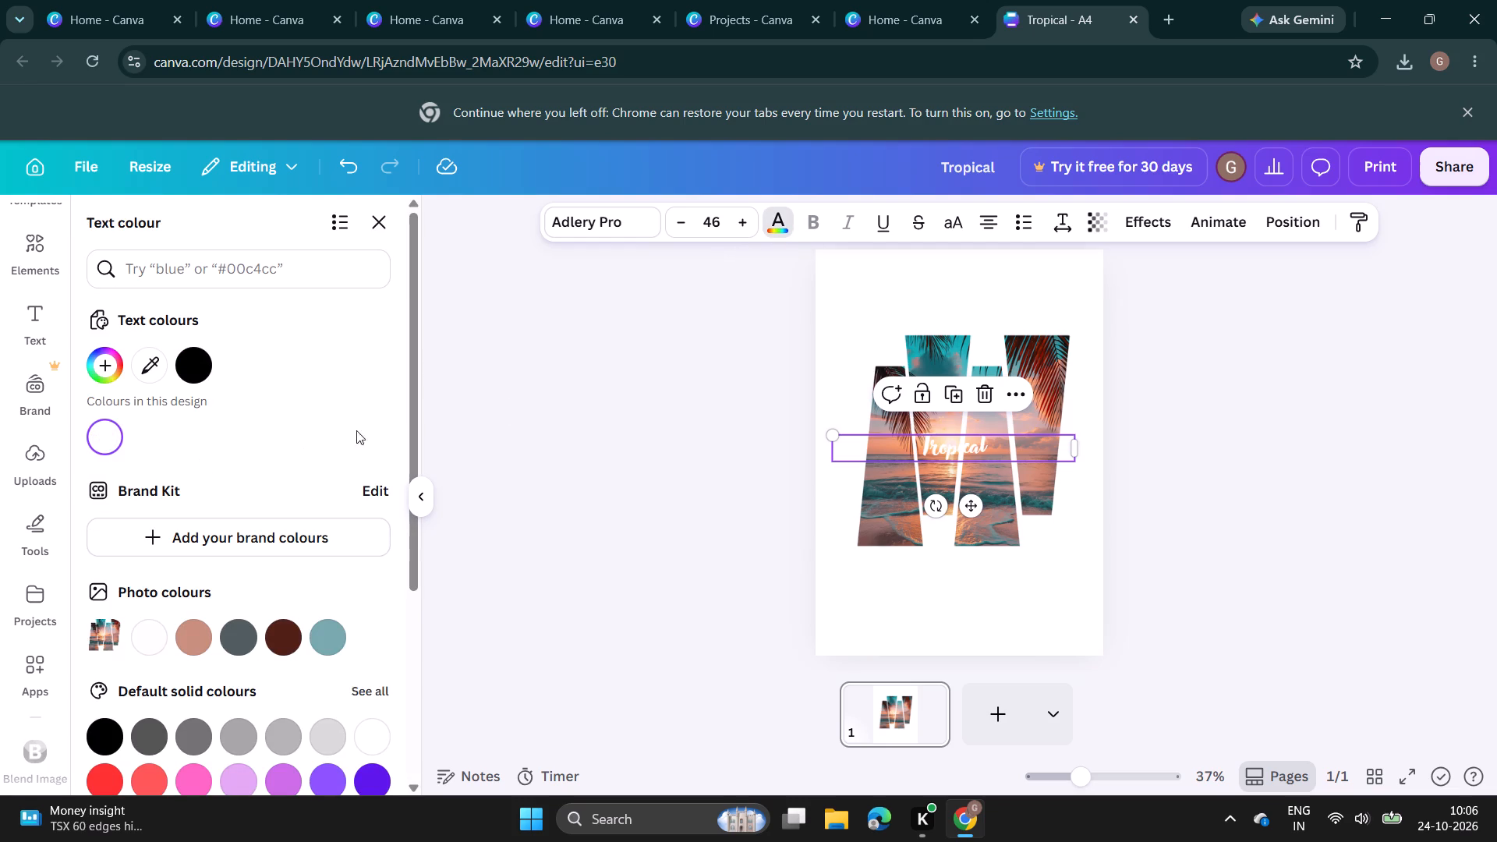
Browse the available text effects for the "Tropical" title, including the basic styles, Curve shape and advanced styles.
left_click(1145, 213)
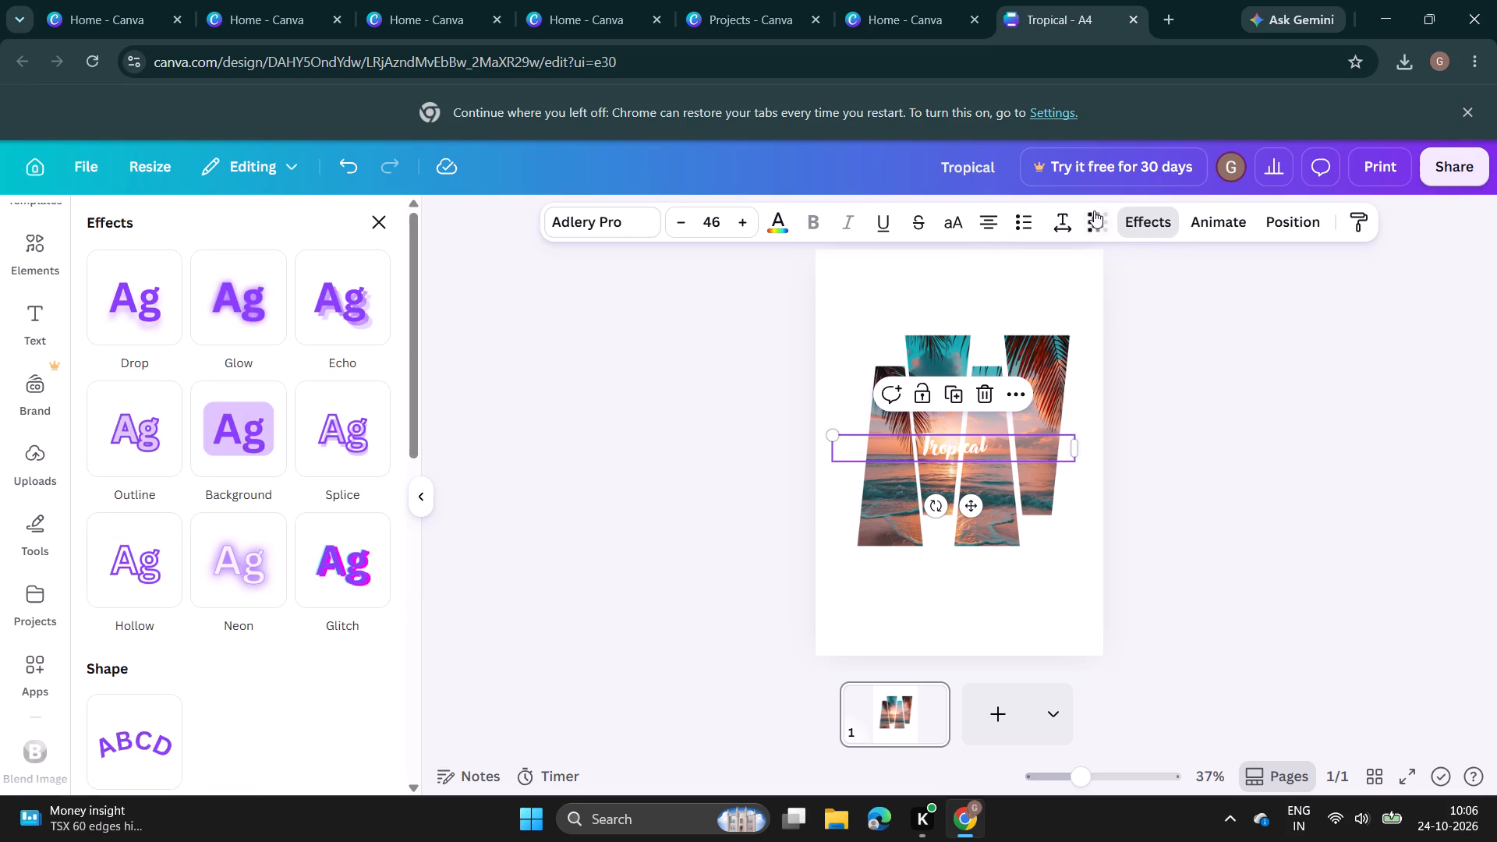
scroll(278, 471, "up", 3)
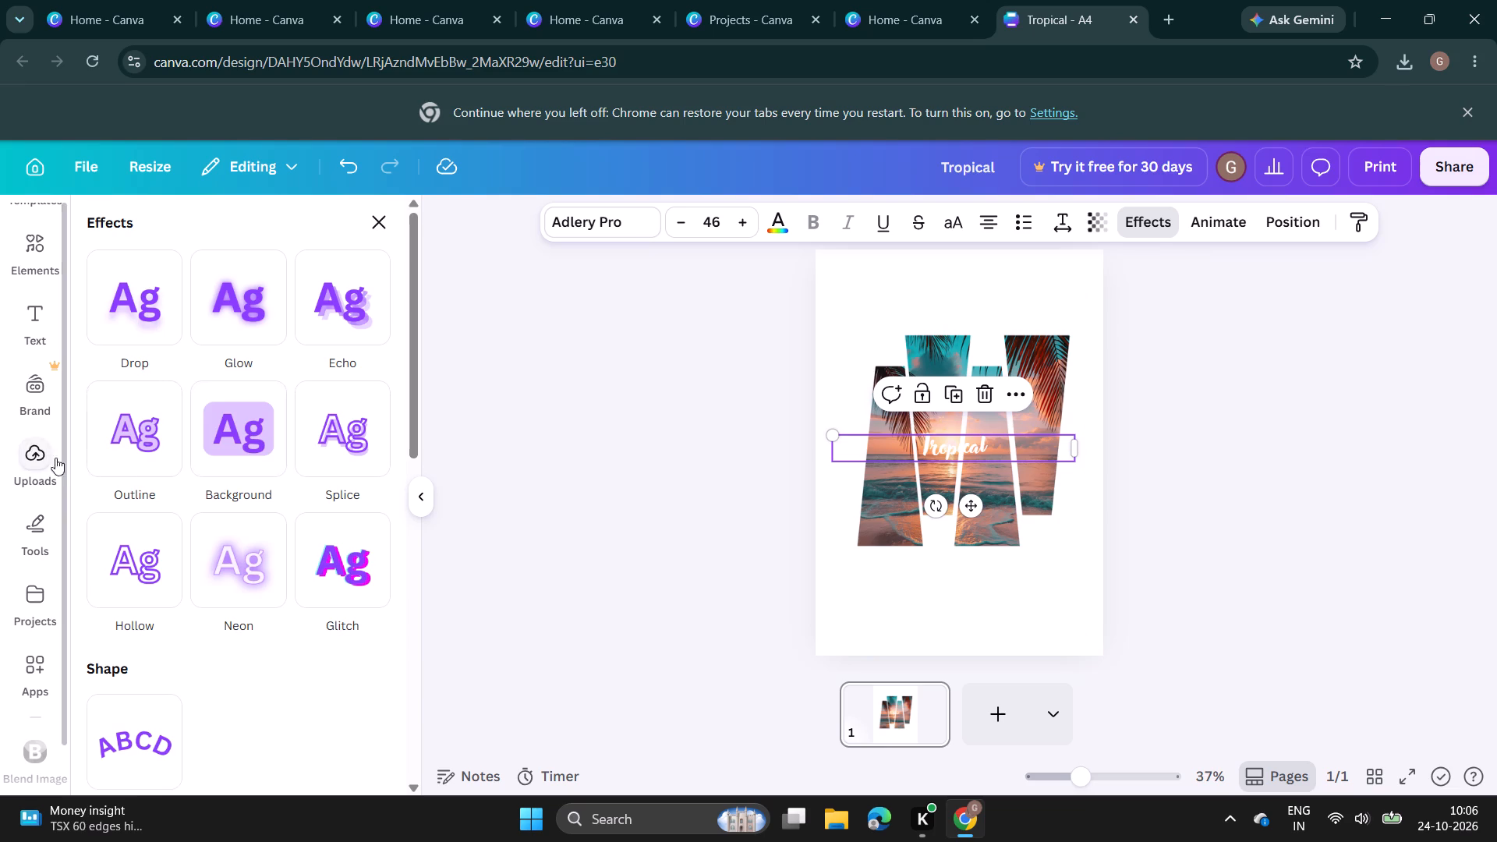
scroll(216, 514, "up", 3)
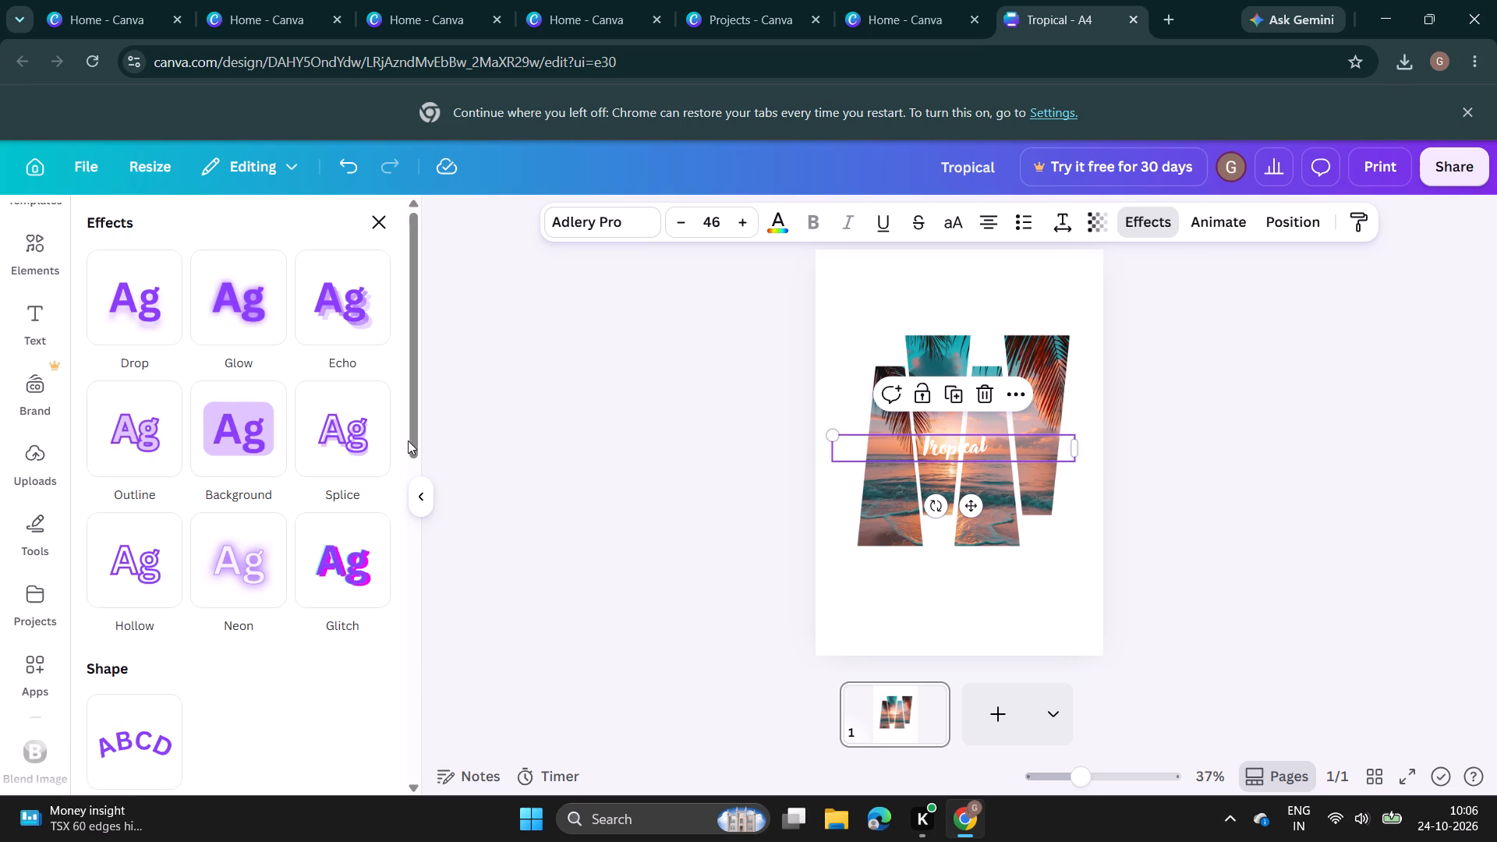
scroll(410, 440, "down", 4)
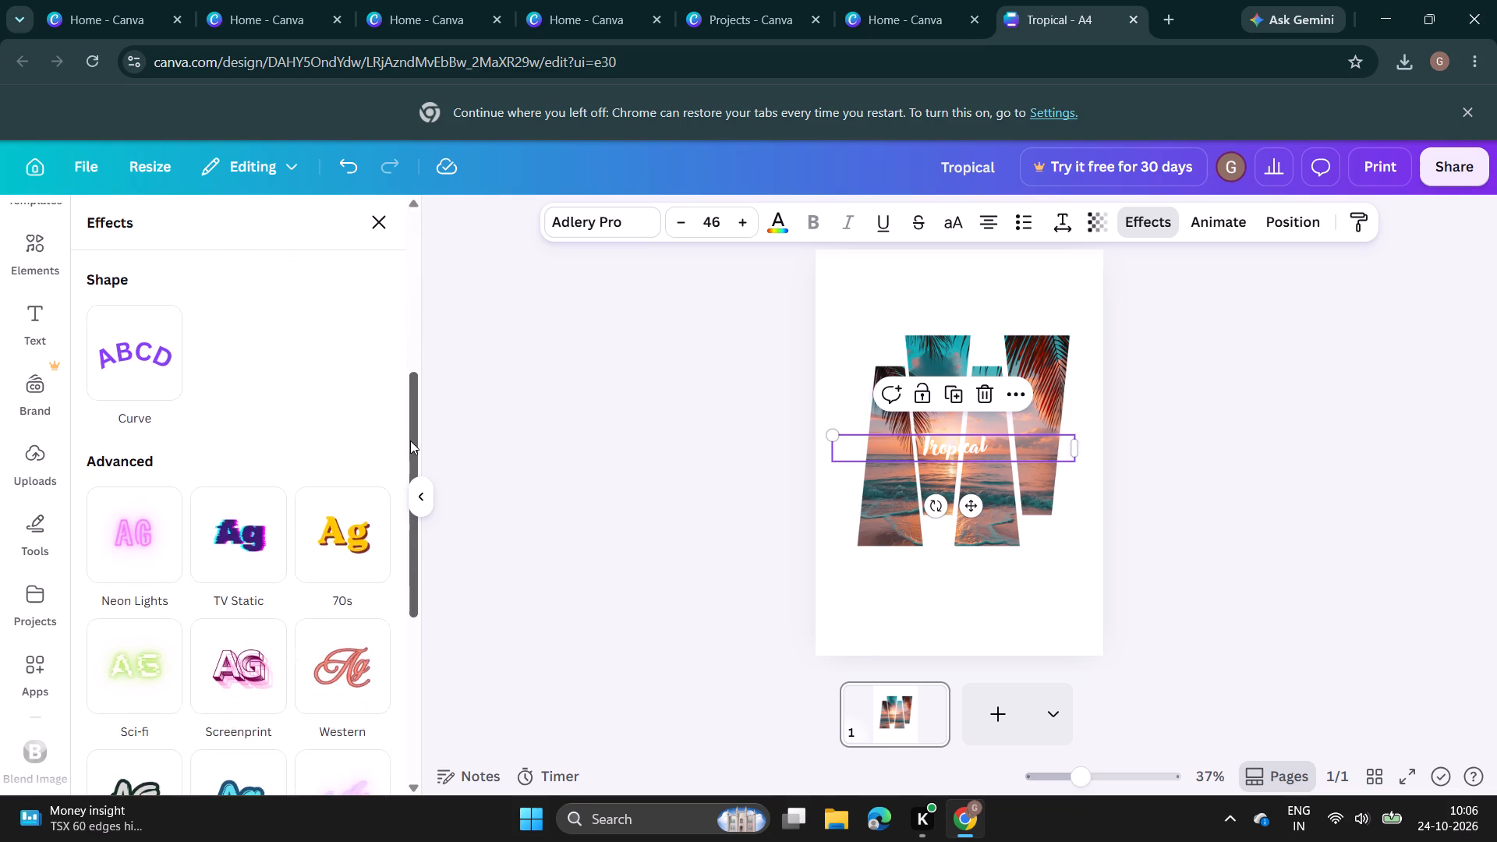
scroll(410, 440, "down", 4)
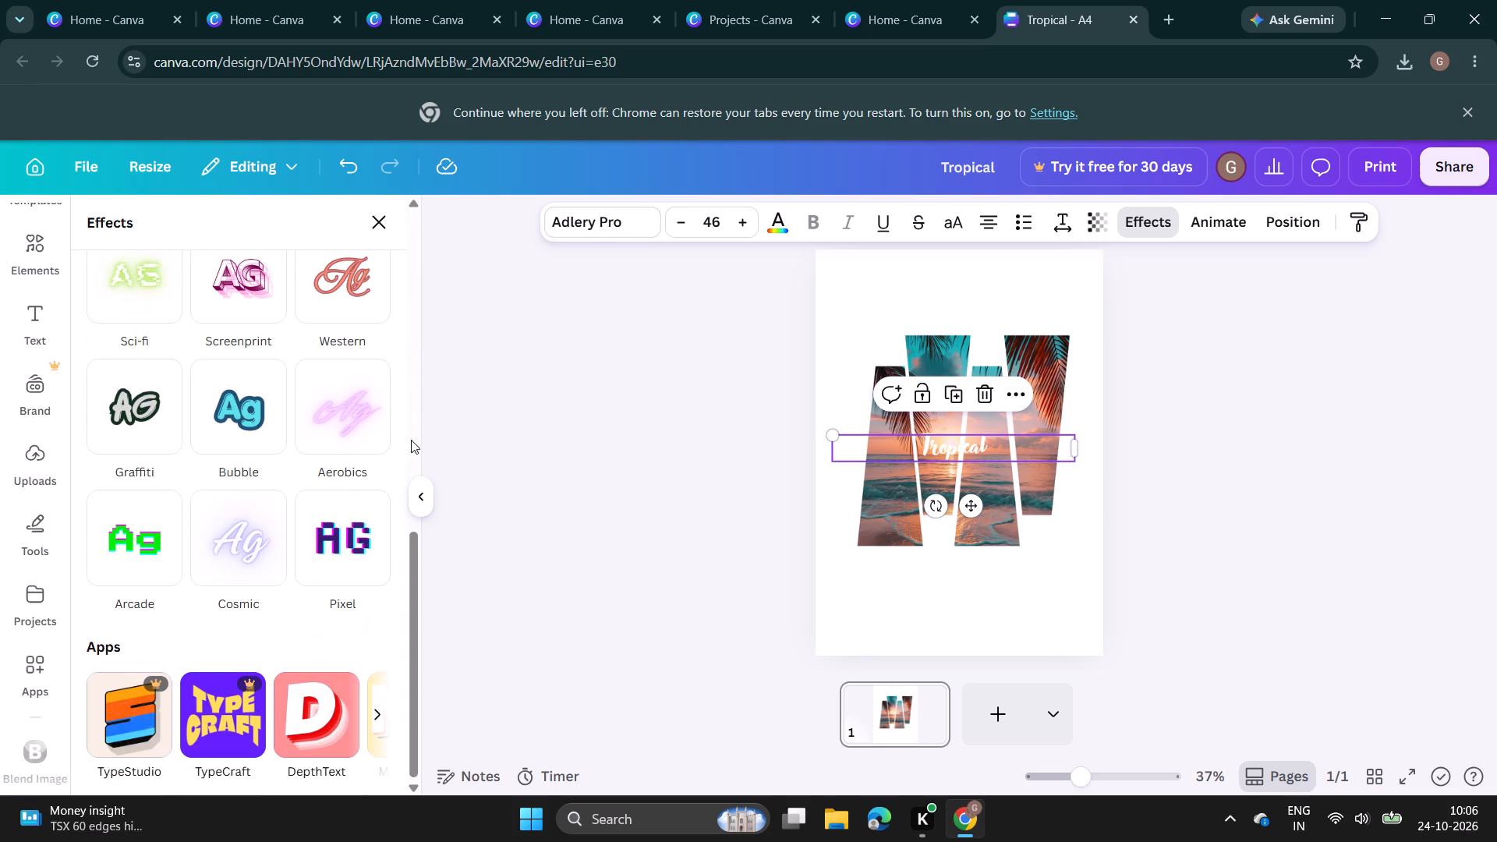
scroll(411, 440, "up", 13)
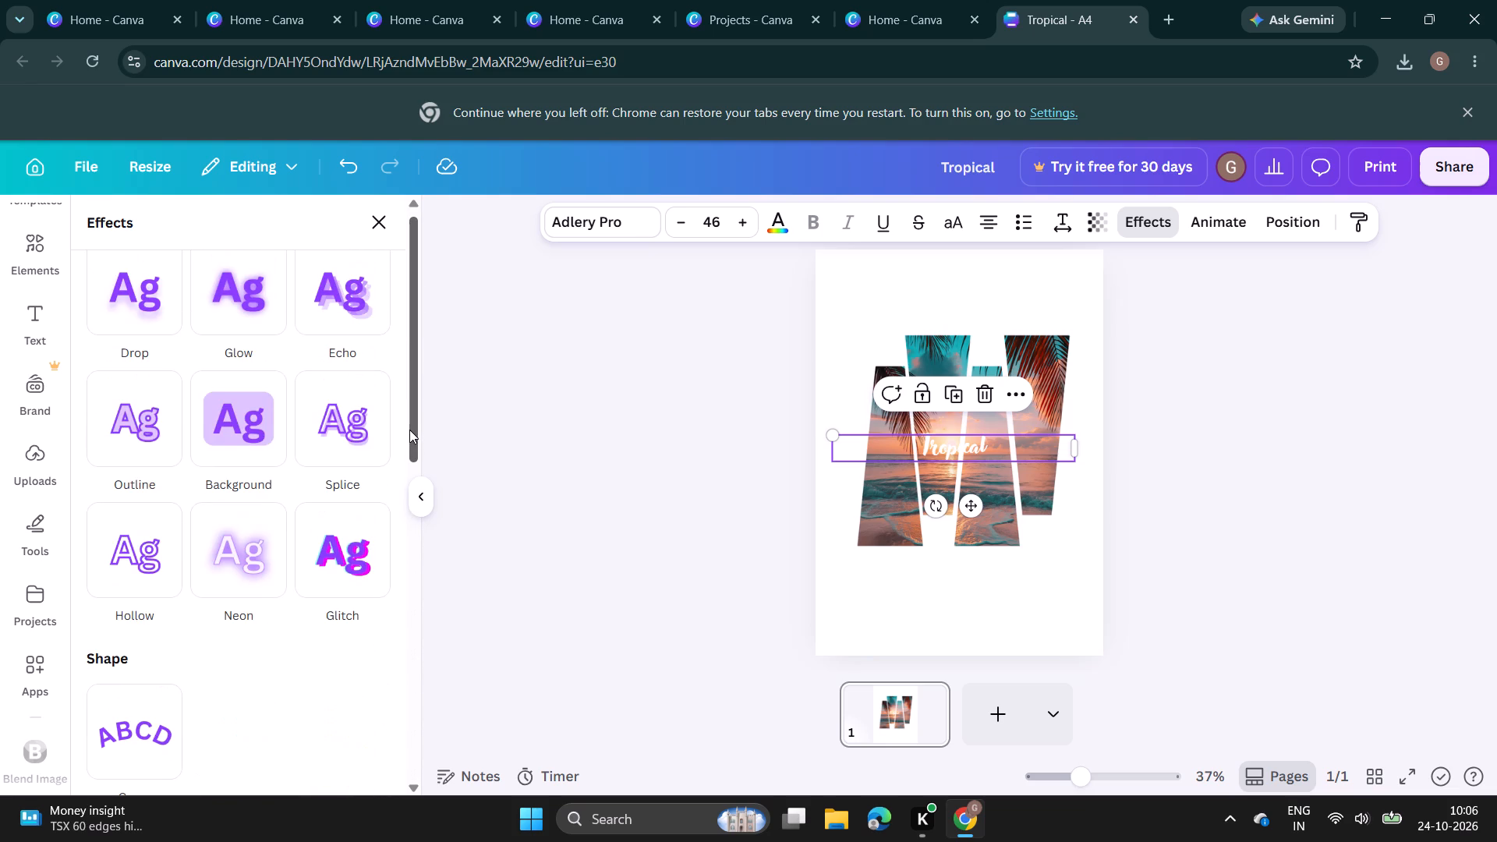
scroll(409, 430, "up", 2)
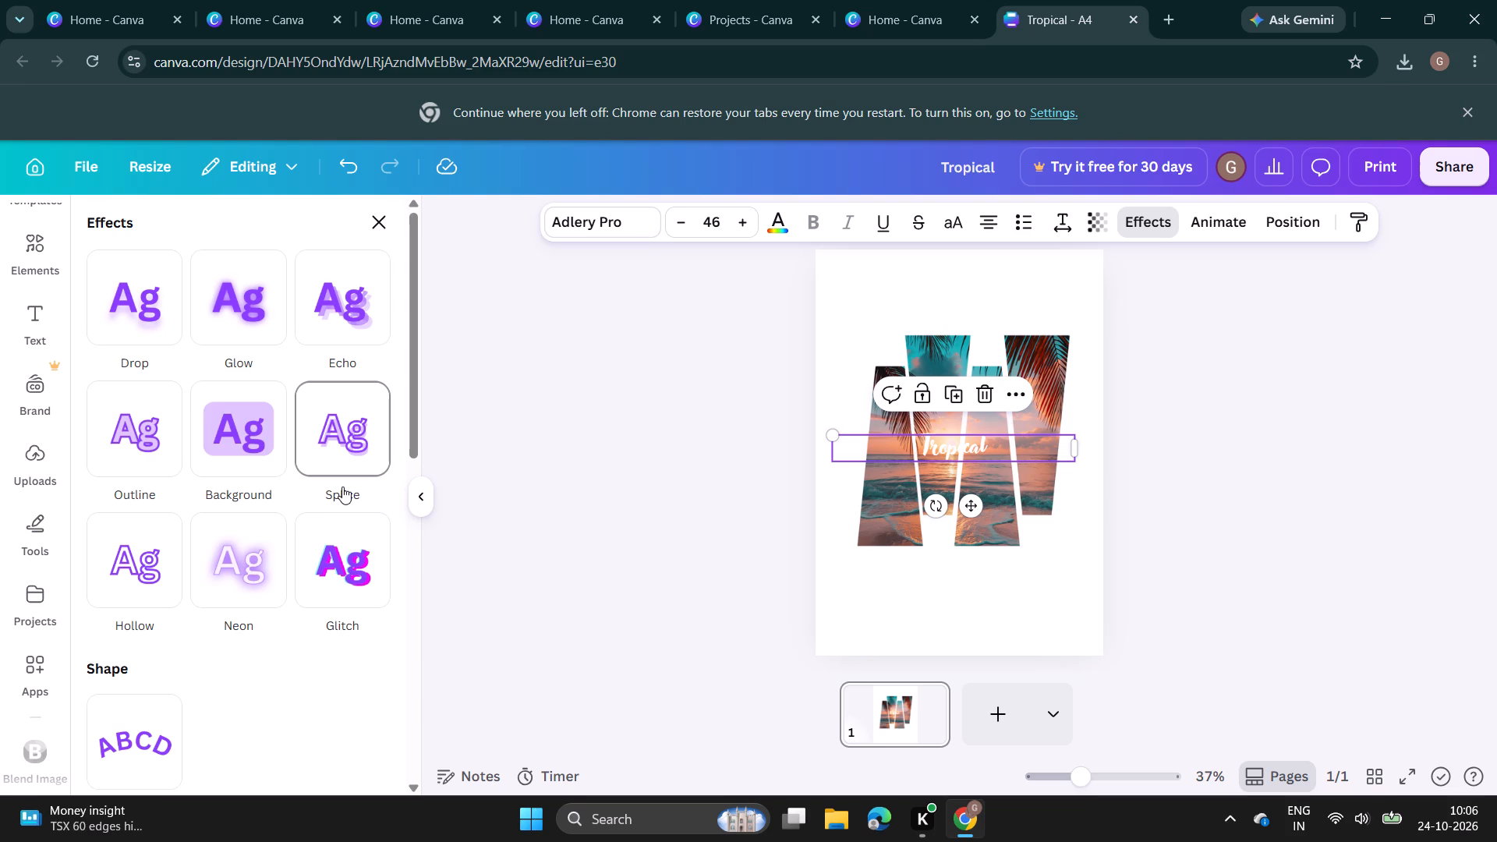
scroll(286, 489, "down", 1)
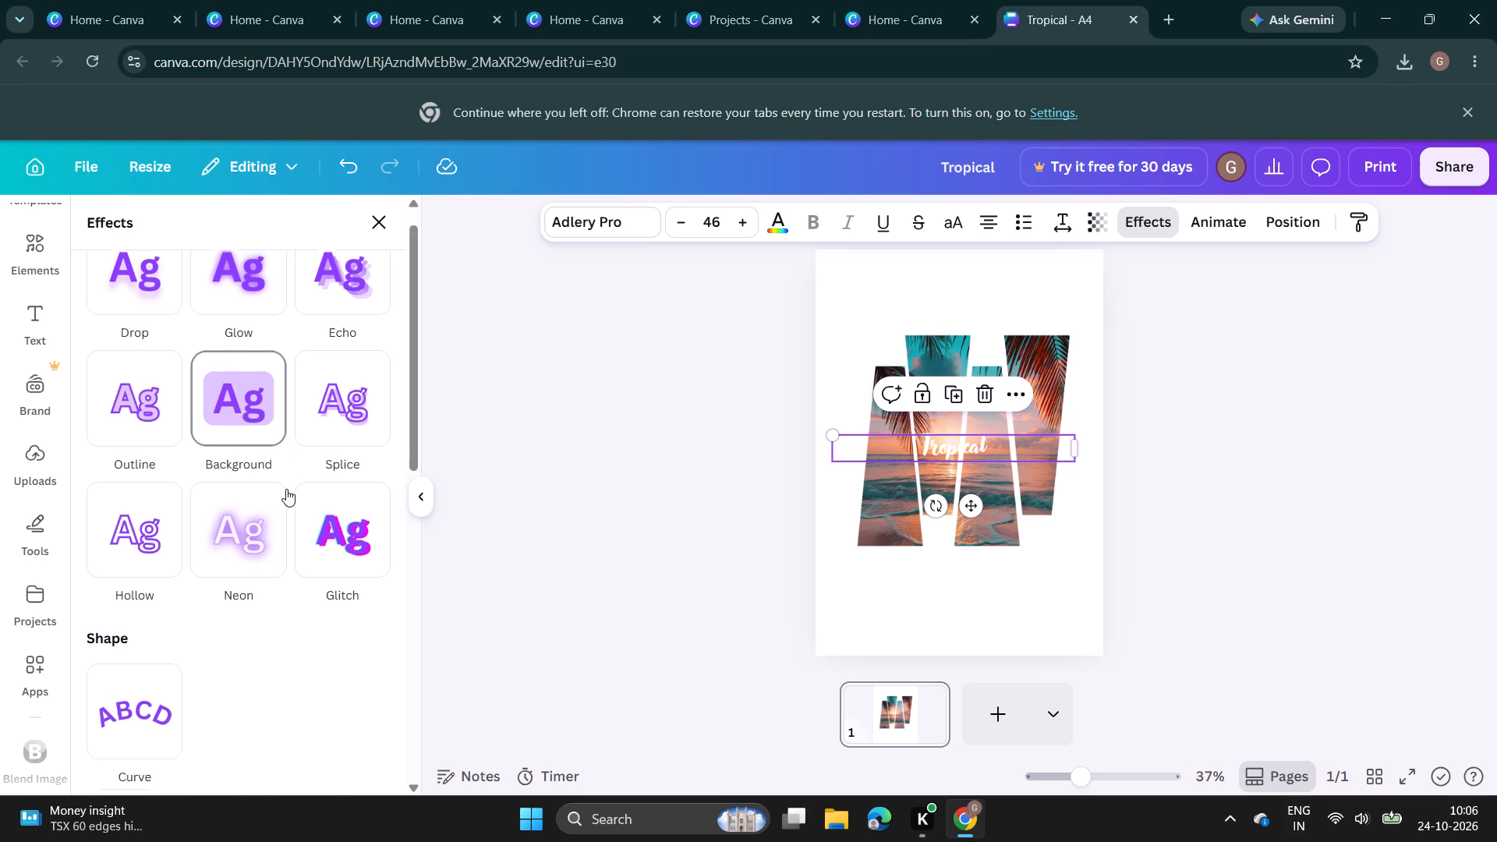
scroll(286, 489, "down", 6)
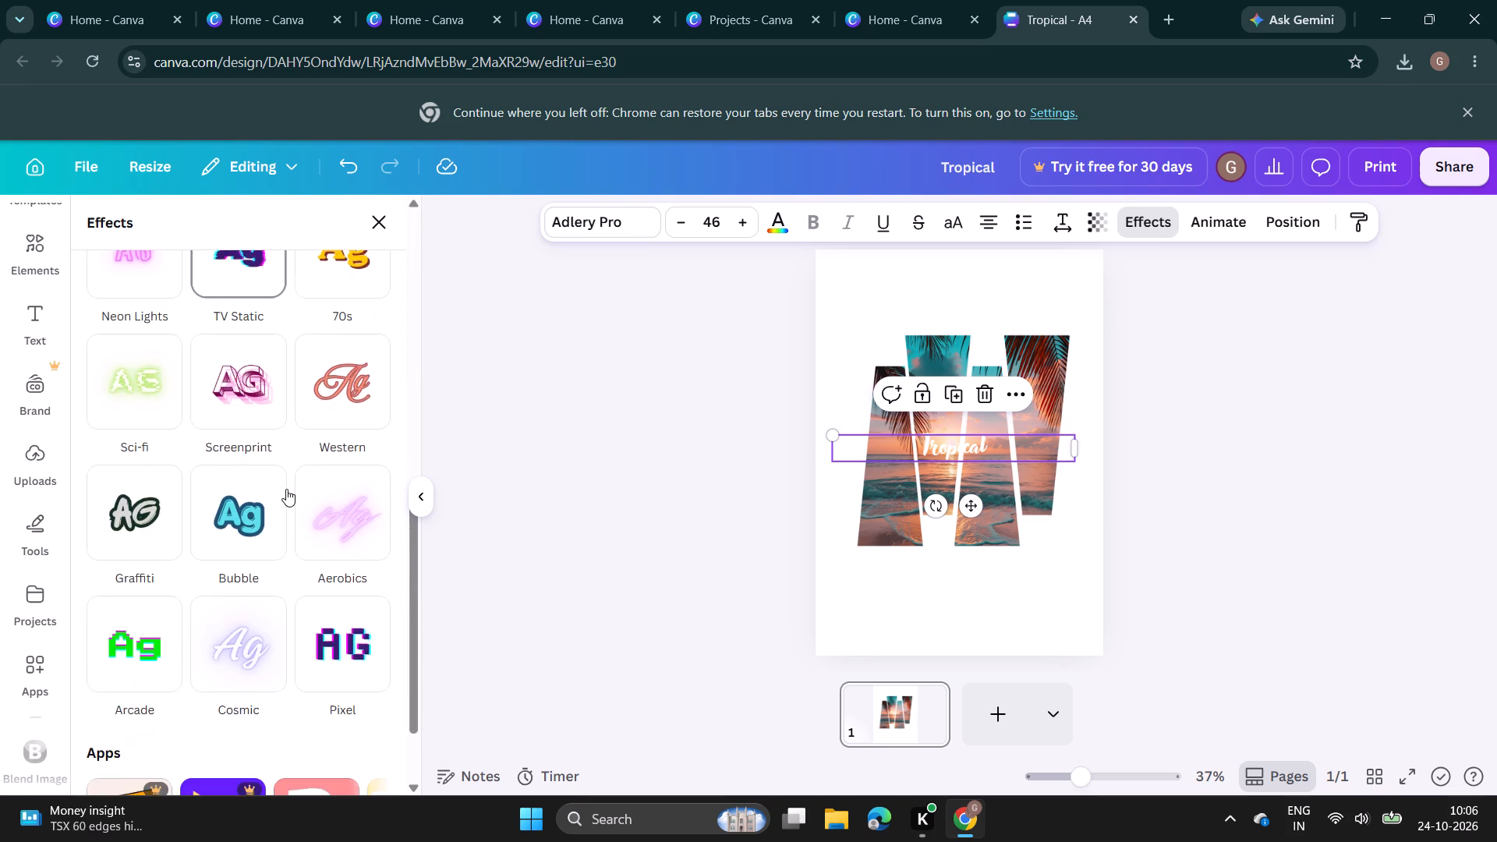
scroll(286, 489, "up", 9)
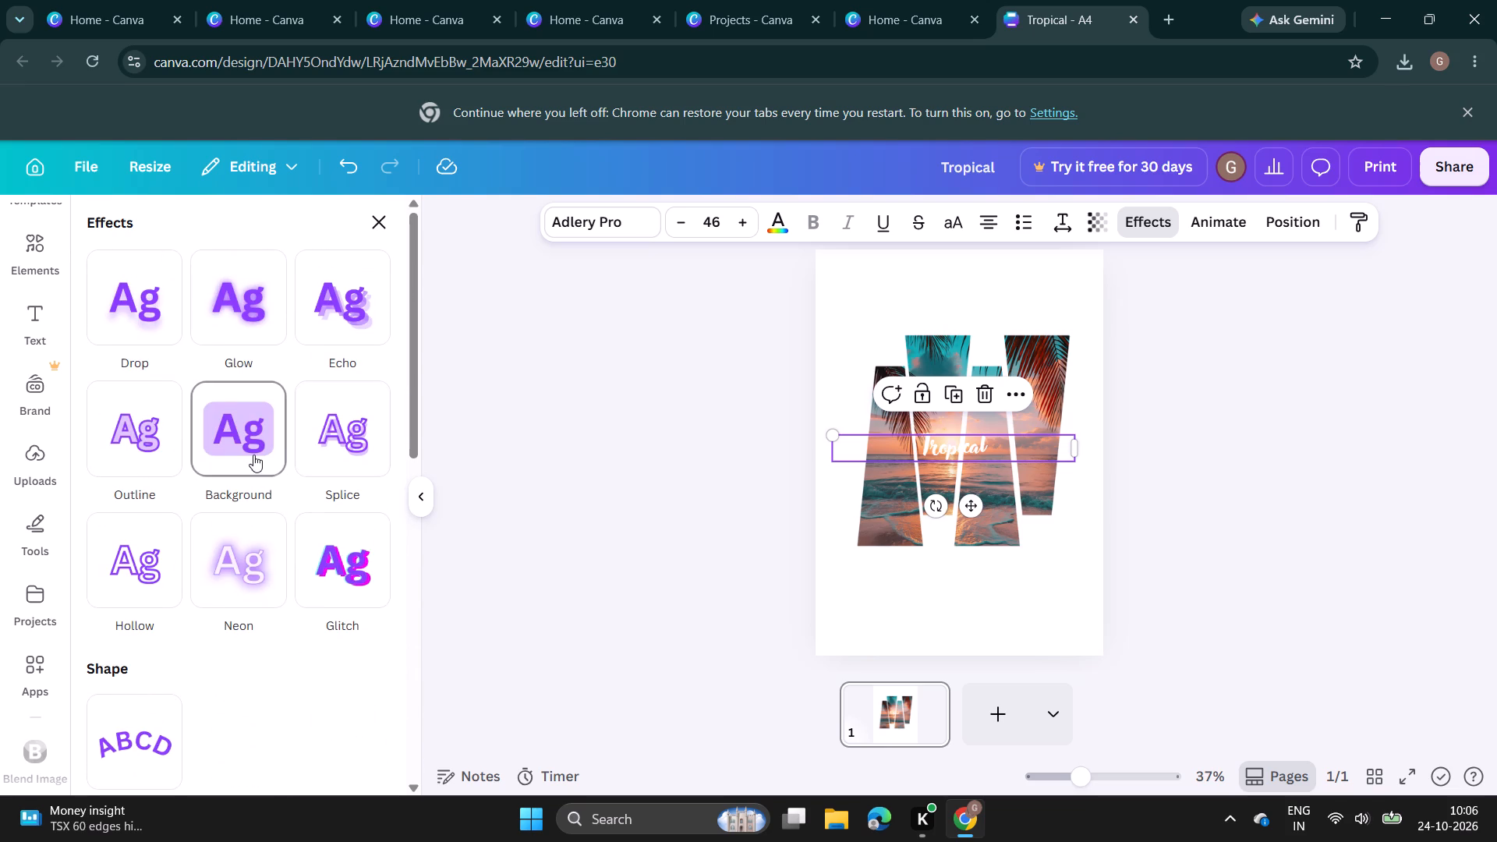
scroll(179, 625, "down", 4)
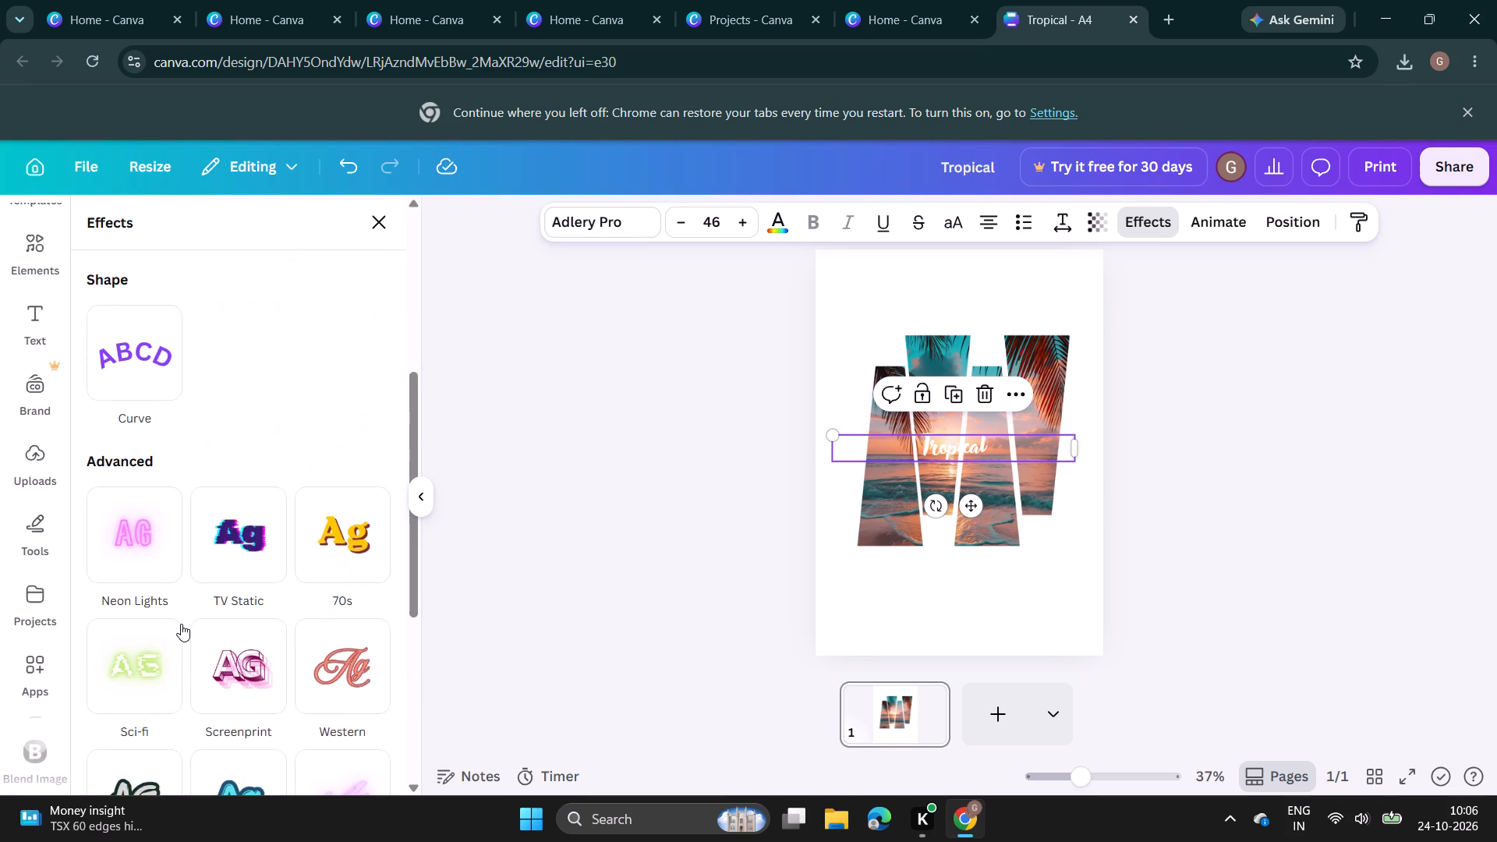
scroll(181, 624, "down", 10)
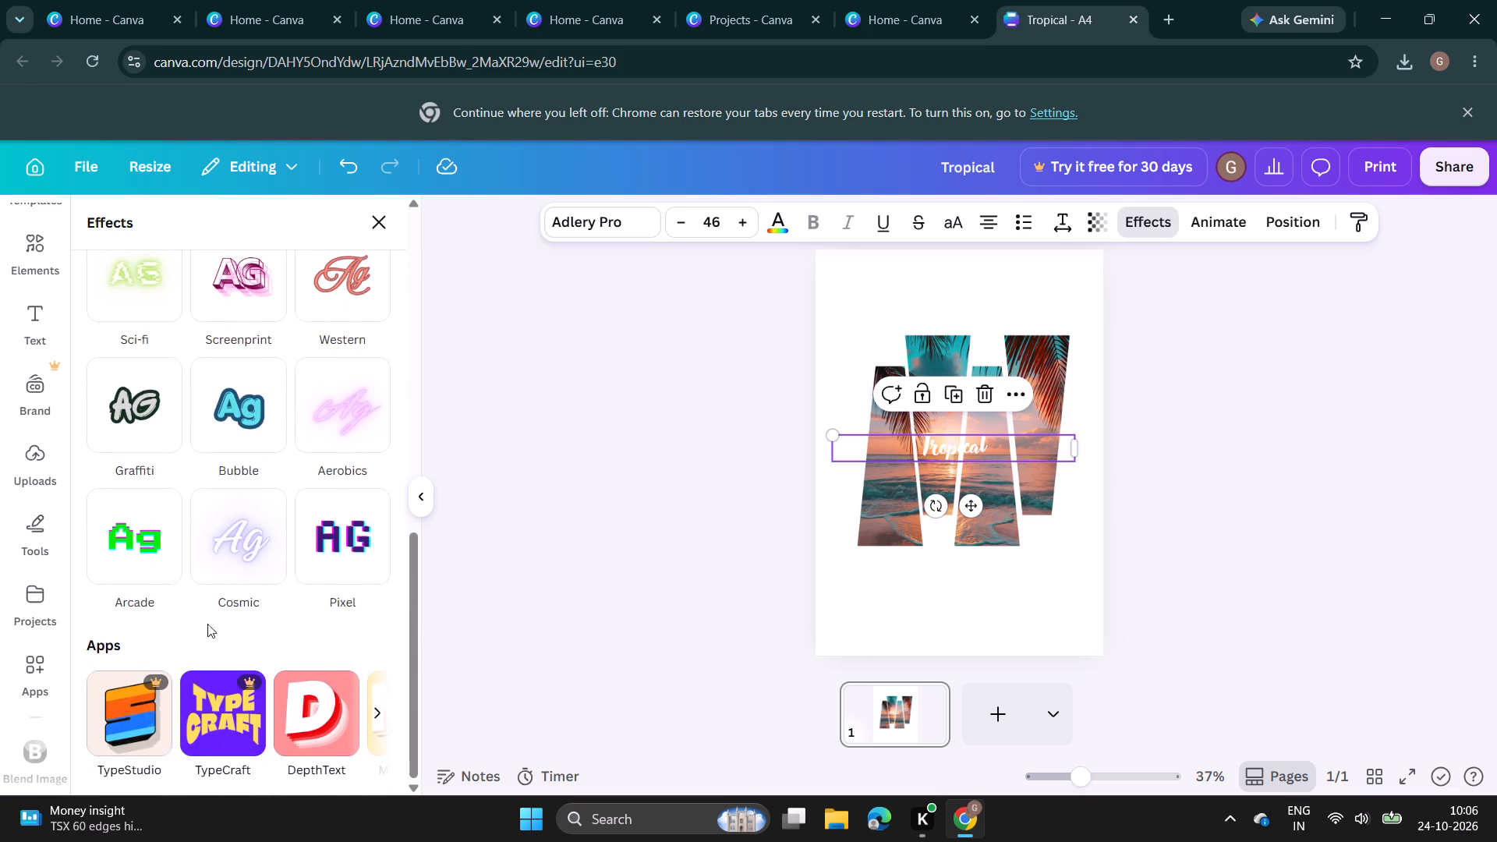
scroll(344, 636, "up", 11)
scroll(297, 390, "up", 5)
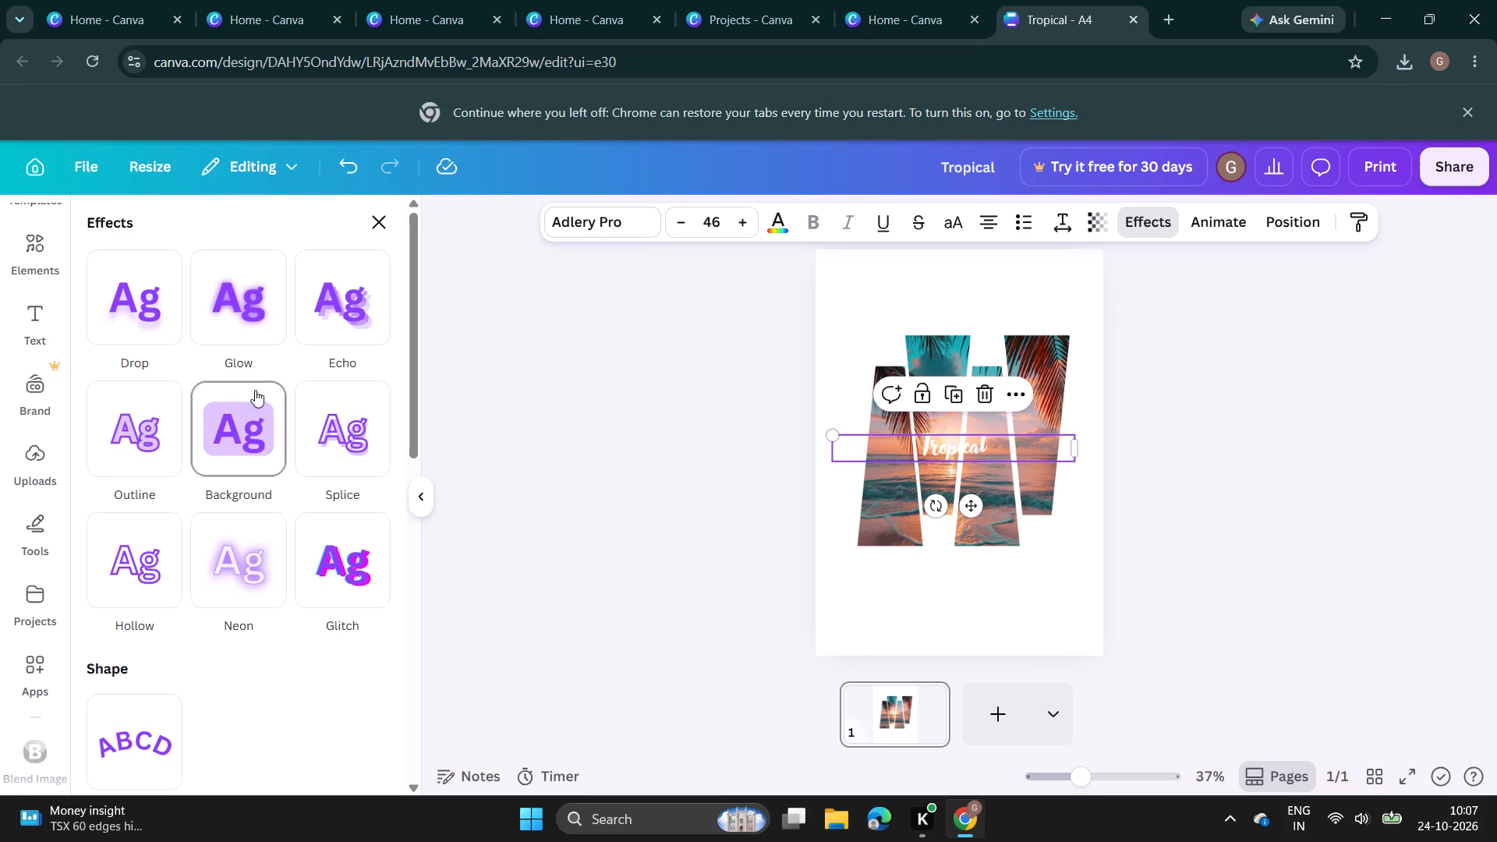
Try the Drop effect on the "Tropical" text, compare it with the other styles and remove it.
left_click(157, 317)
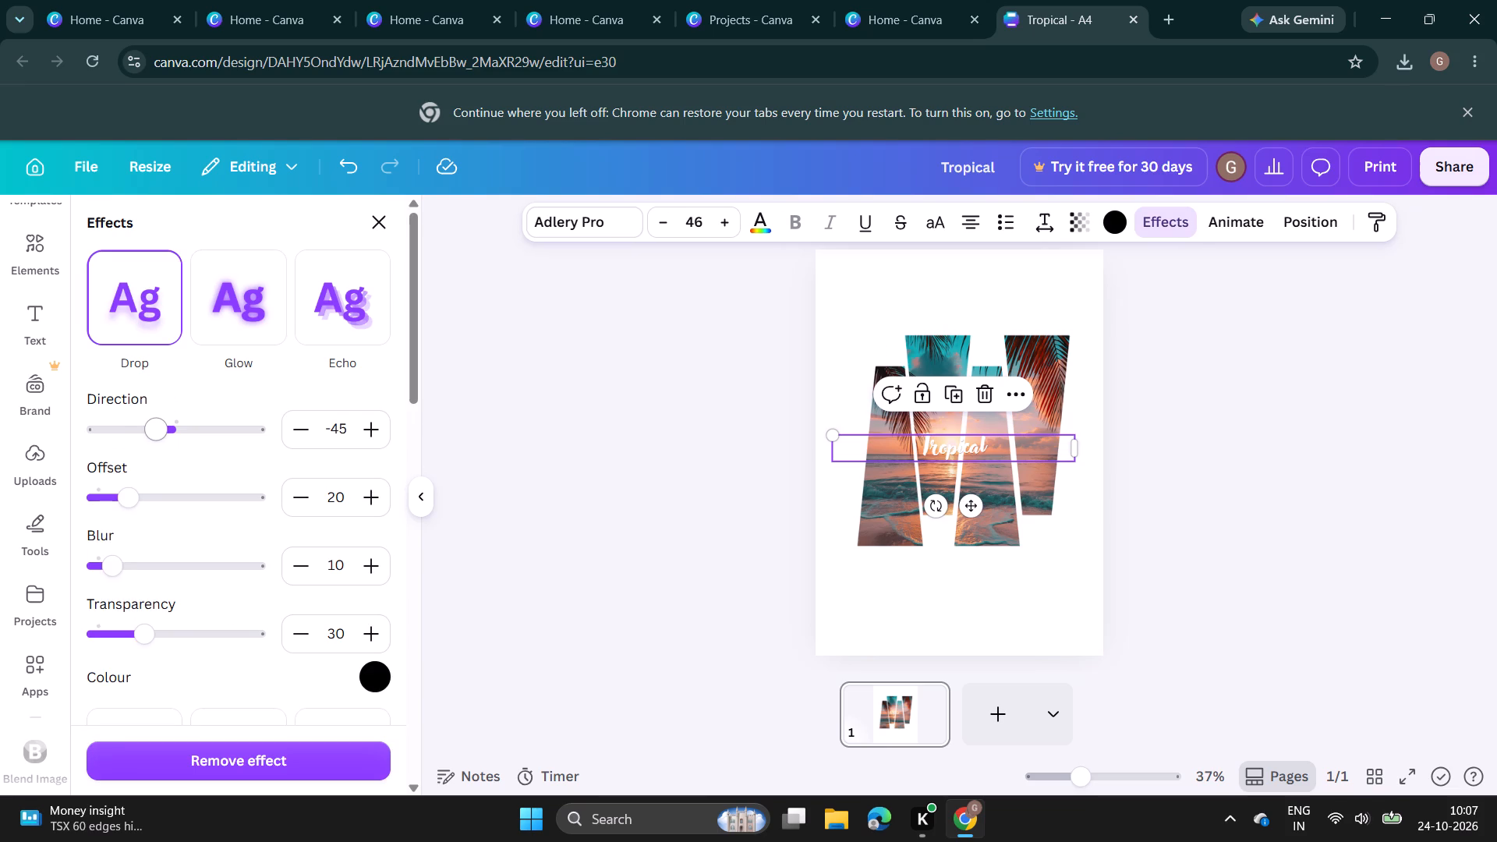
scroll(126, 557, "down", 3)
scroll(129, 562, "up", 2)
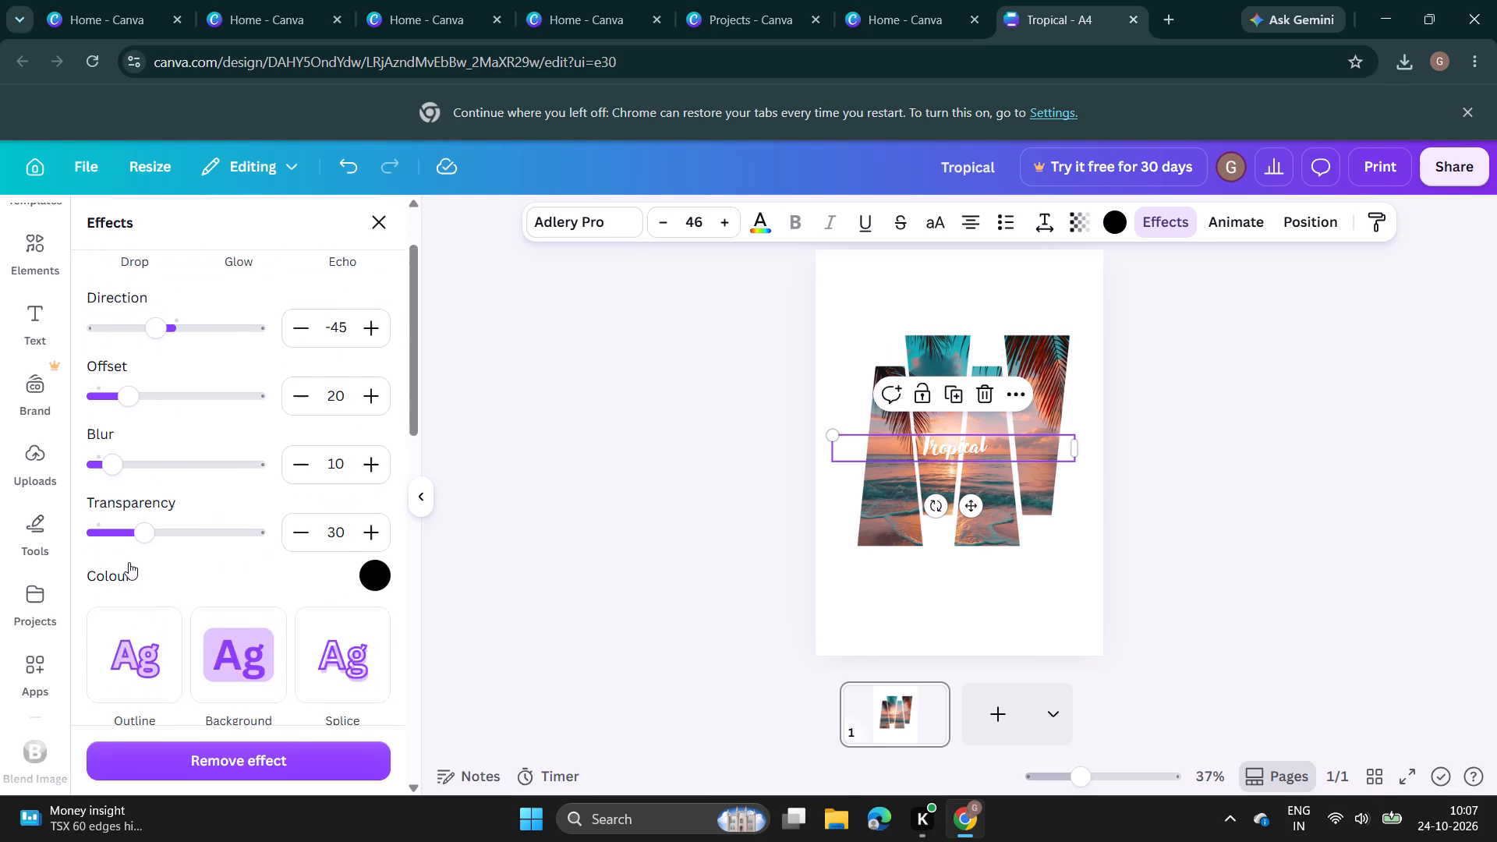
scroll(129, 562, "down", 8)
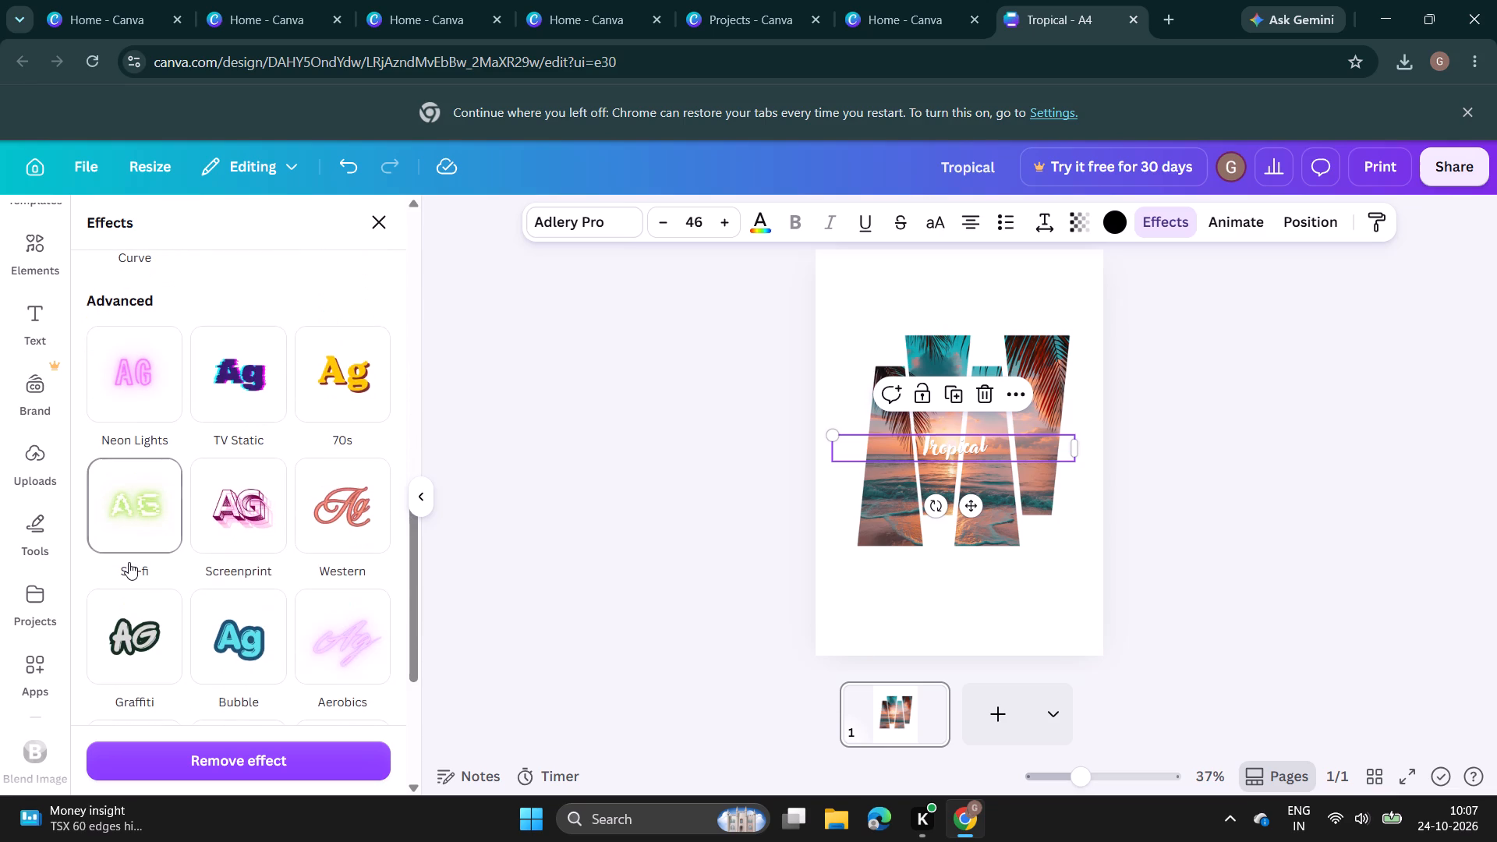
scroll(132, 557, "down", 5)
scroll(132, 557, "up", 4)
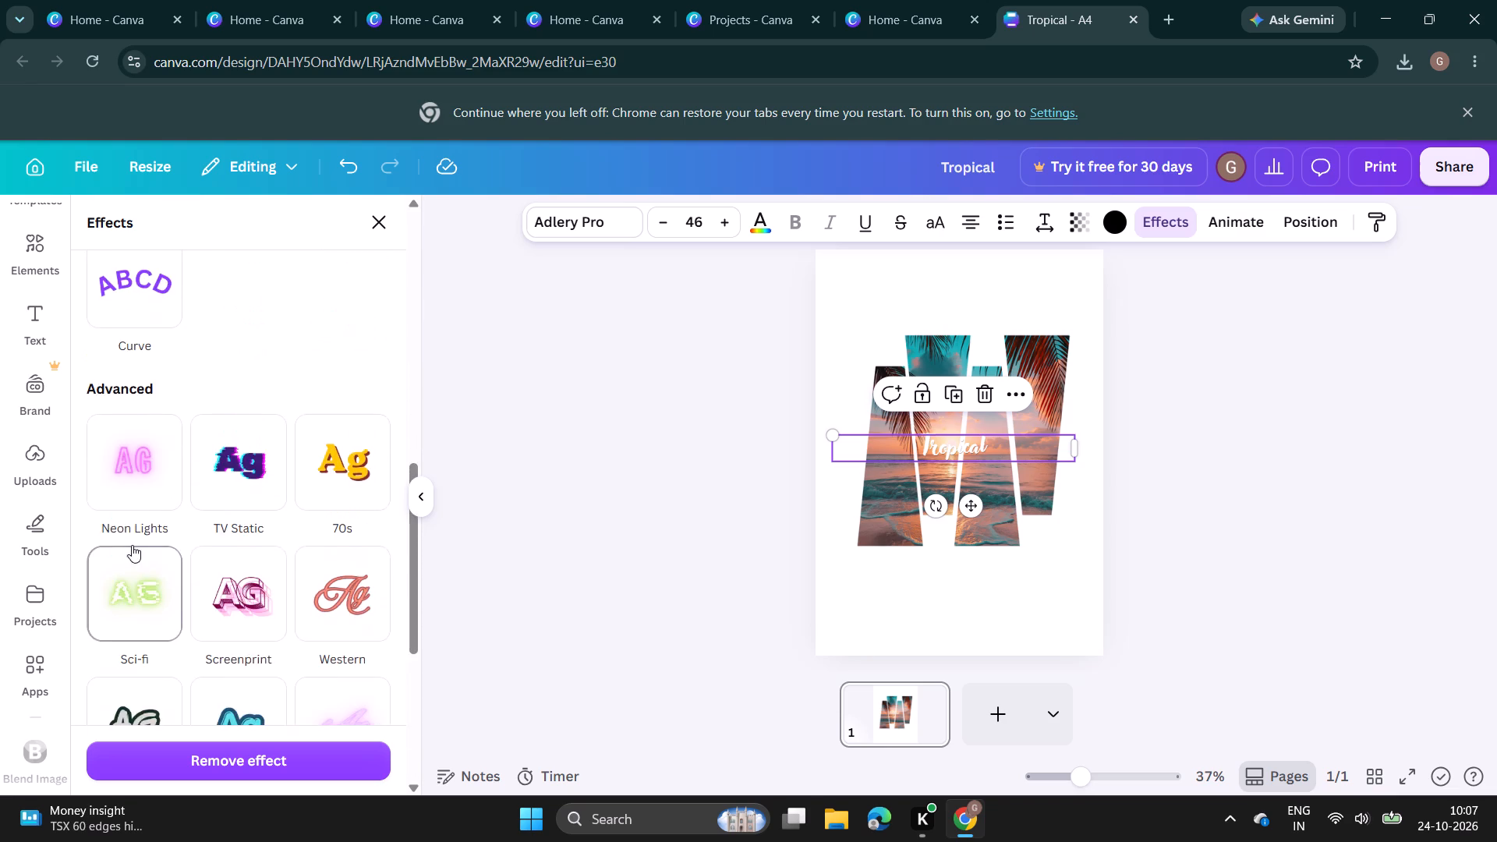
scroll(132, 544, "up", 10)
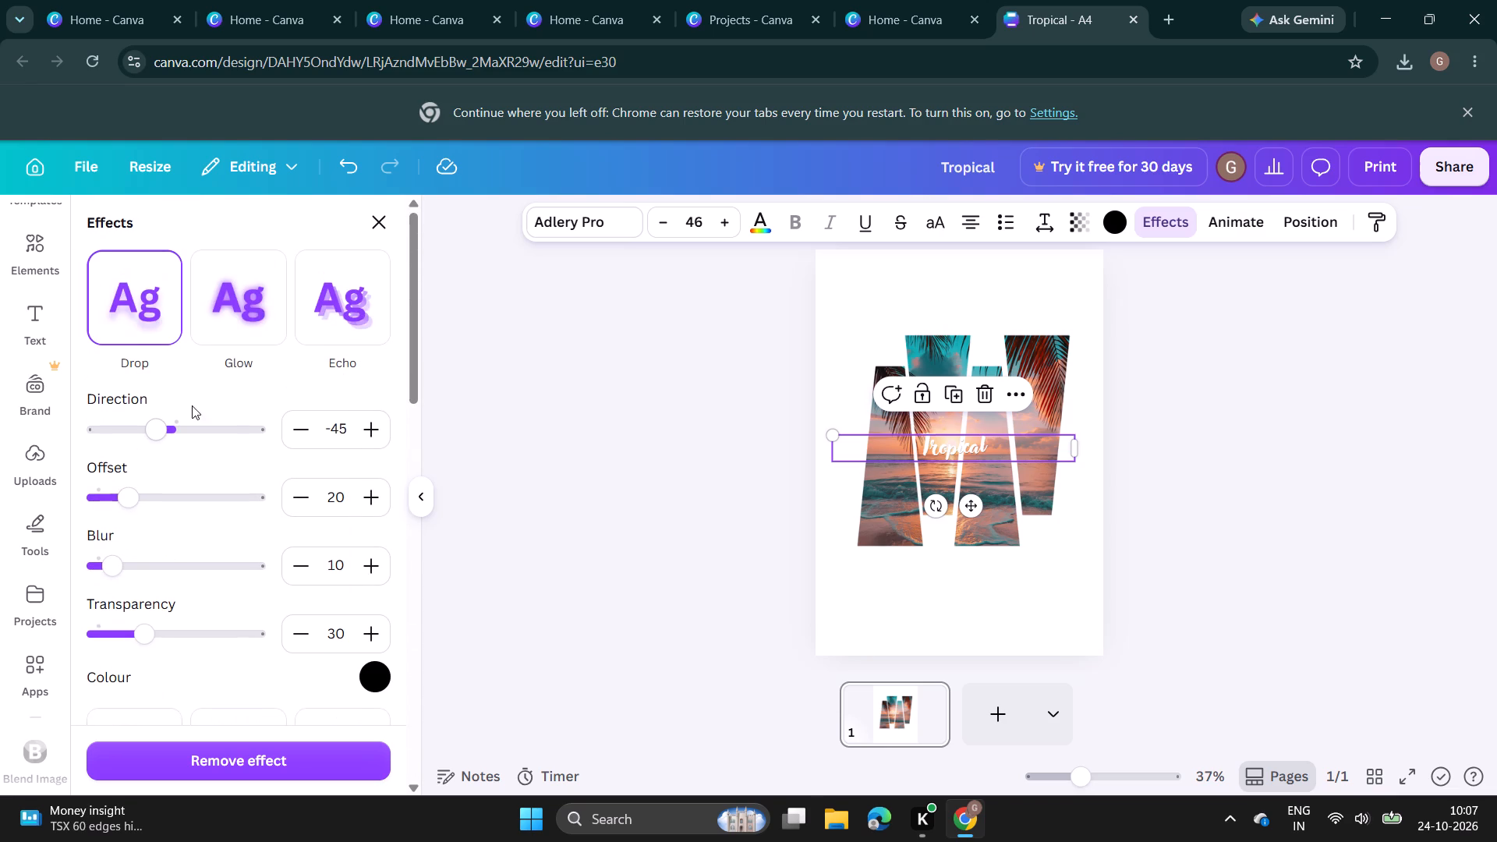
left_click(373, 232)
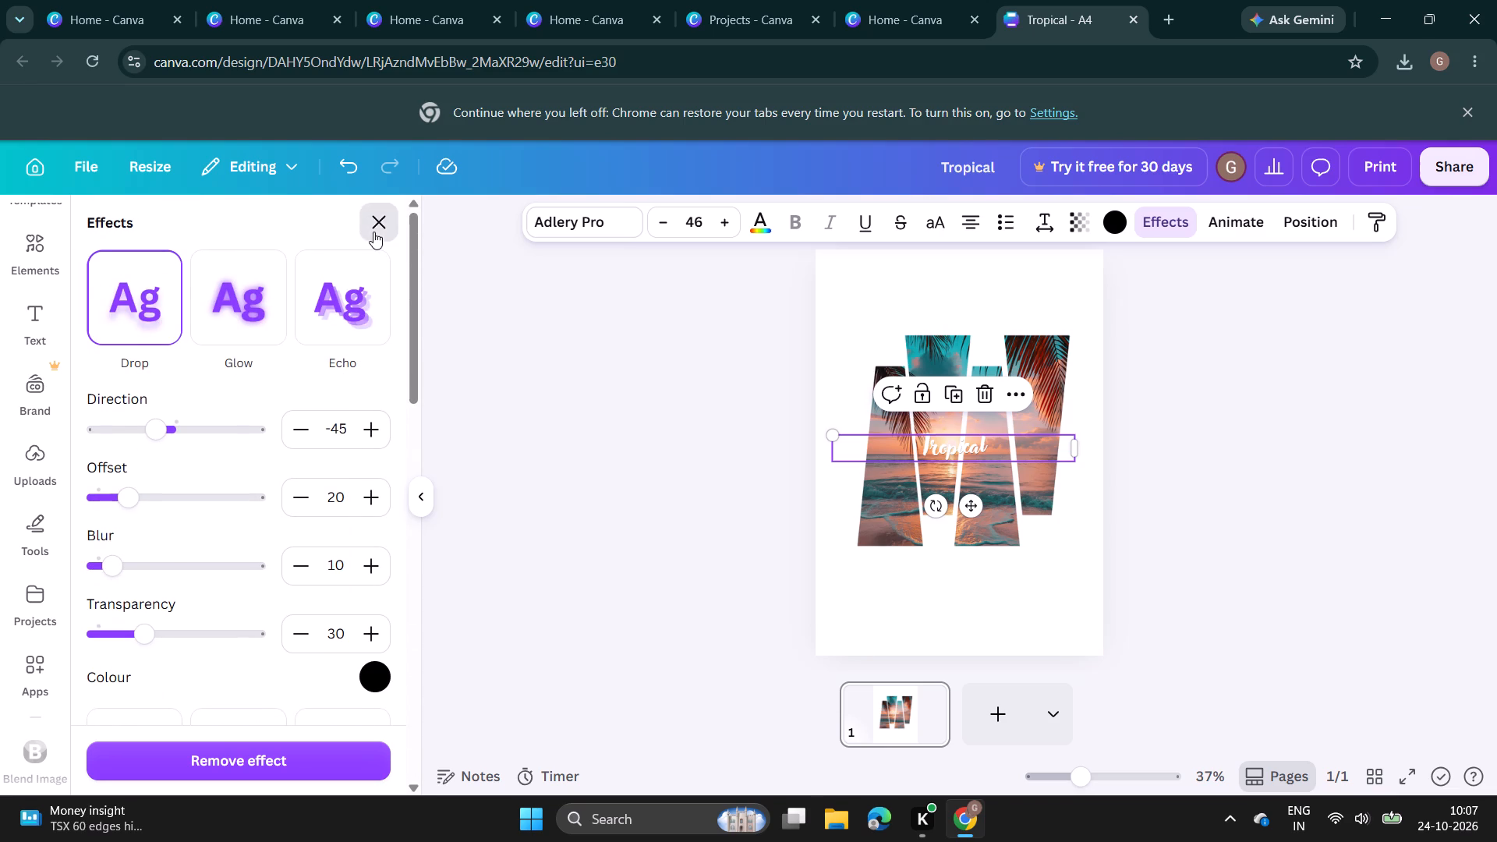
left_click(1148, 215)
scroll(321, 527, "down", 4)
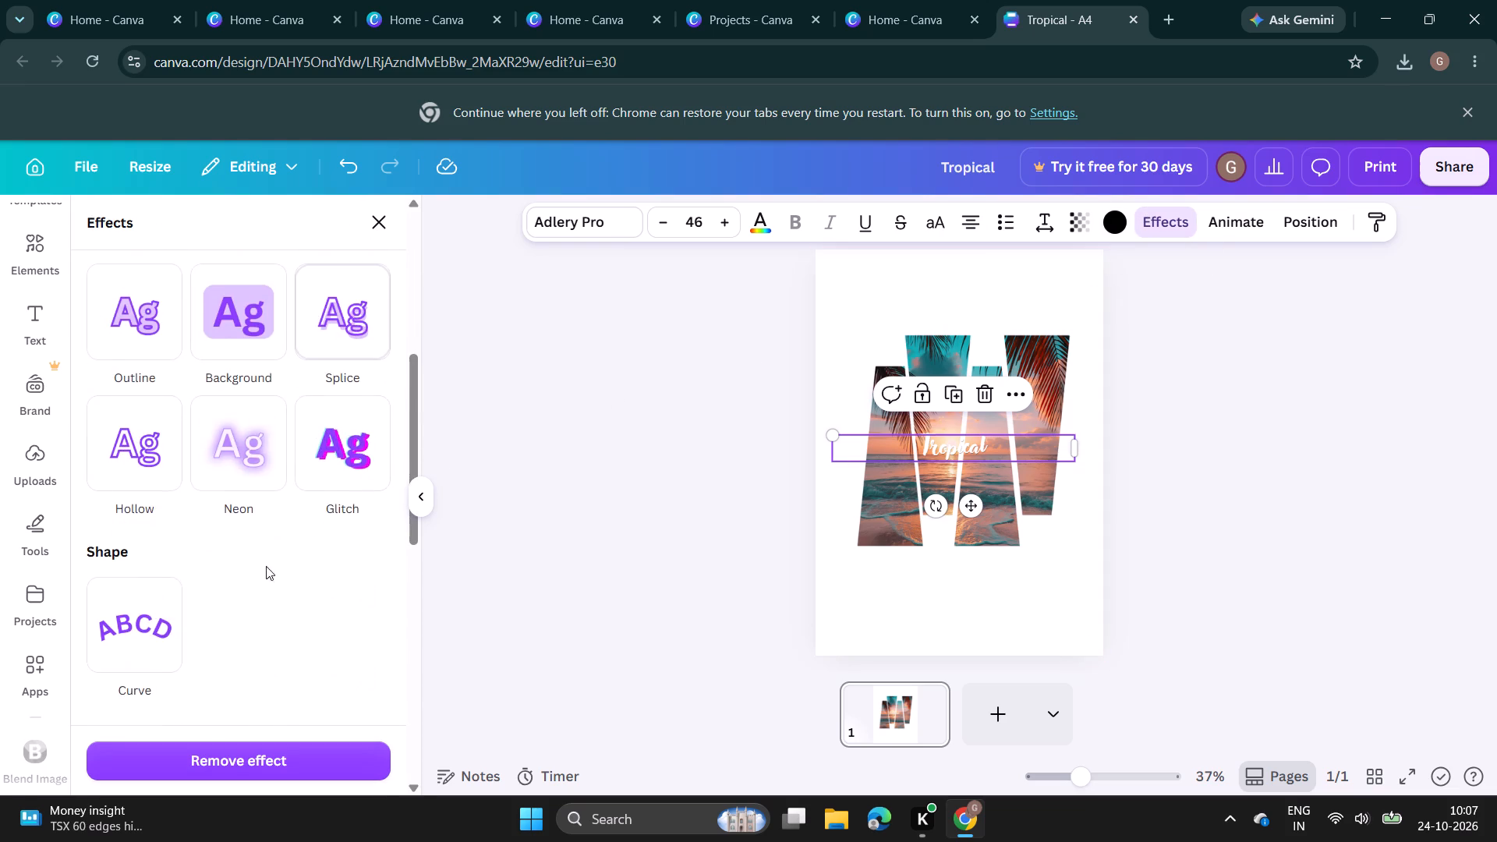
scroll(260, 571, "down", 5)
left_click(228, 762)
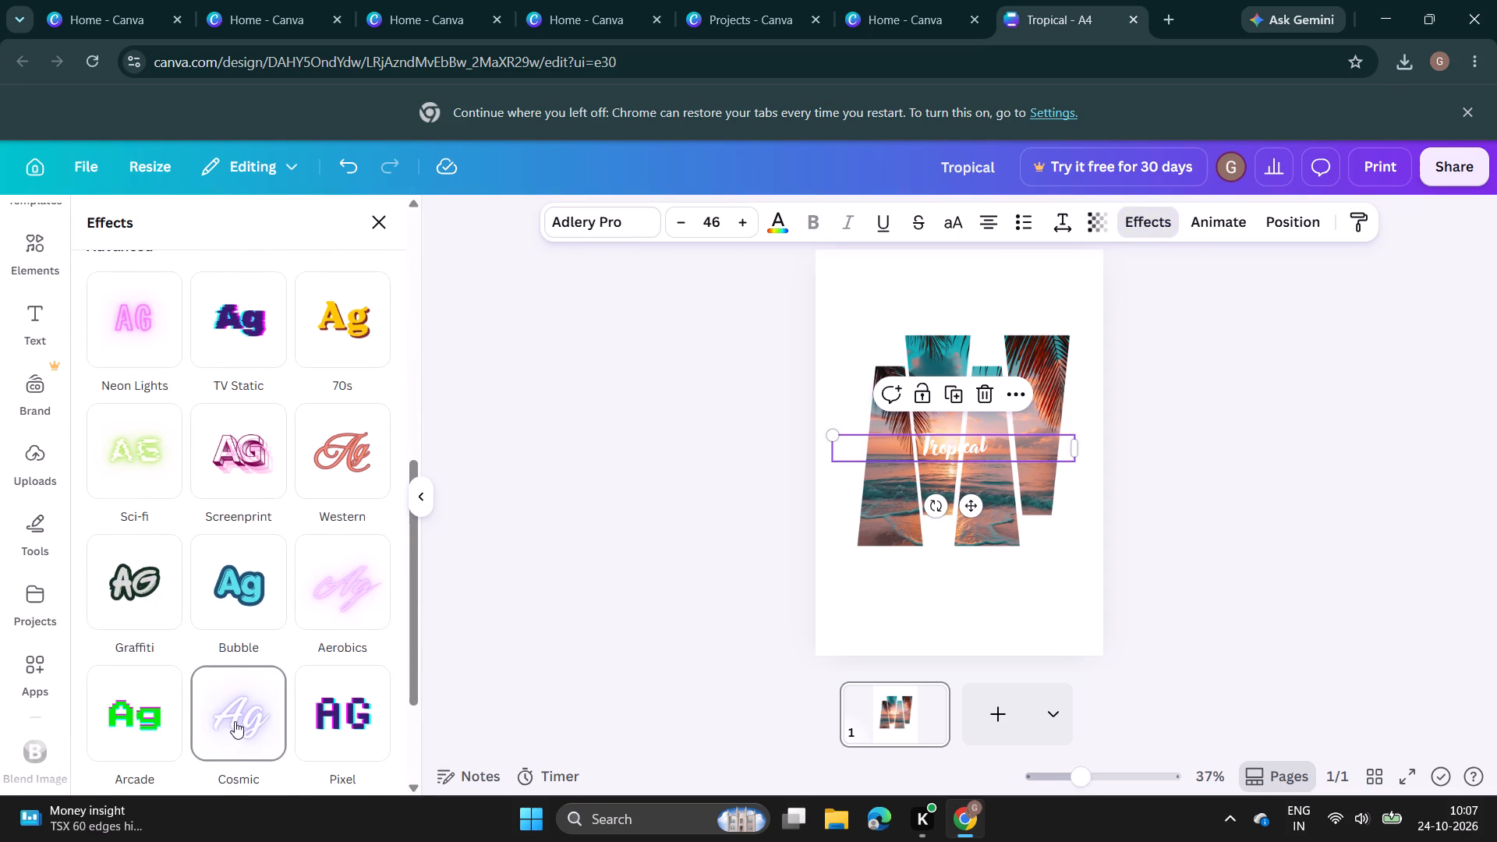
Look through the advanced text effects and the text-effect apps, including the Text Studio Maker description.
scroll(235, 721, "down", 6)
scroll(359, 541, "down", 2)
scroll(359, 541, "up", 2)
scroll(359, 541, "down", 3)
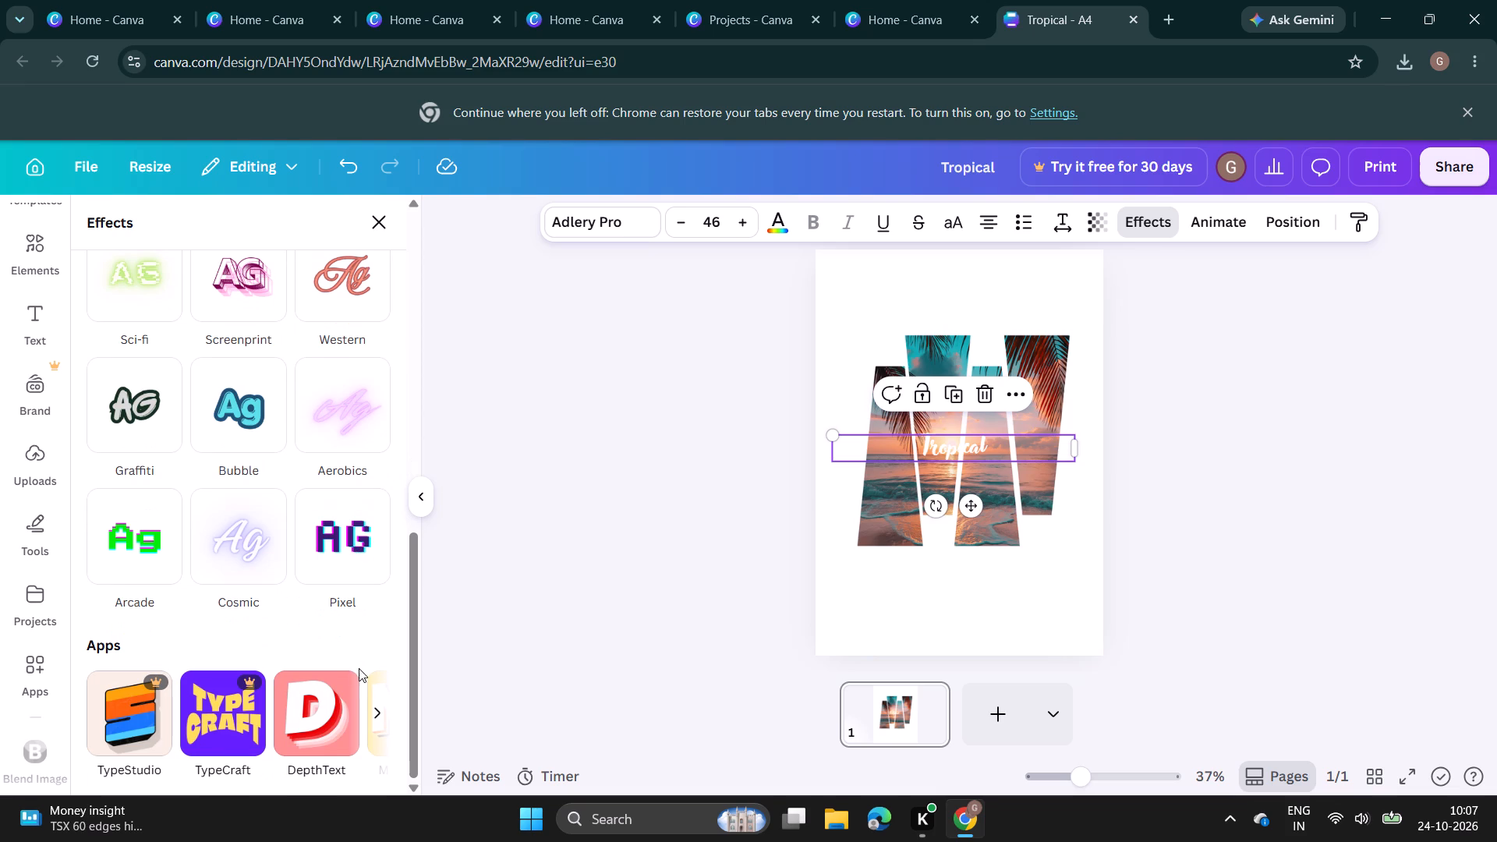
left_click(377, 716)
left_click(377, 716)
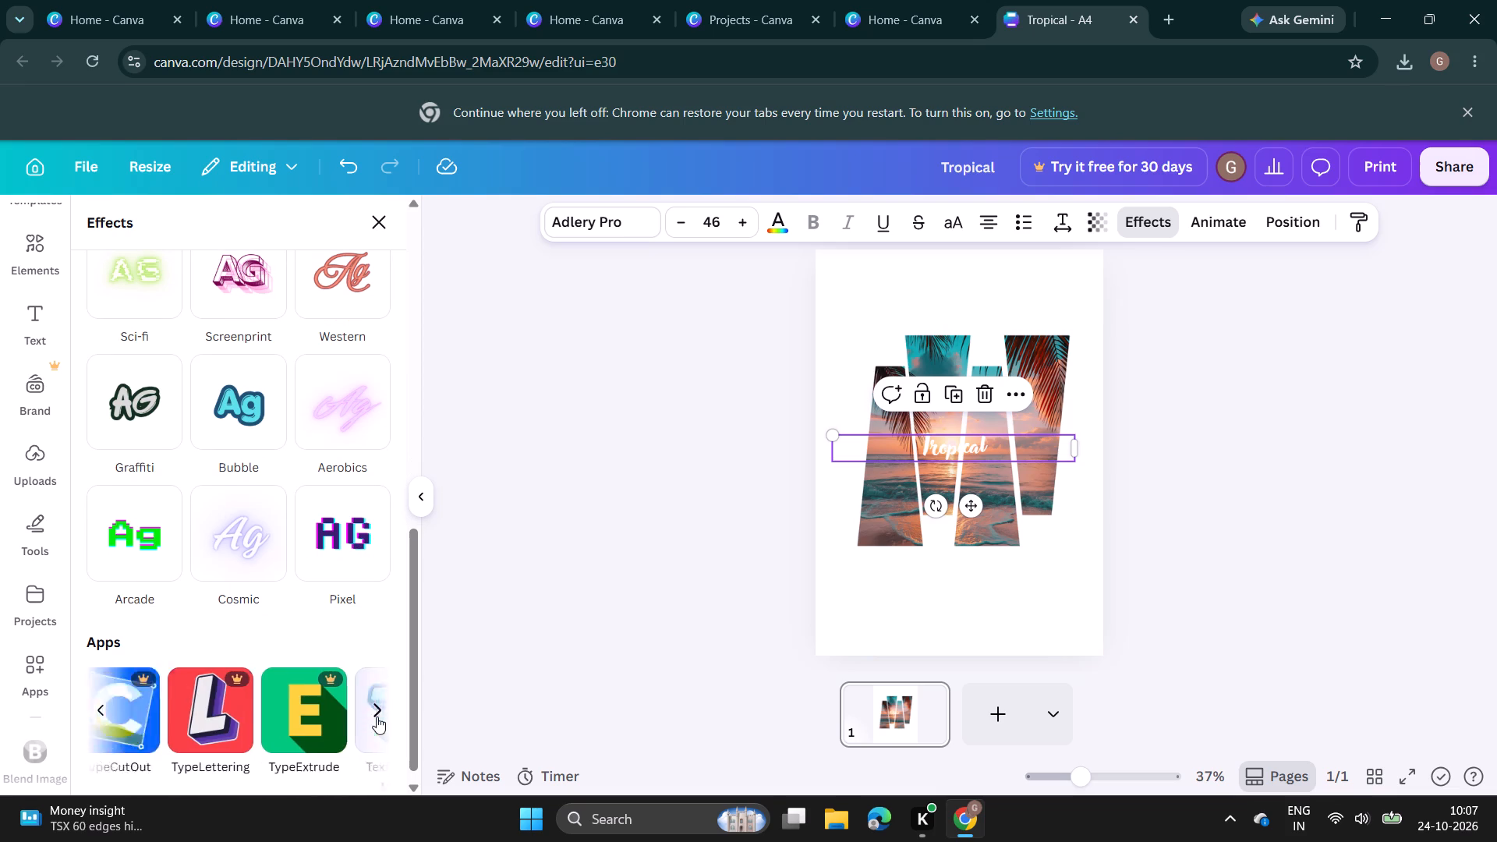
left_click(377, 716)
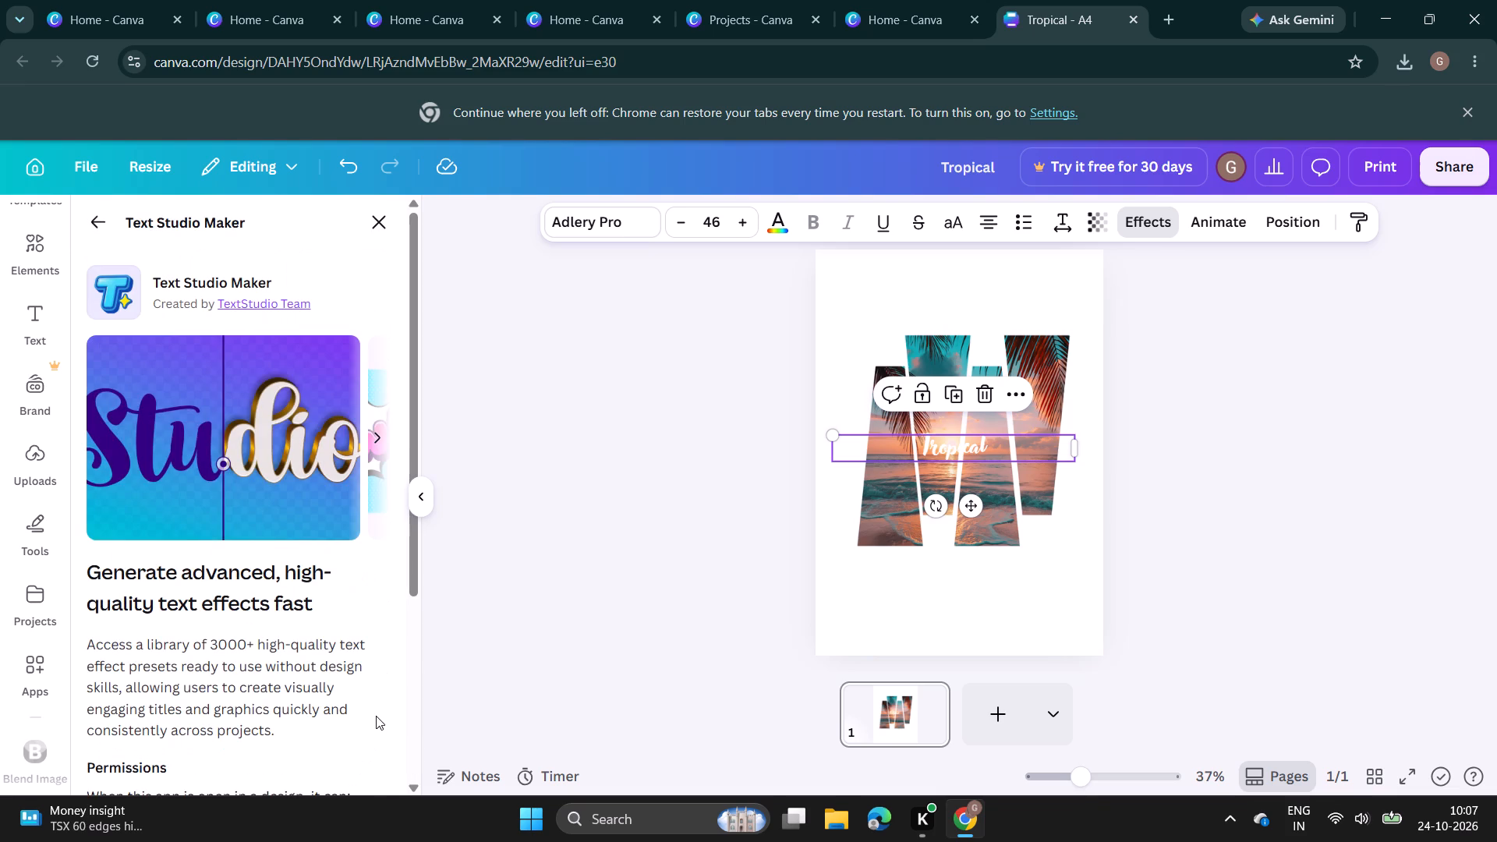
left_click(86, 211)
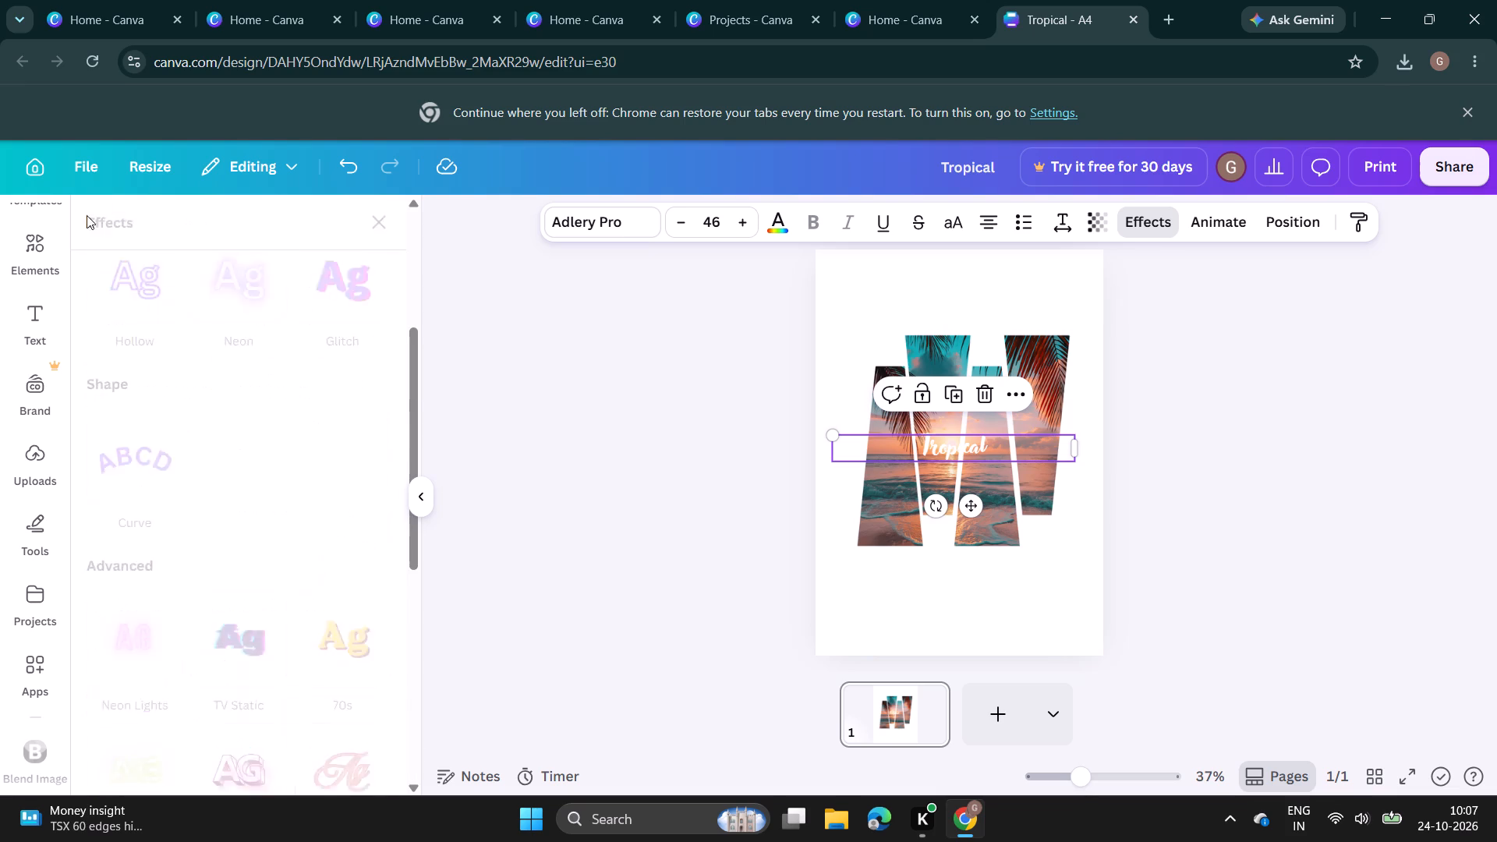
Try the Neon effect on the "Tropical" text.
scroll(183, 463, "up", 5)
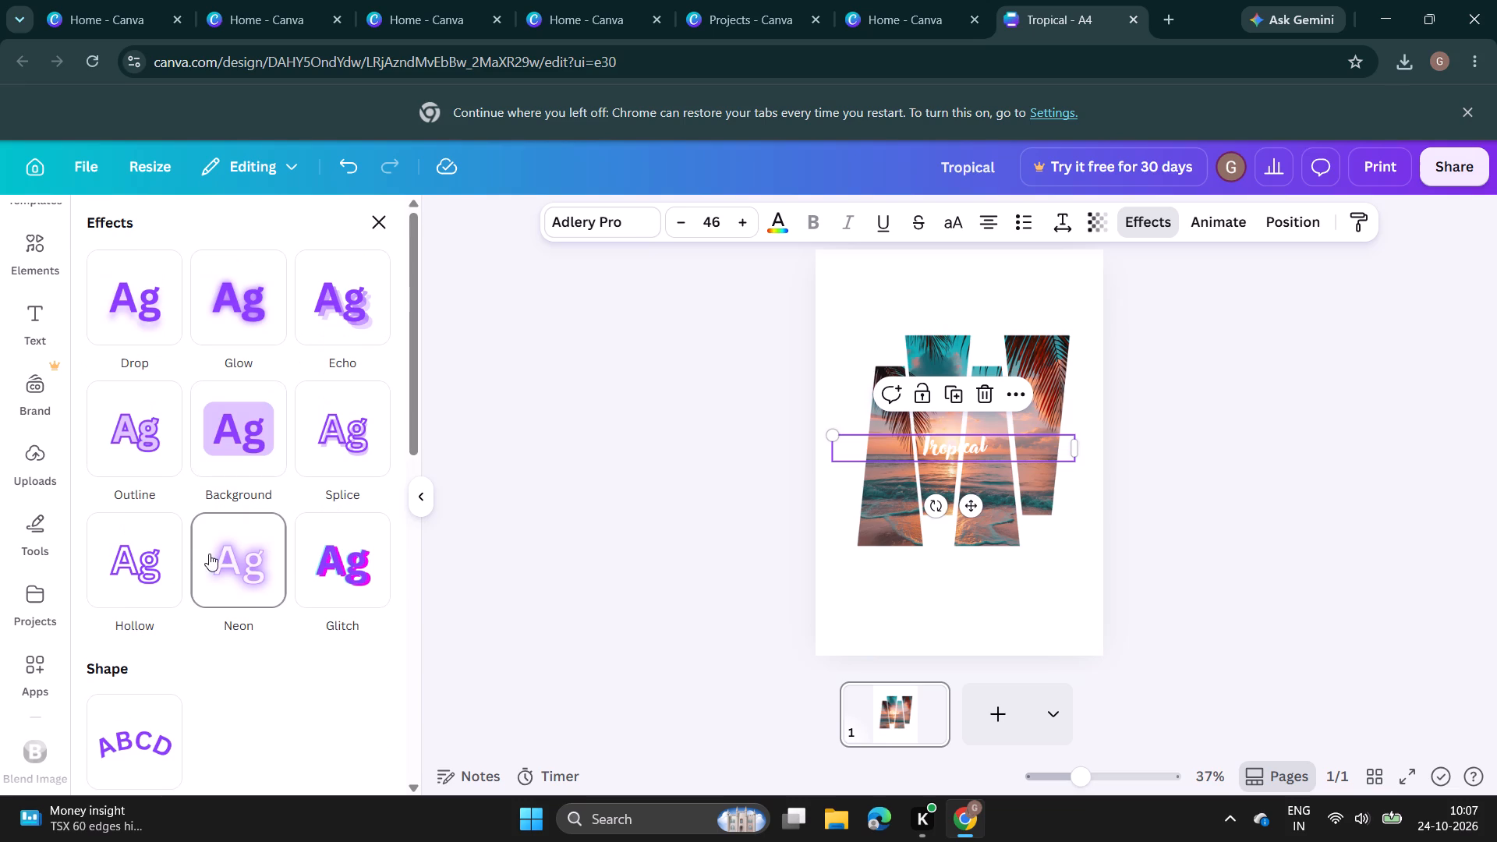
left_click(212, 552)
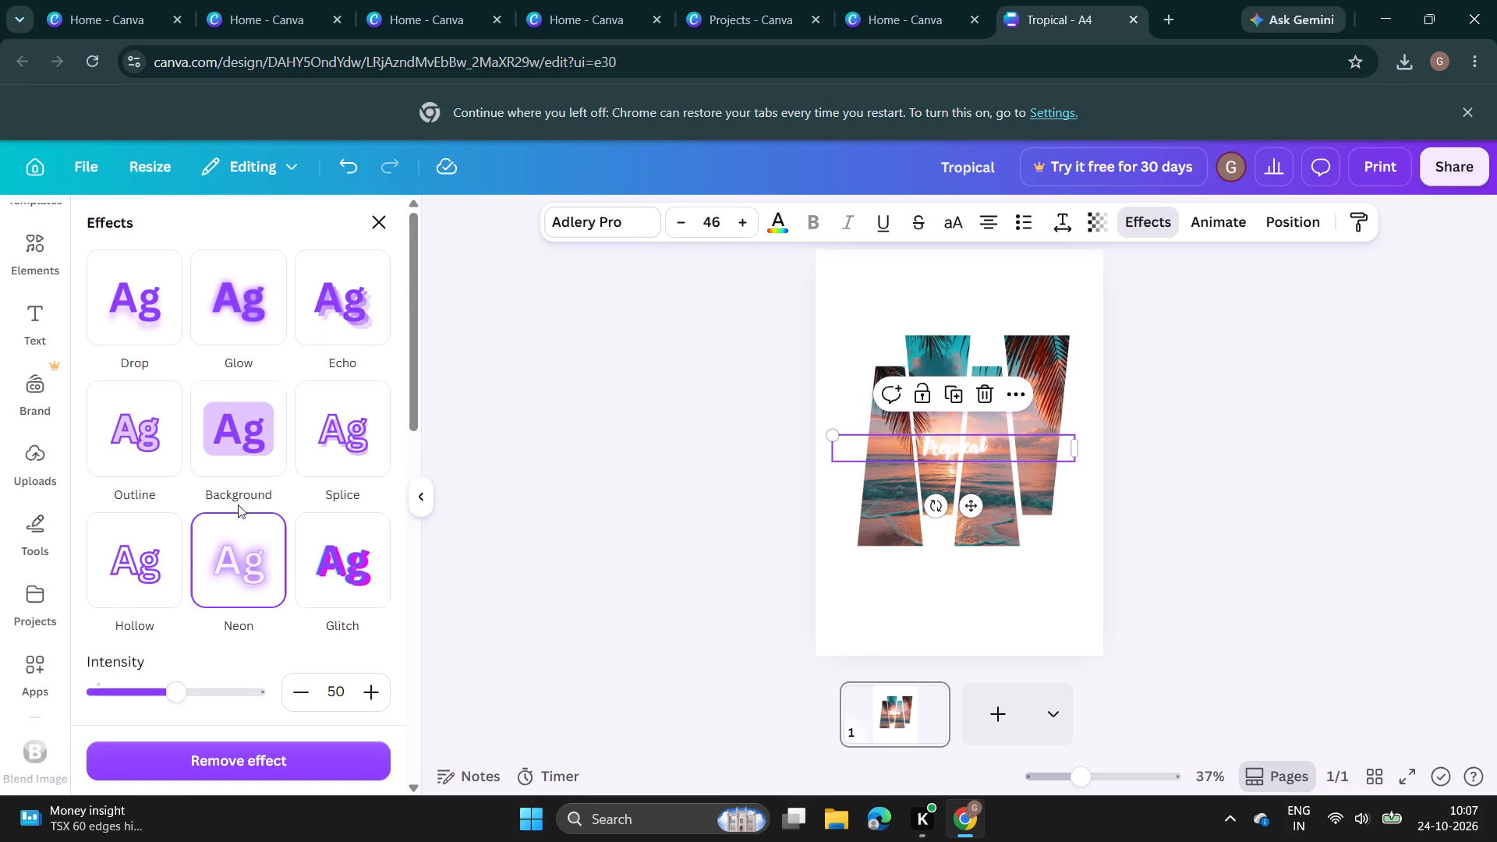
Apply the Drop effect to the "Tropical" text with transparency, blur and offset each set to 100.
left_click(143, 300)
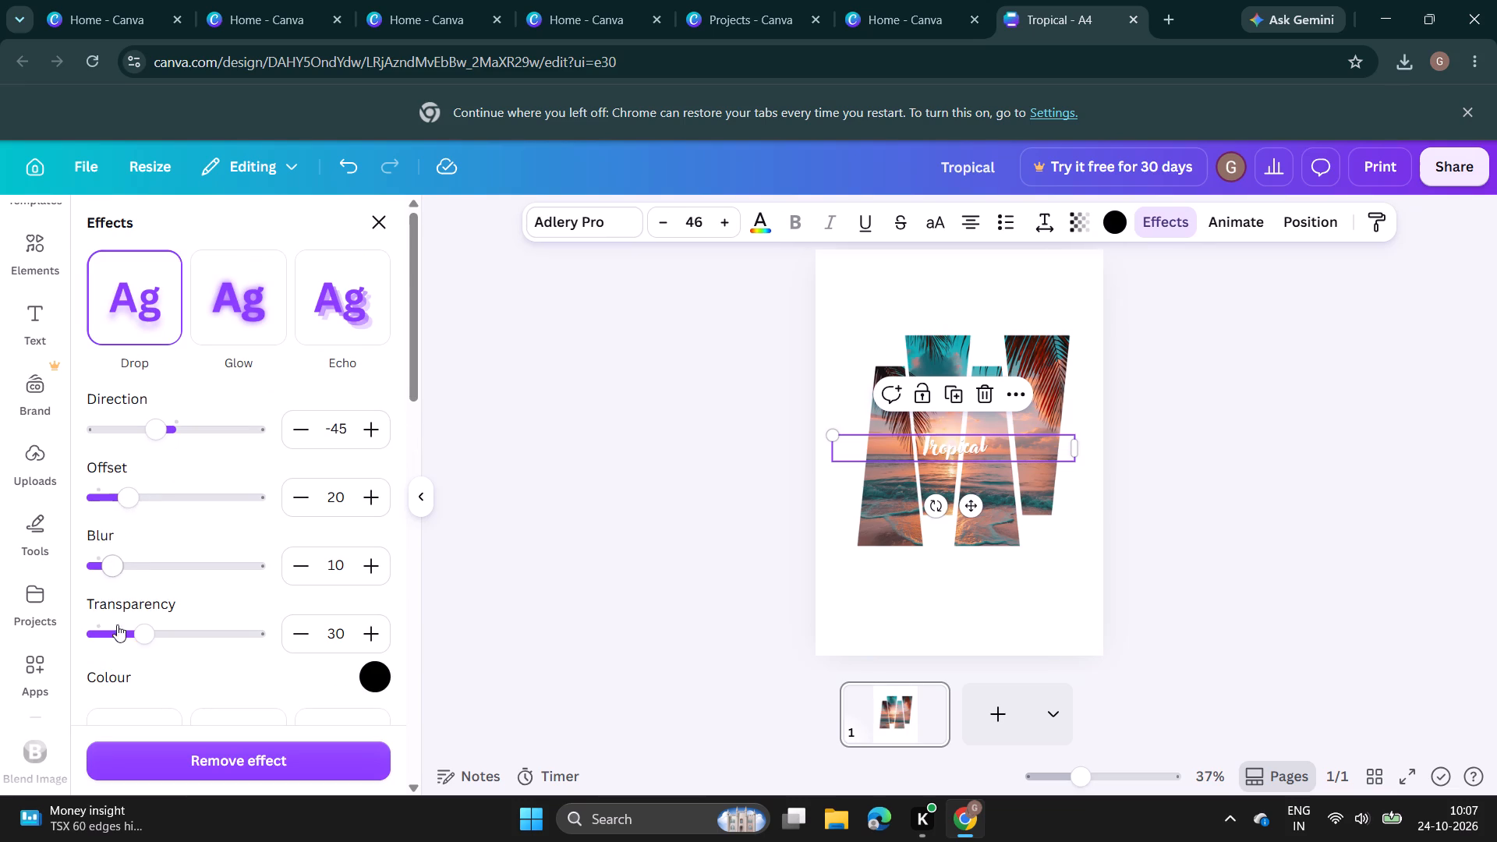
left_click_drag(143, 641, 310, 670)
left_click_drag(111, 569, 158, 582)
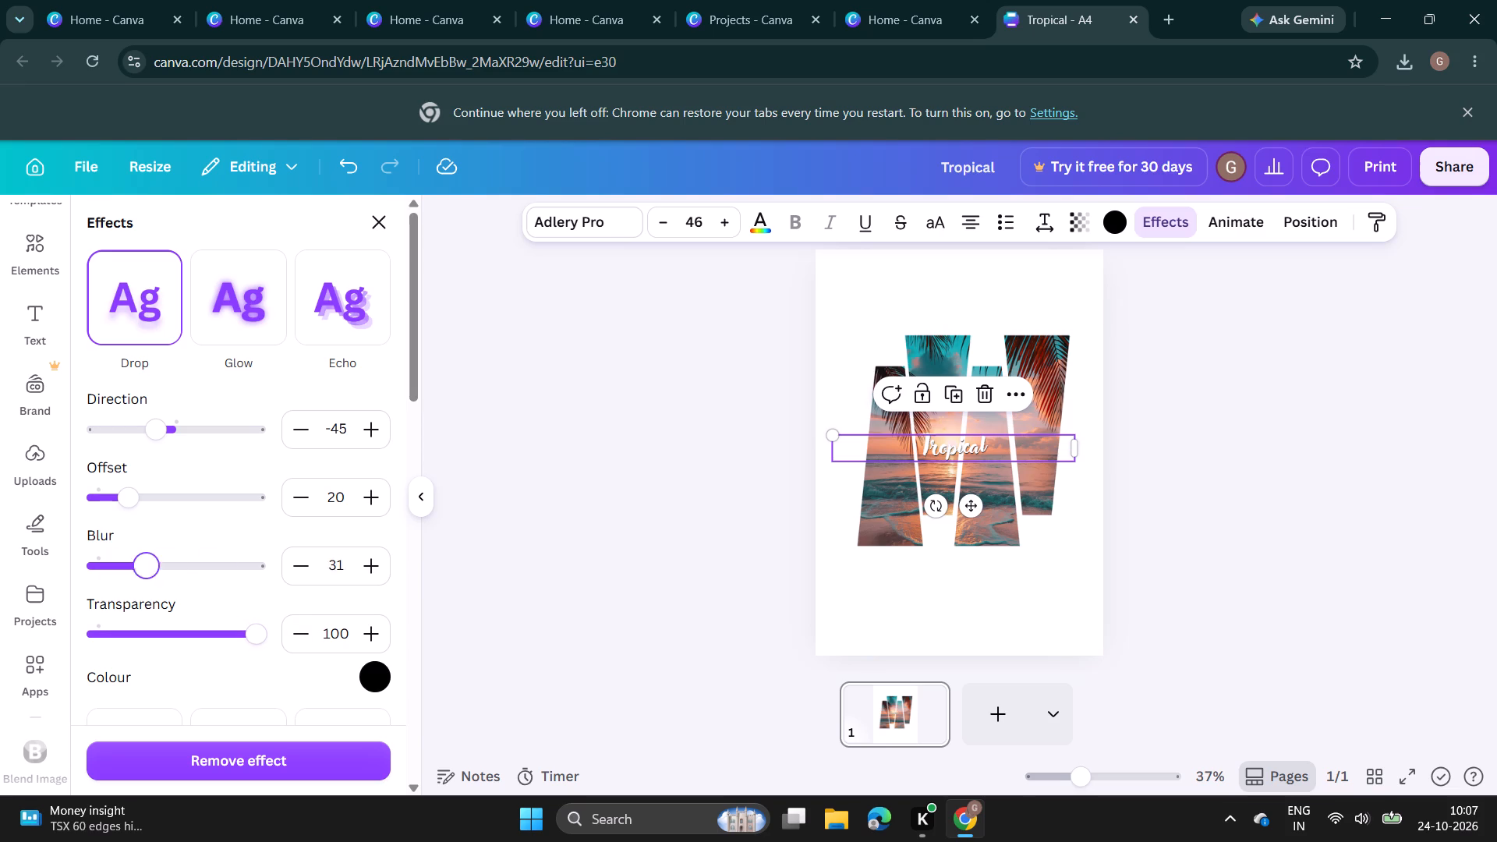
left_click_drag(158, 582, 321, 602)
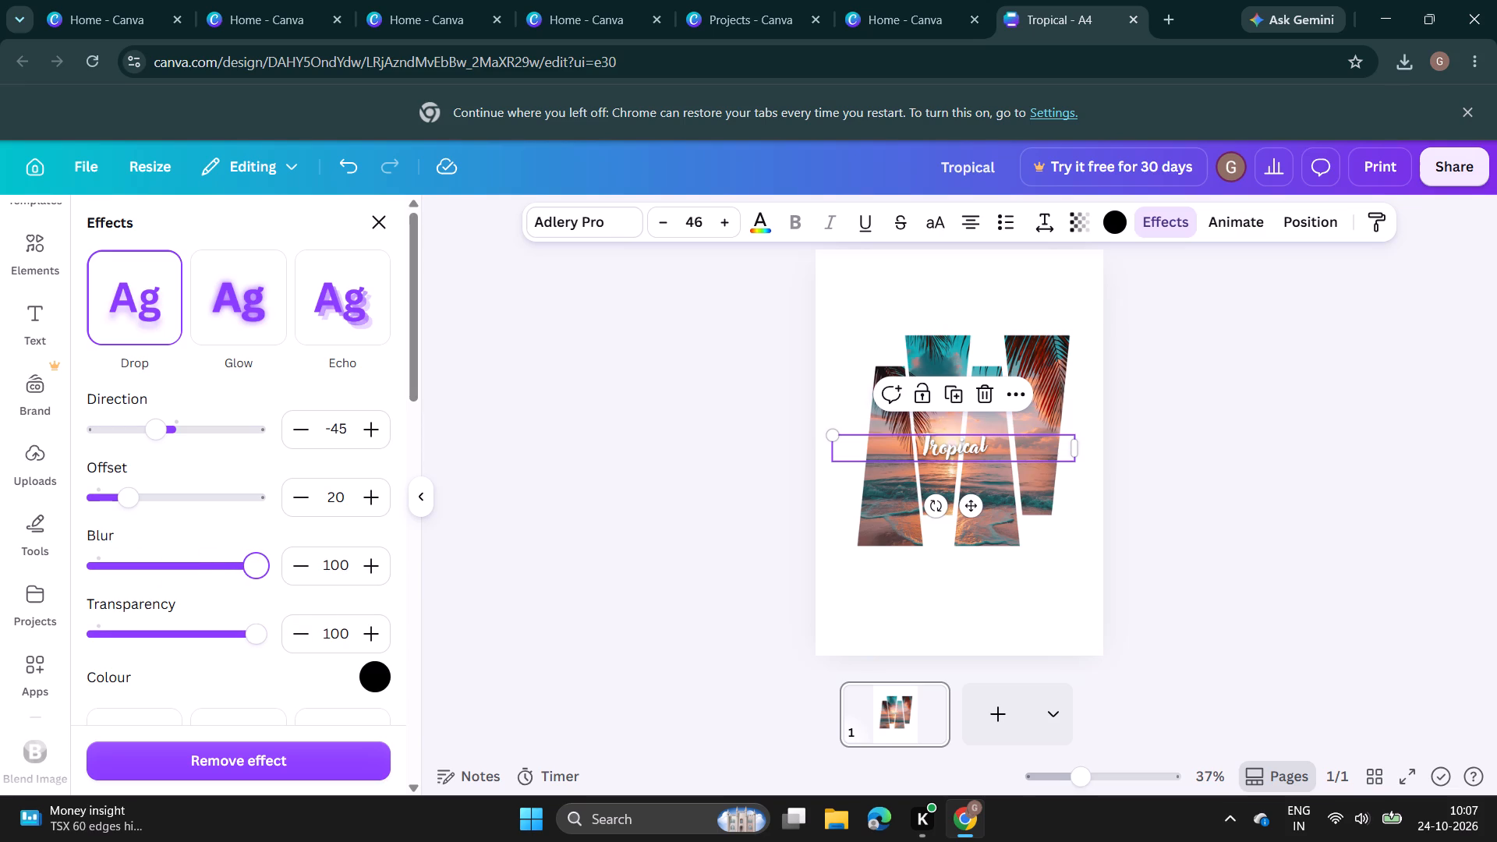
left_click_drag(129, 497, 299, 540)
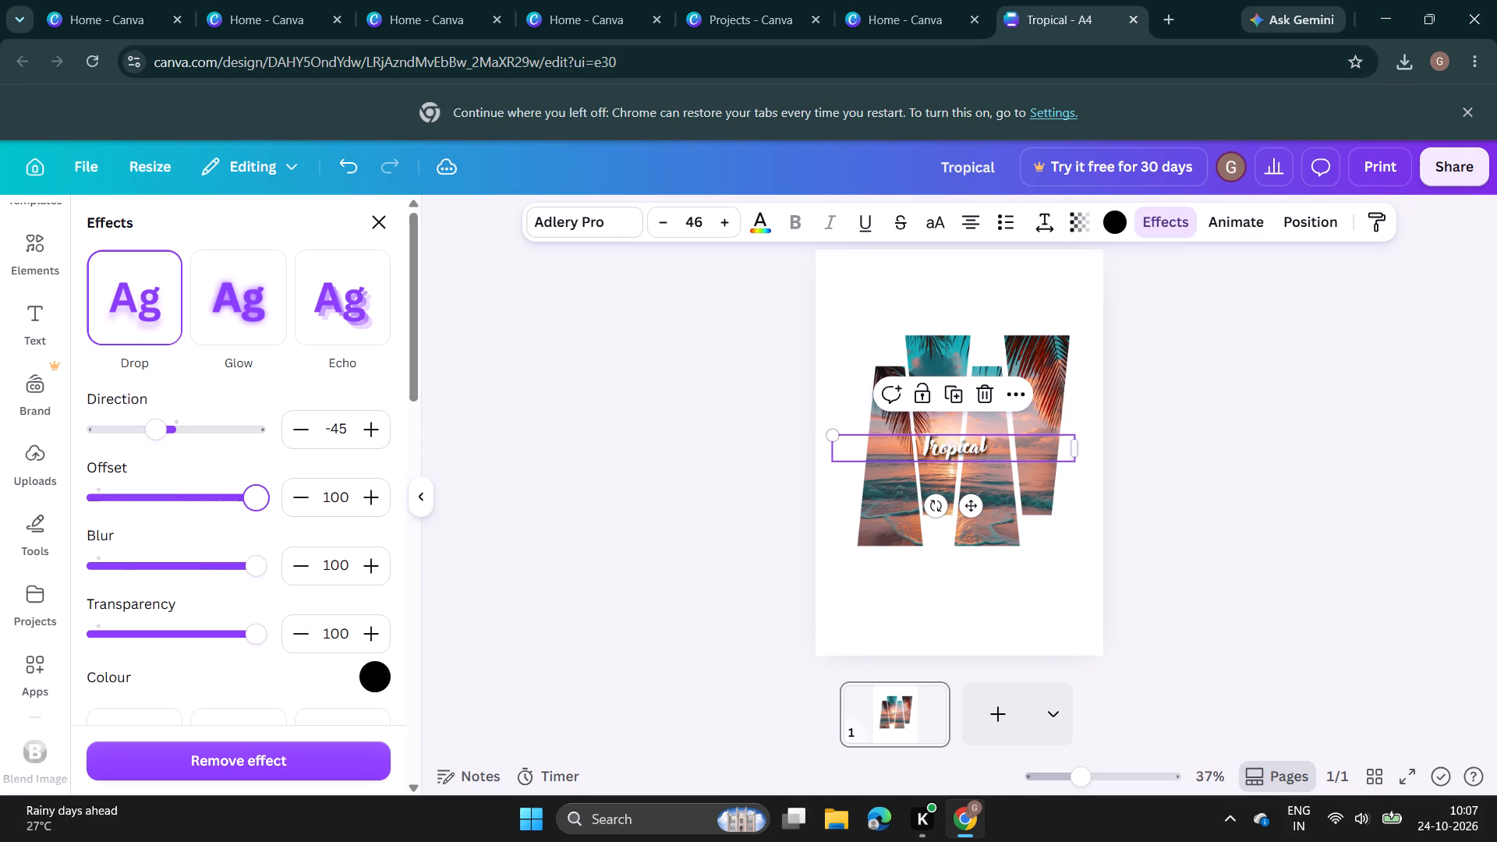
Adjust the Drop effect on the "Tropical" text to offset 56 and direction 26.
left_click_drag(299, 540, 165, 540)
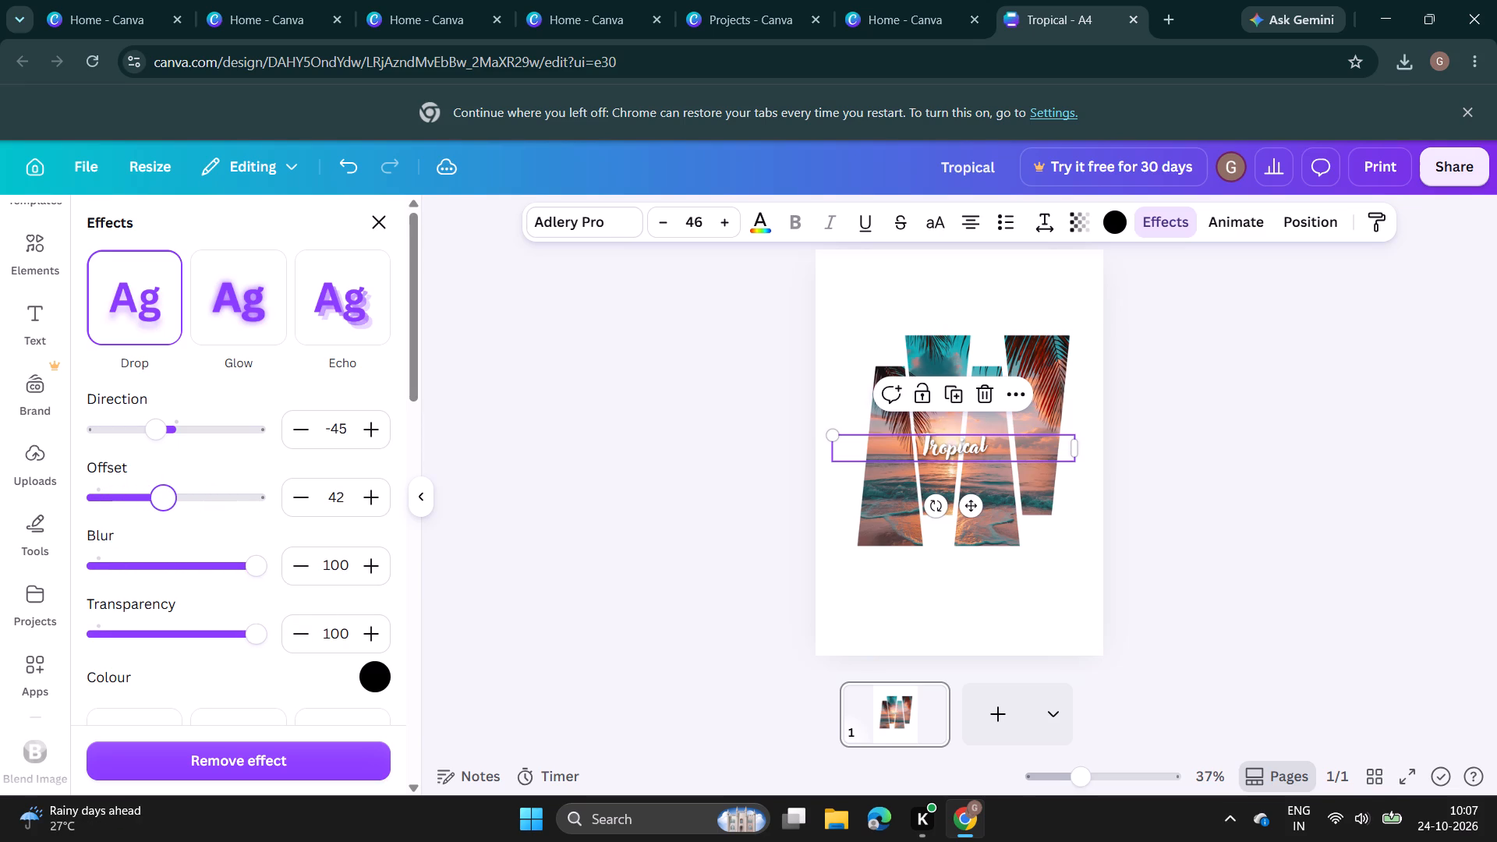
left_click_drag(165, 540, 186, 542)
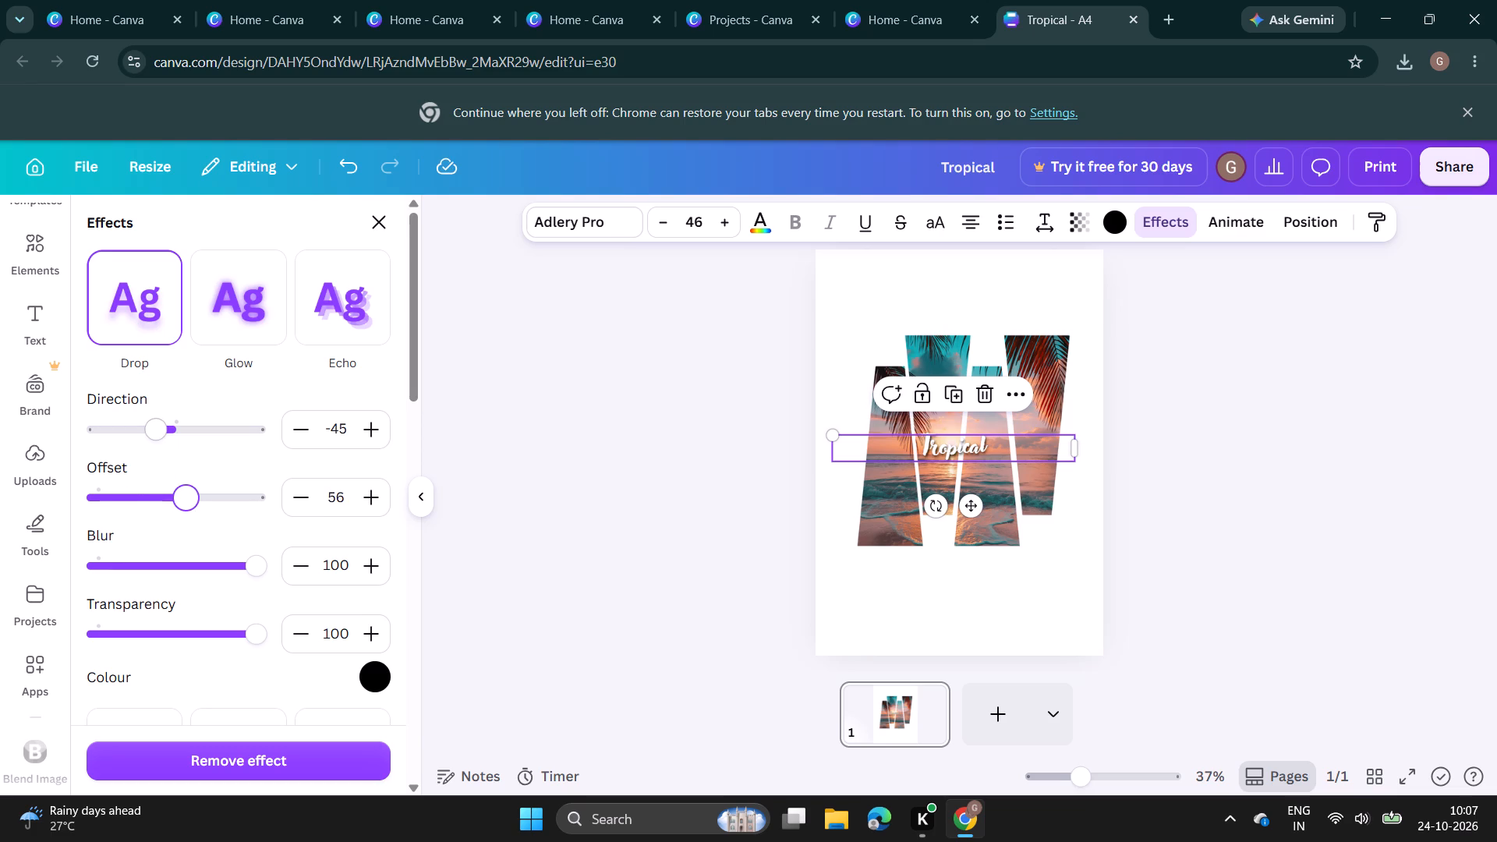
left_click_drag(164, 433, 118, 441)
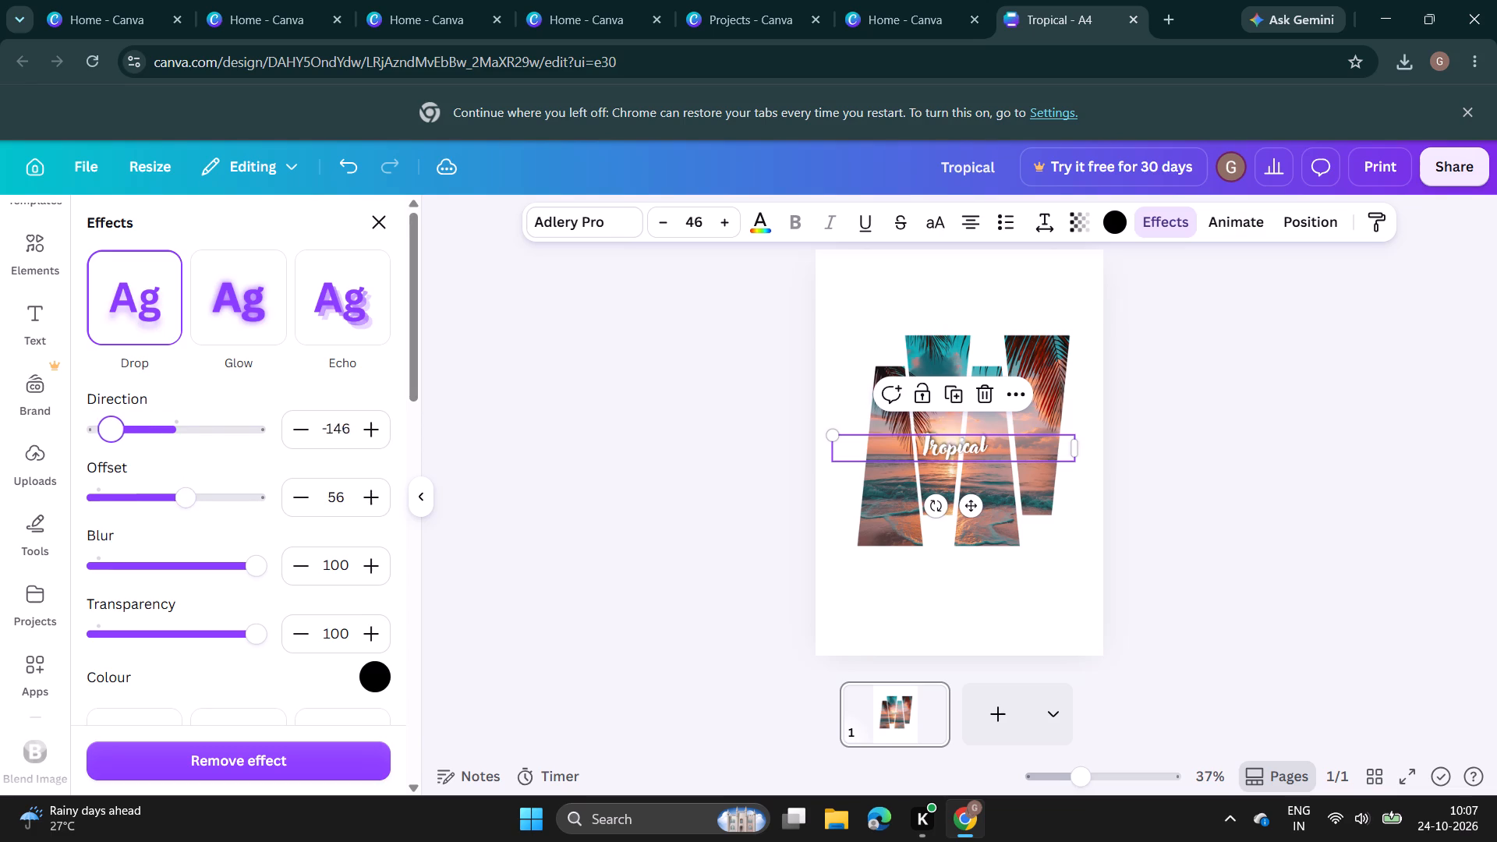
left_click_drag(118, 441, 188, 458)
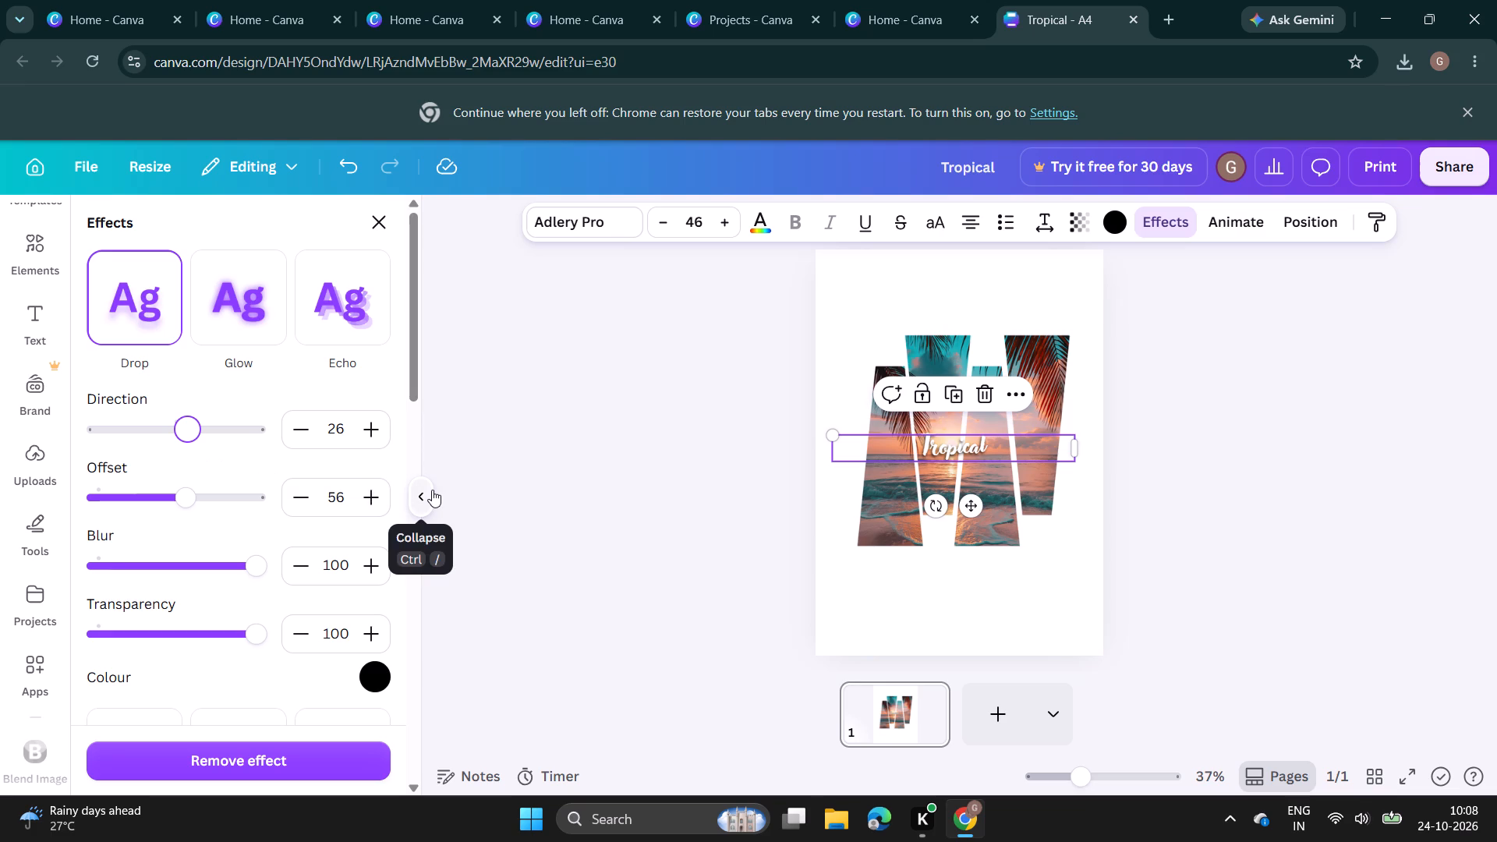
left_click(953, 449)
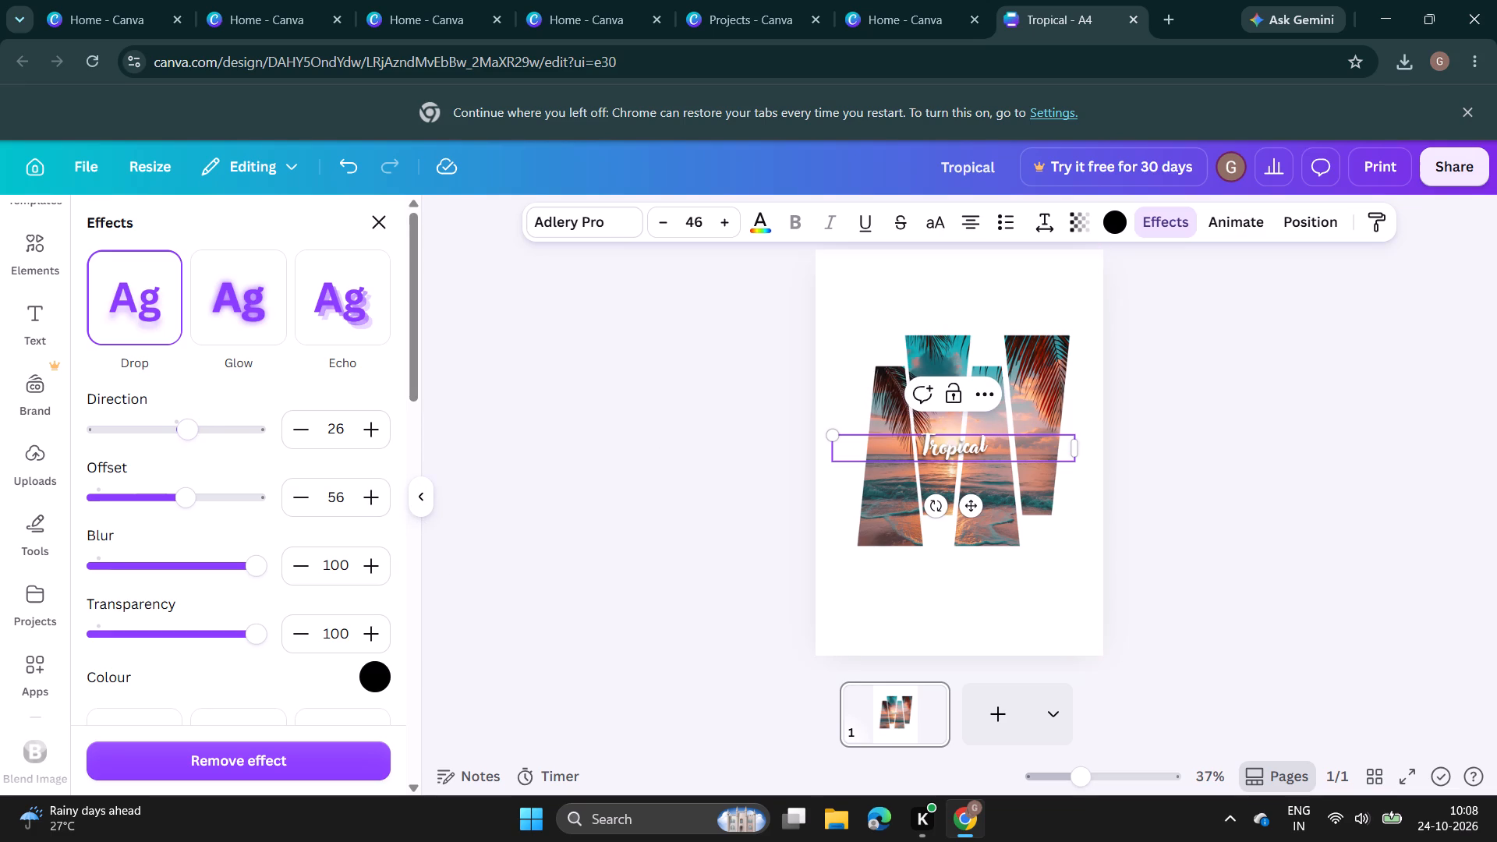
left_click(1163, 442)
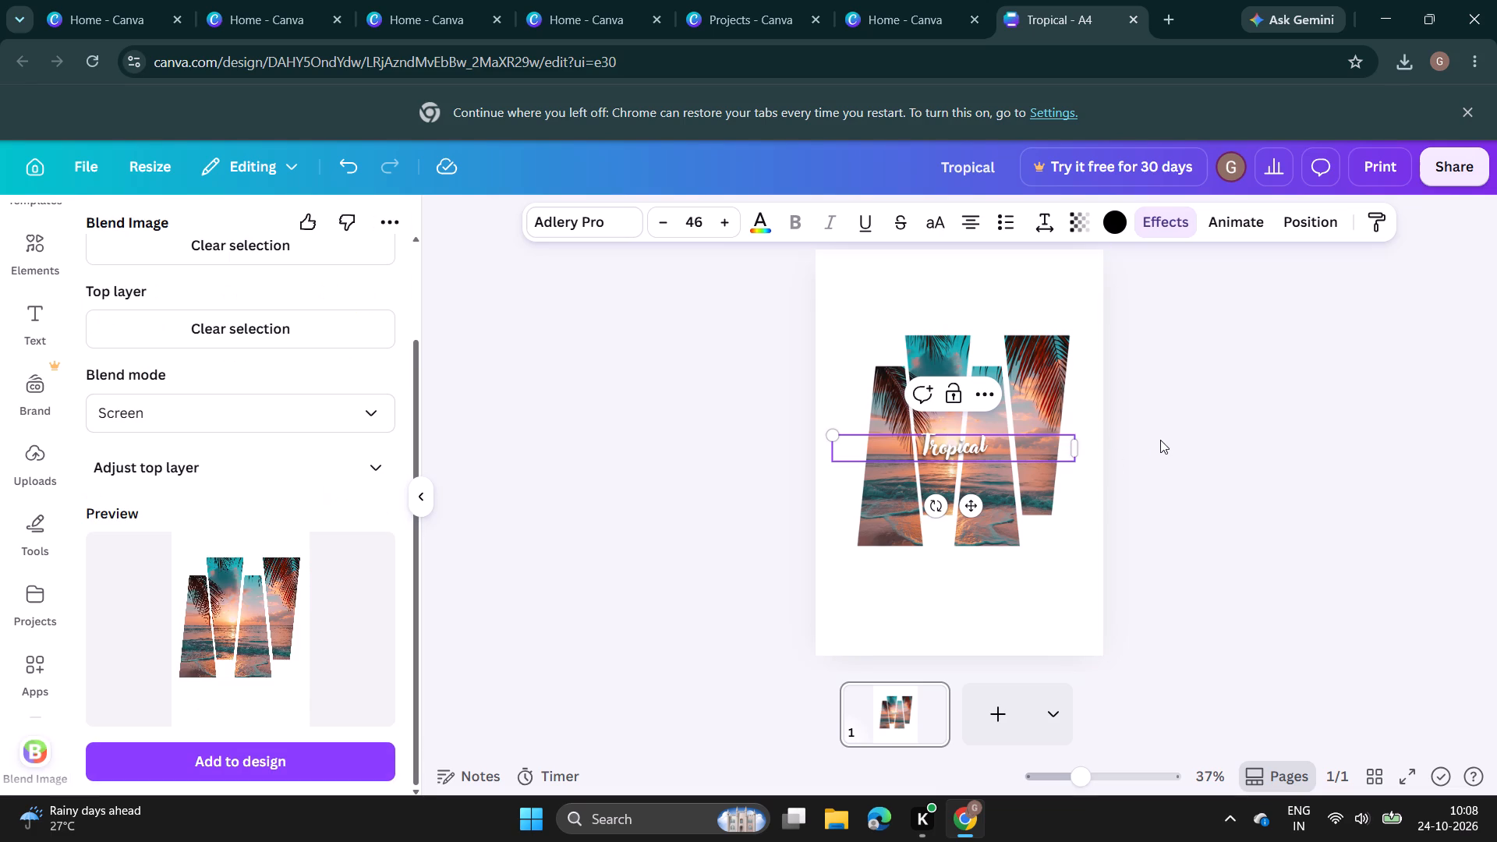
Enlarge the "Tropical" title to font size 106 and centre it over the slanted photo shapes.
left_click(982, 444)
left_click_drag(832, 436, 530, 288)
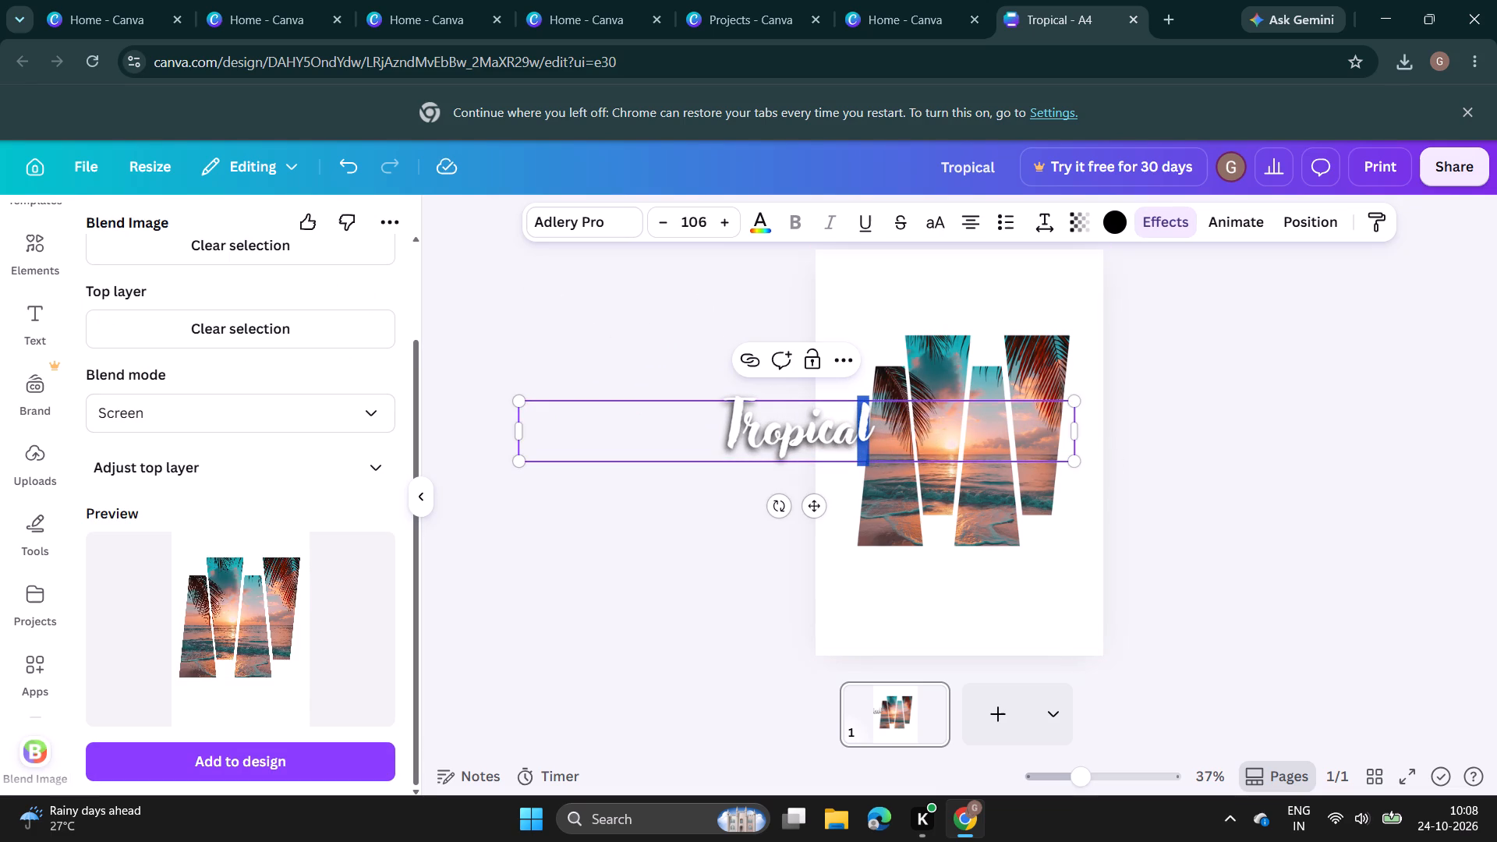
left_click_drag(901, 435, 956, 443)
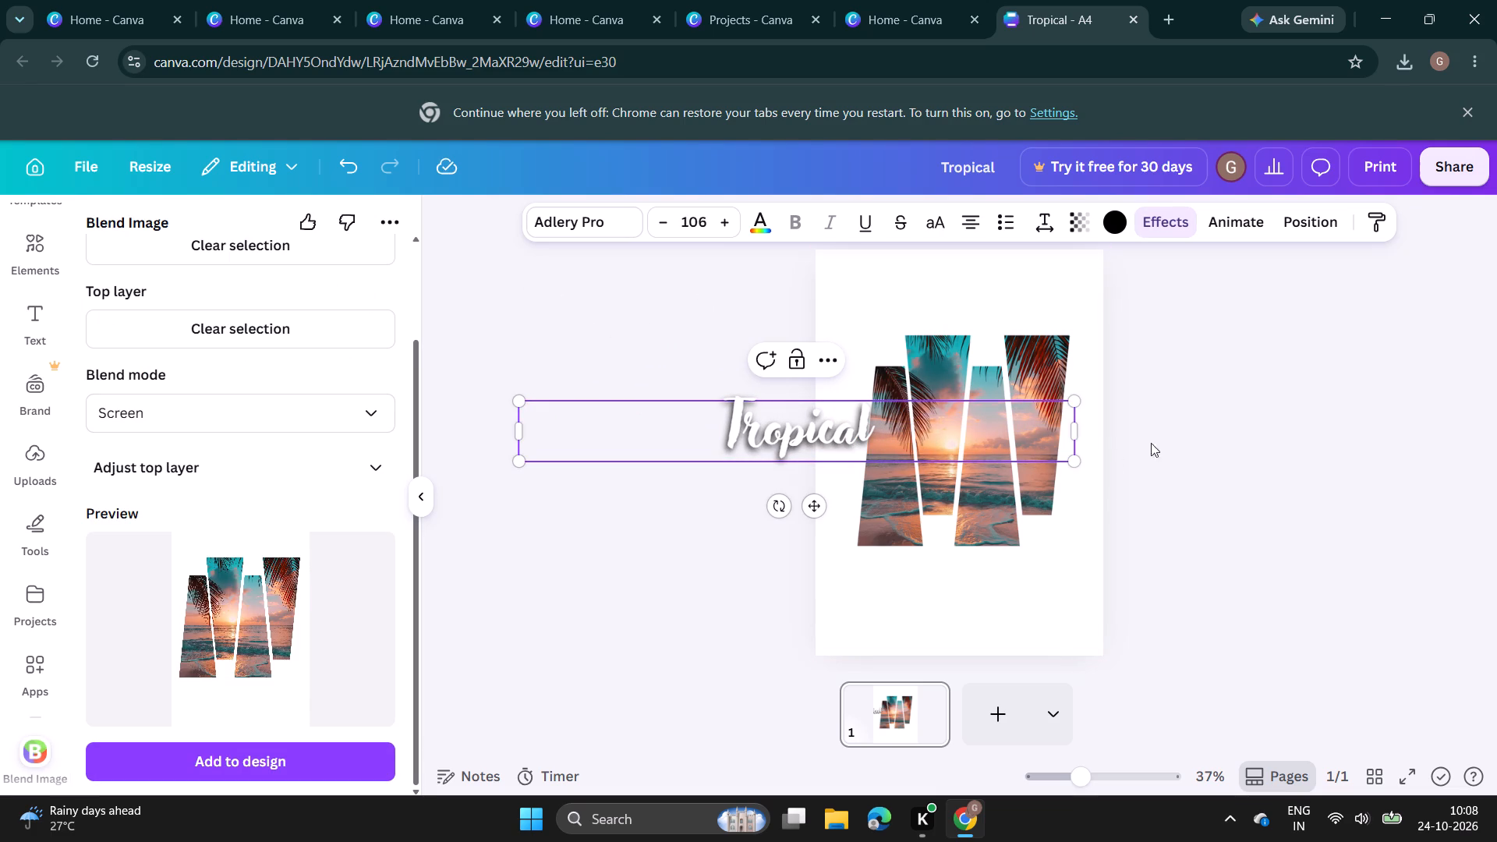
left_click(1226, 443)
left_click_drag(890, 422, 1025, 450)
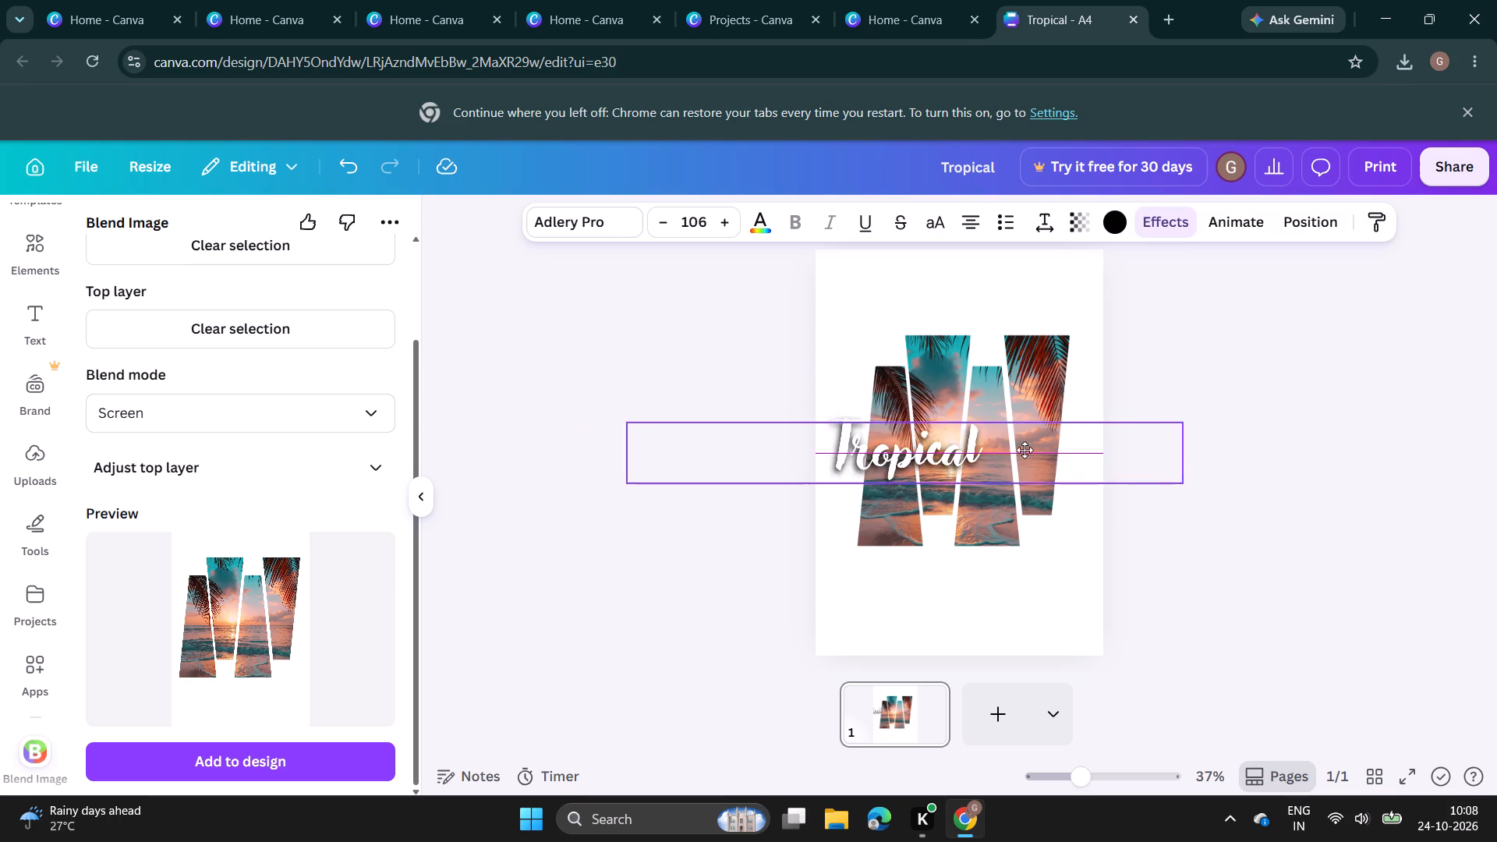
left_click_drag(1025, 450, 1055, 435)
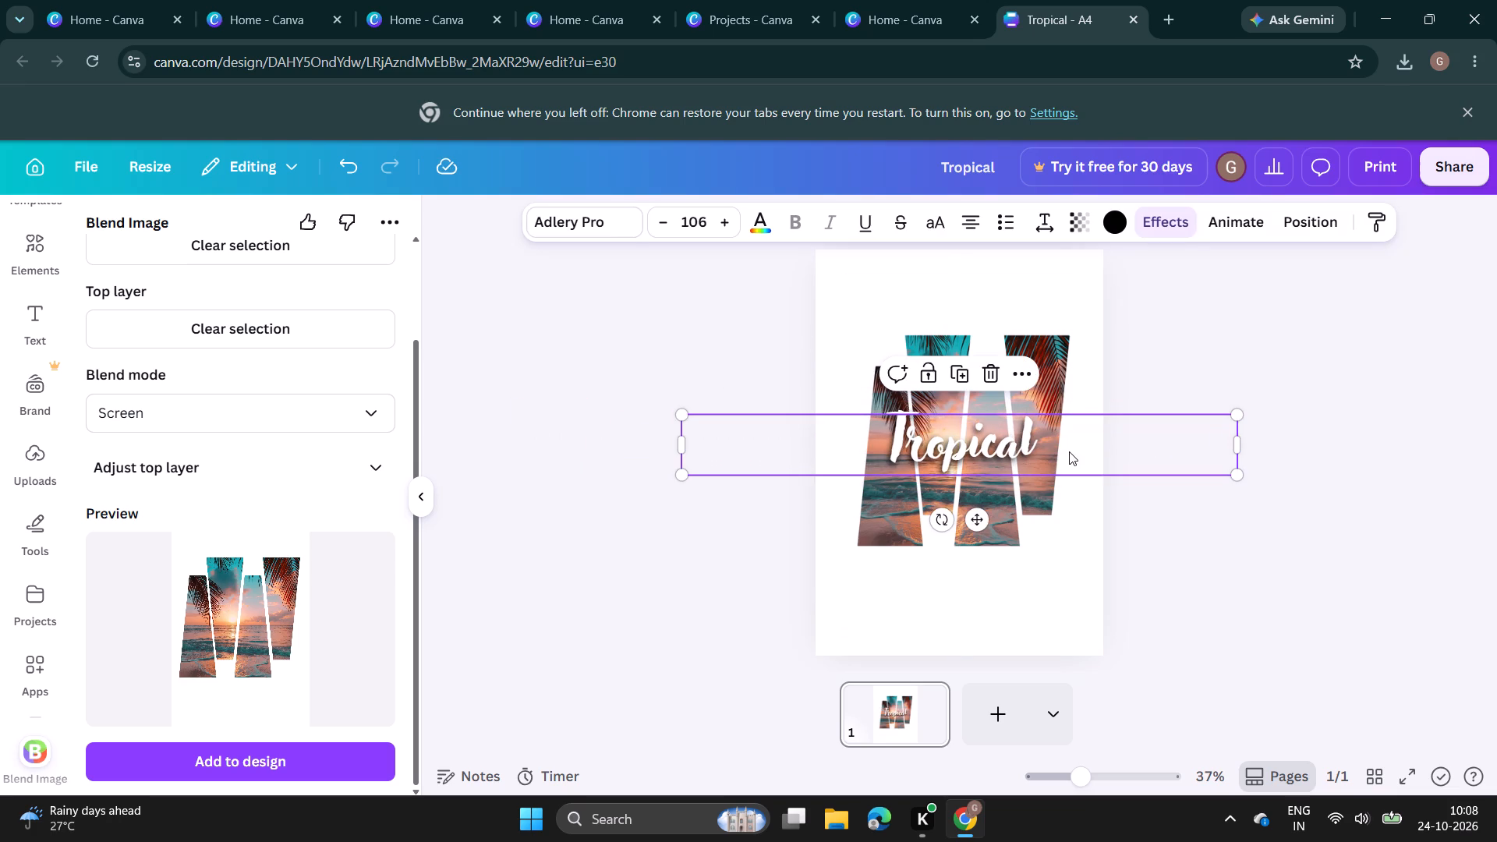
left_click(1353, 348)
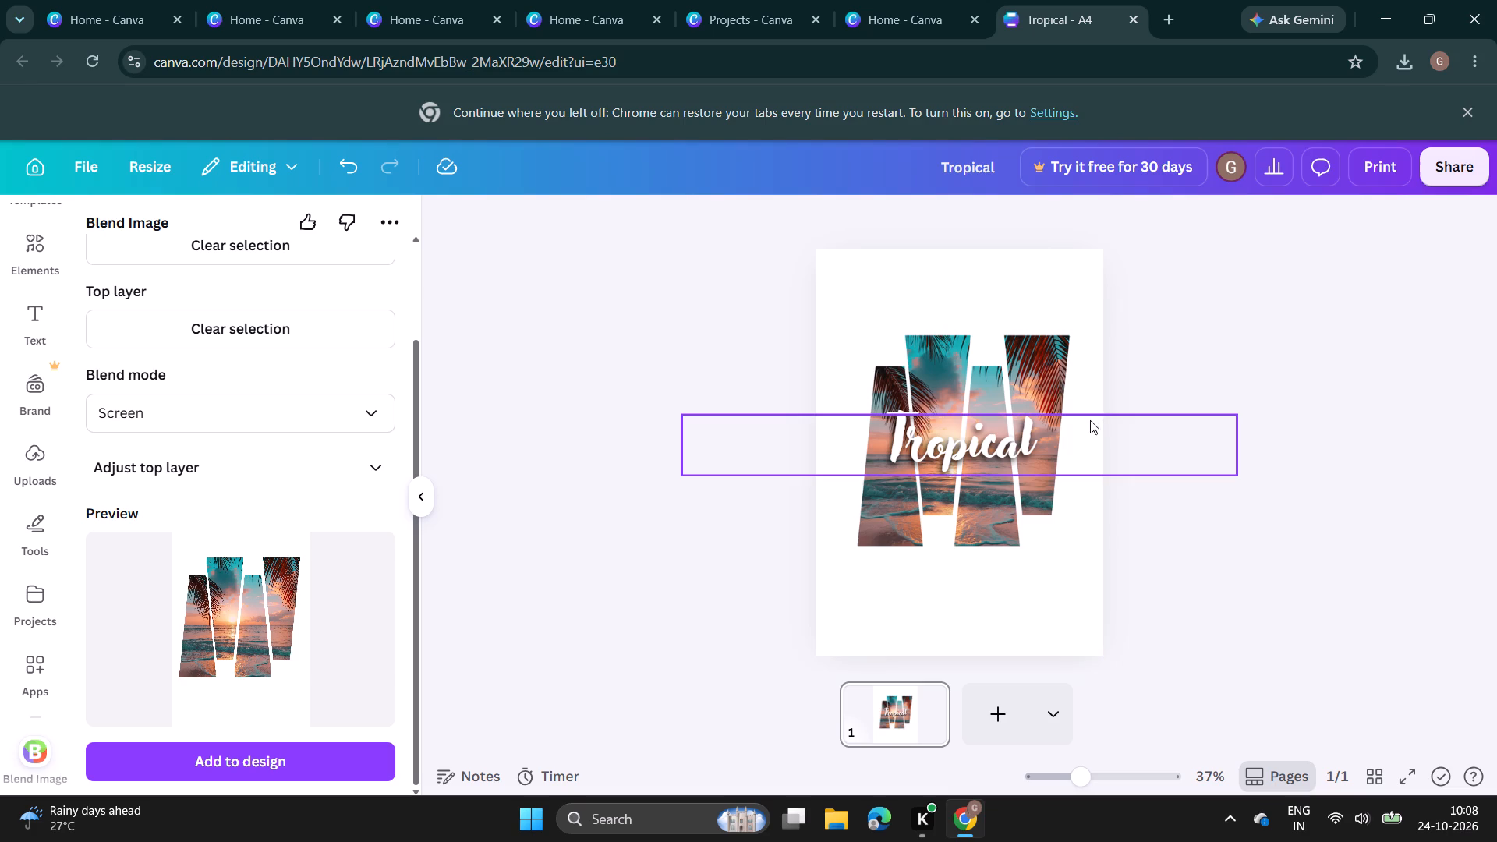
scroll(1030, 490, "down", 4)
scroll(937, 536, "up", 2)
Download the Tropical poster as a PNG at size 1 with High quality.
left_click(1456, 179)
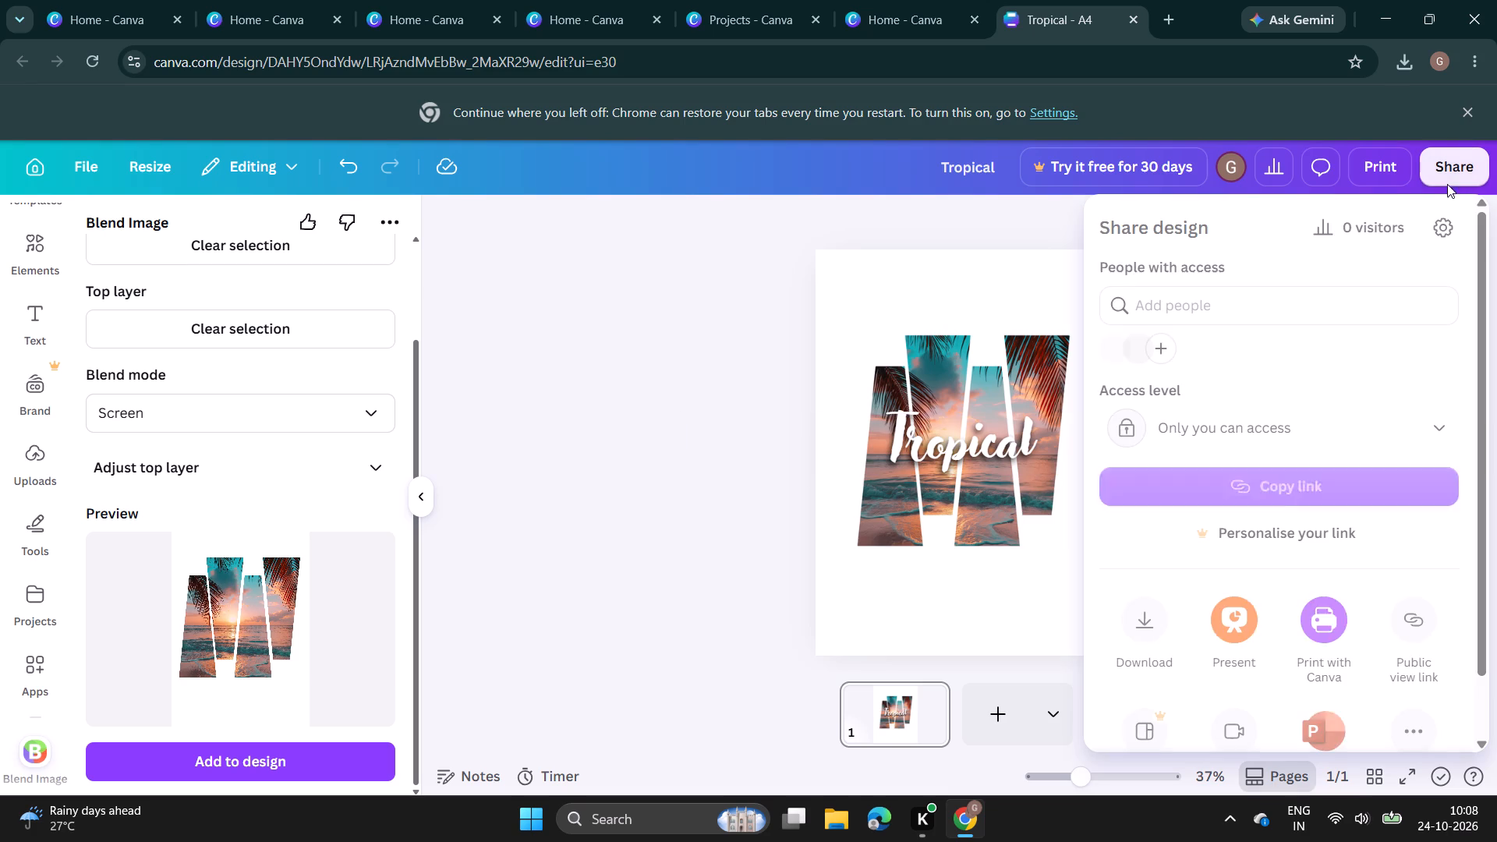
left_click(1146, 616)
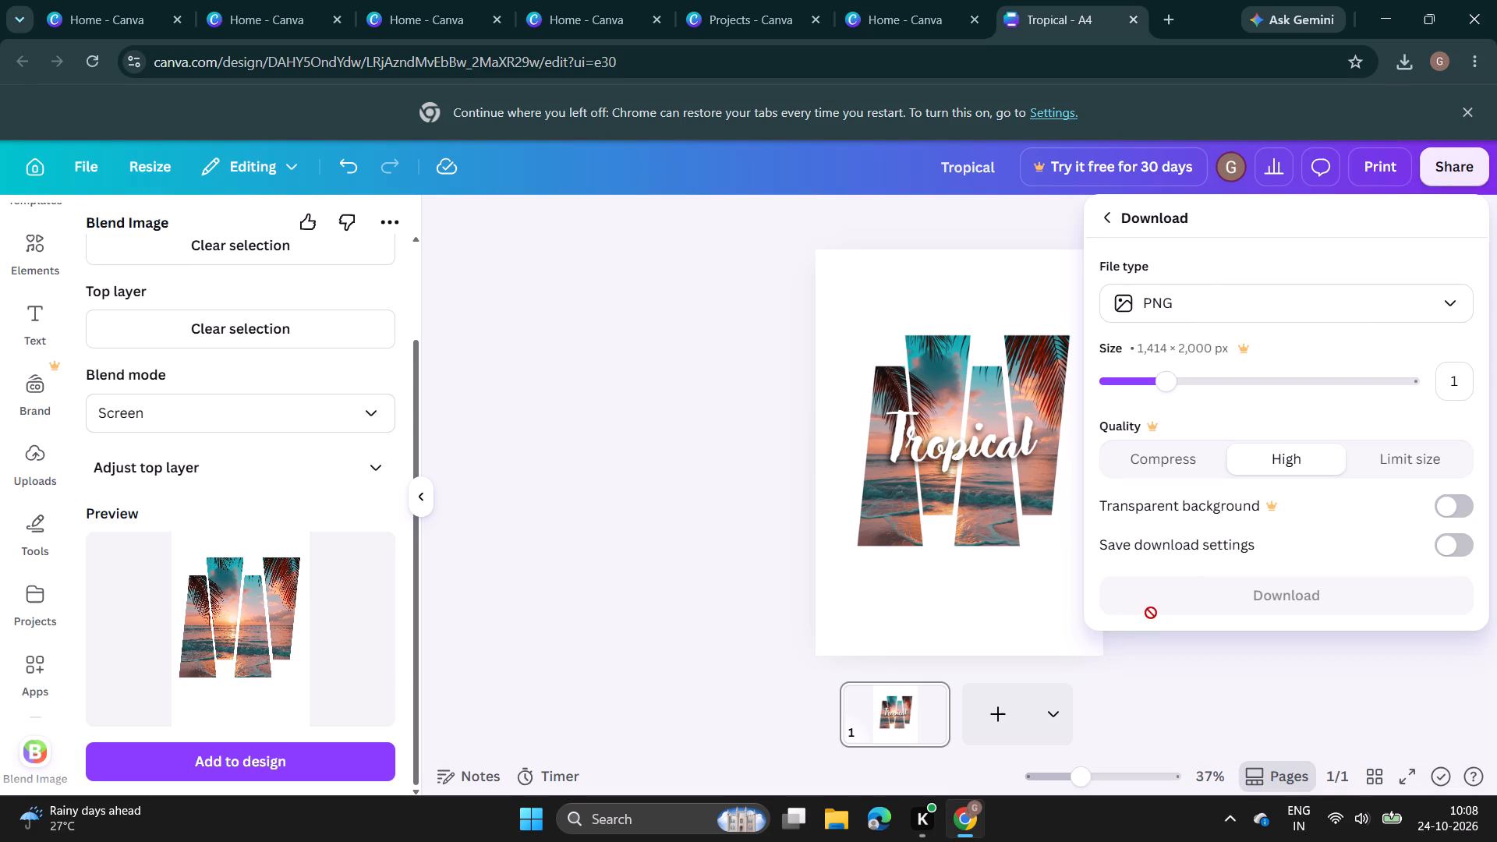
scroll(1152, 612, "down", 2)
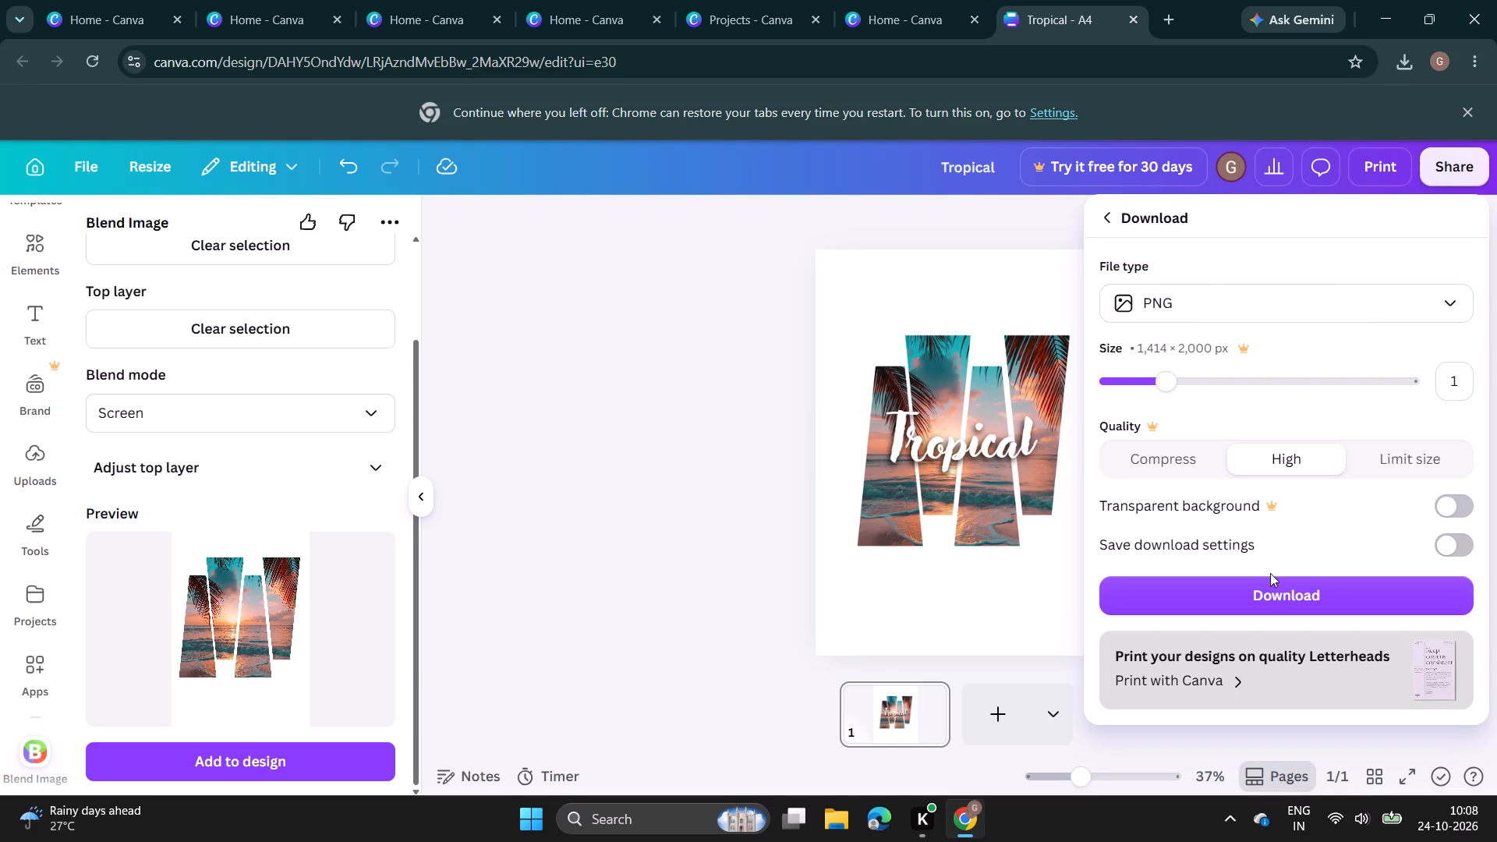
left_click(1282, 589)
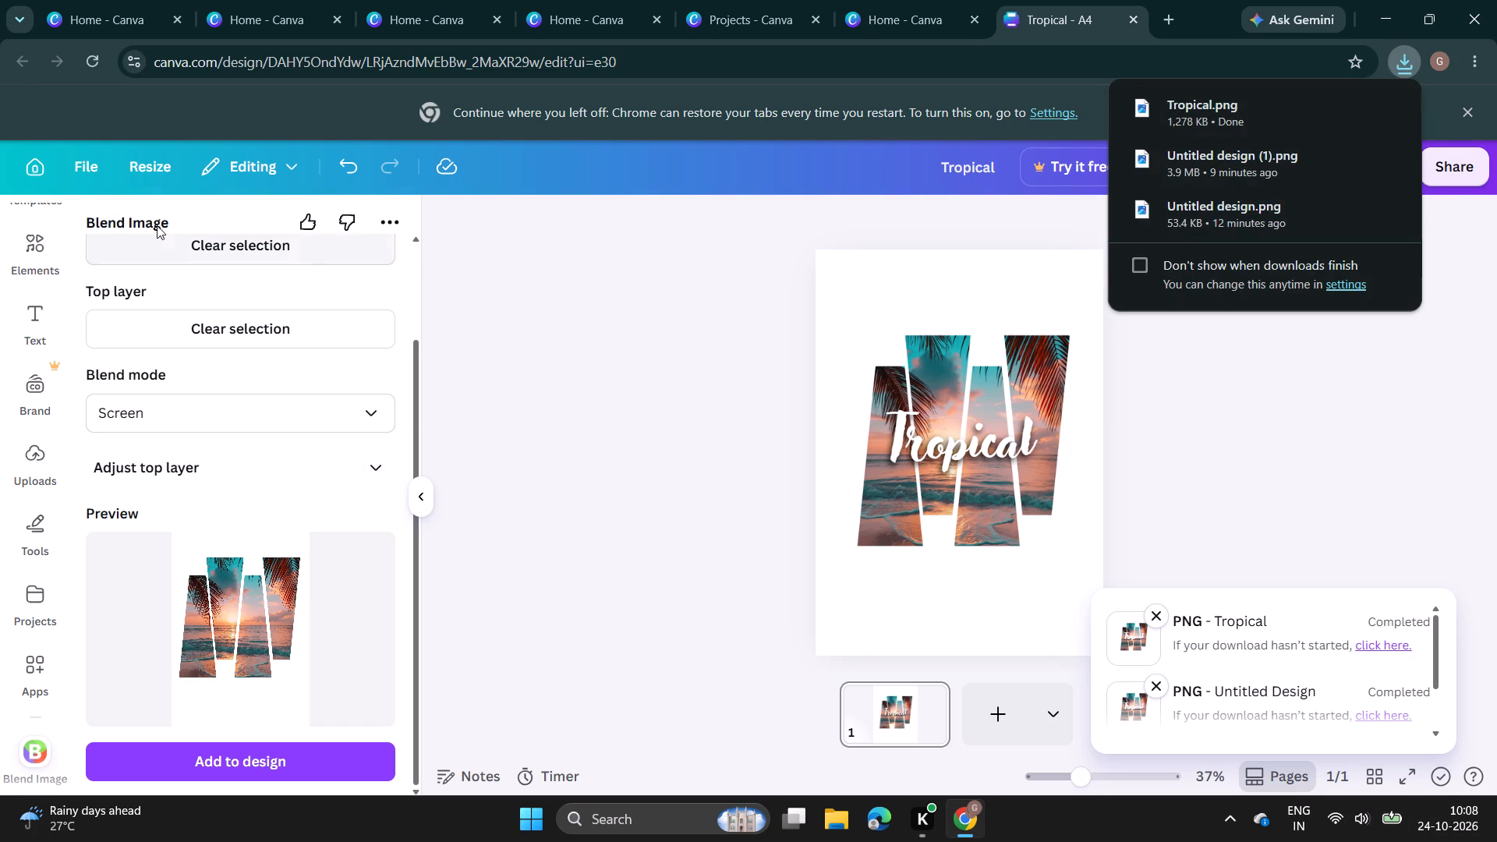
Return to the home page and create a new blank A4 design.
left_click(29, 155)
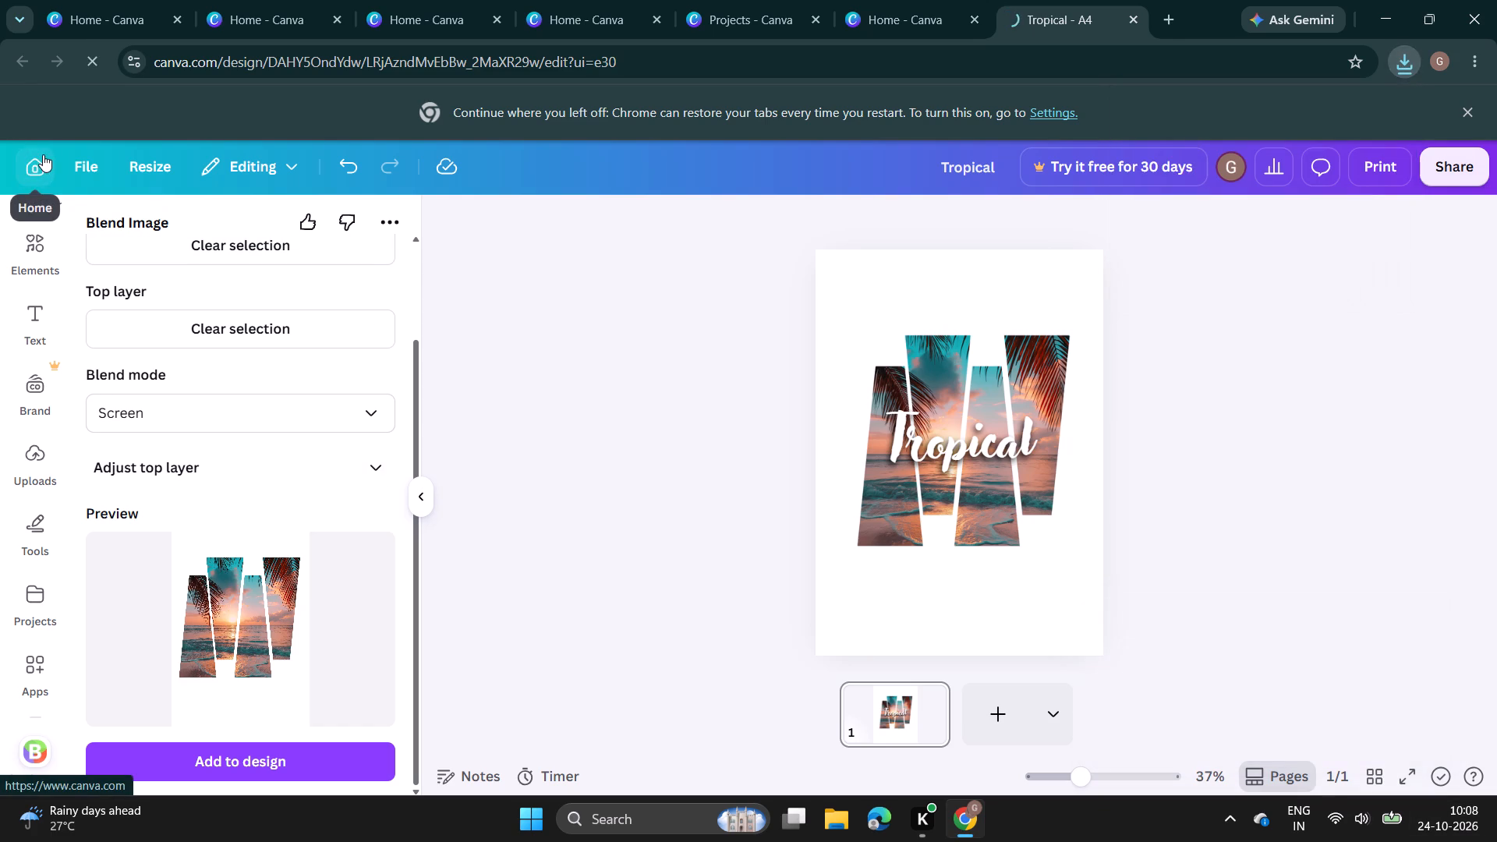
left_click(32, 164)
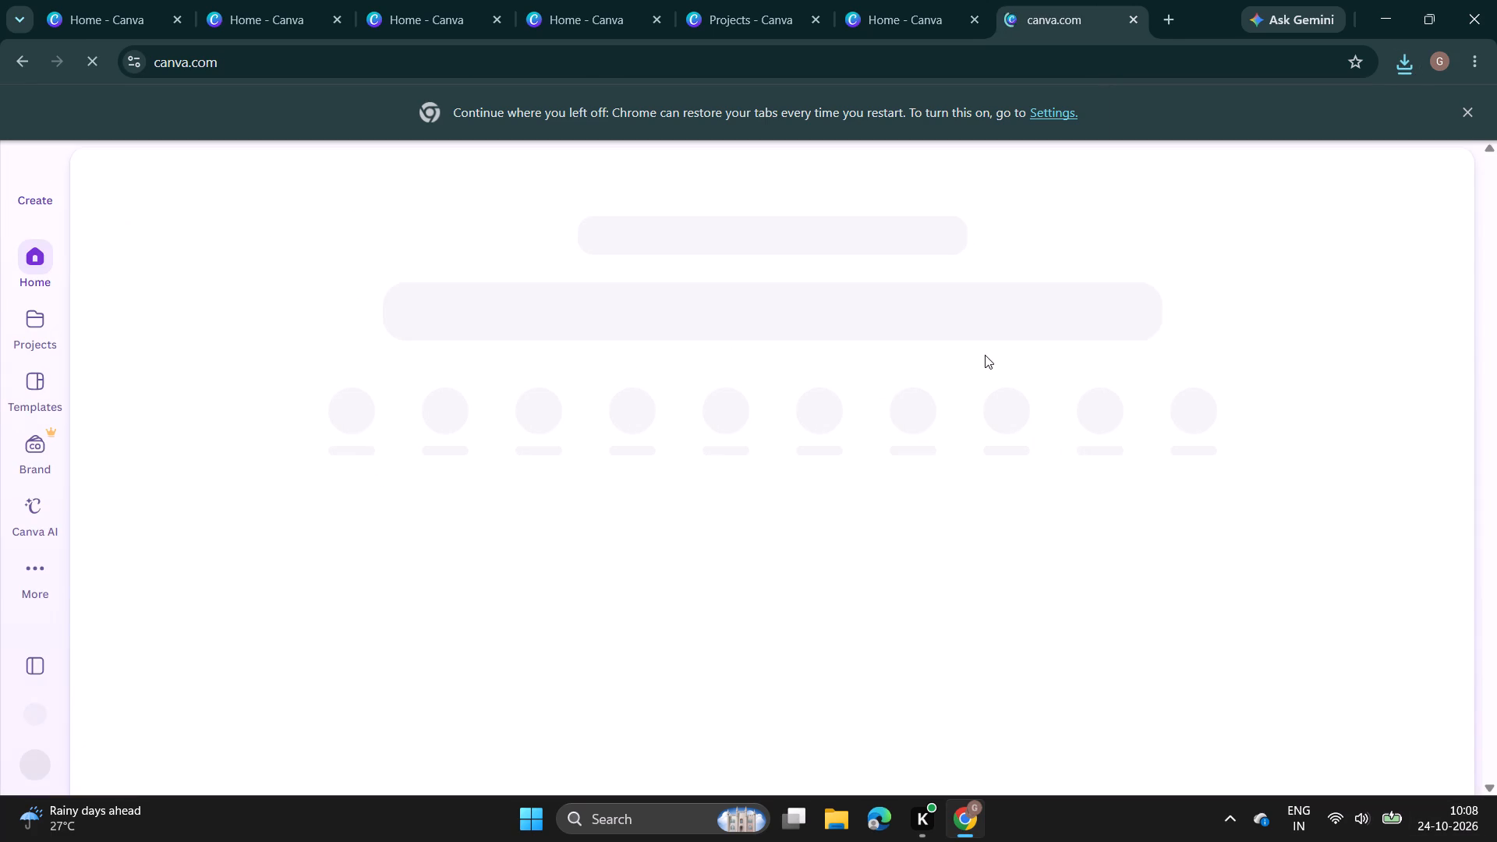
left_click(1322, 477)
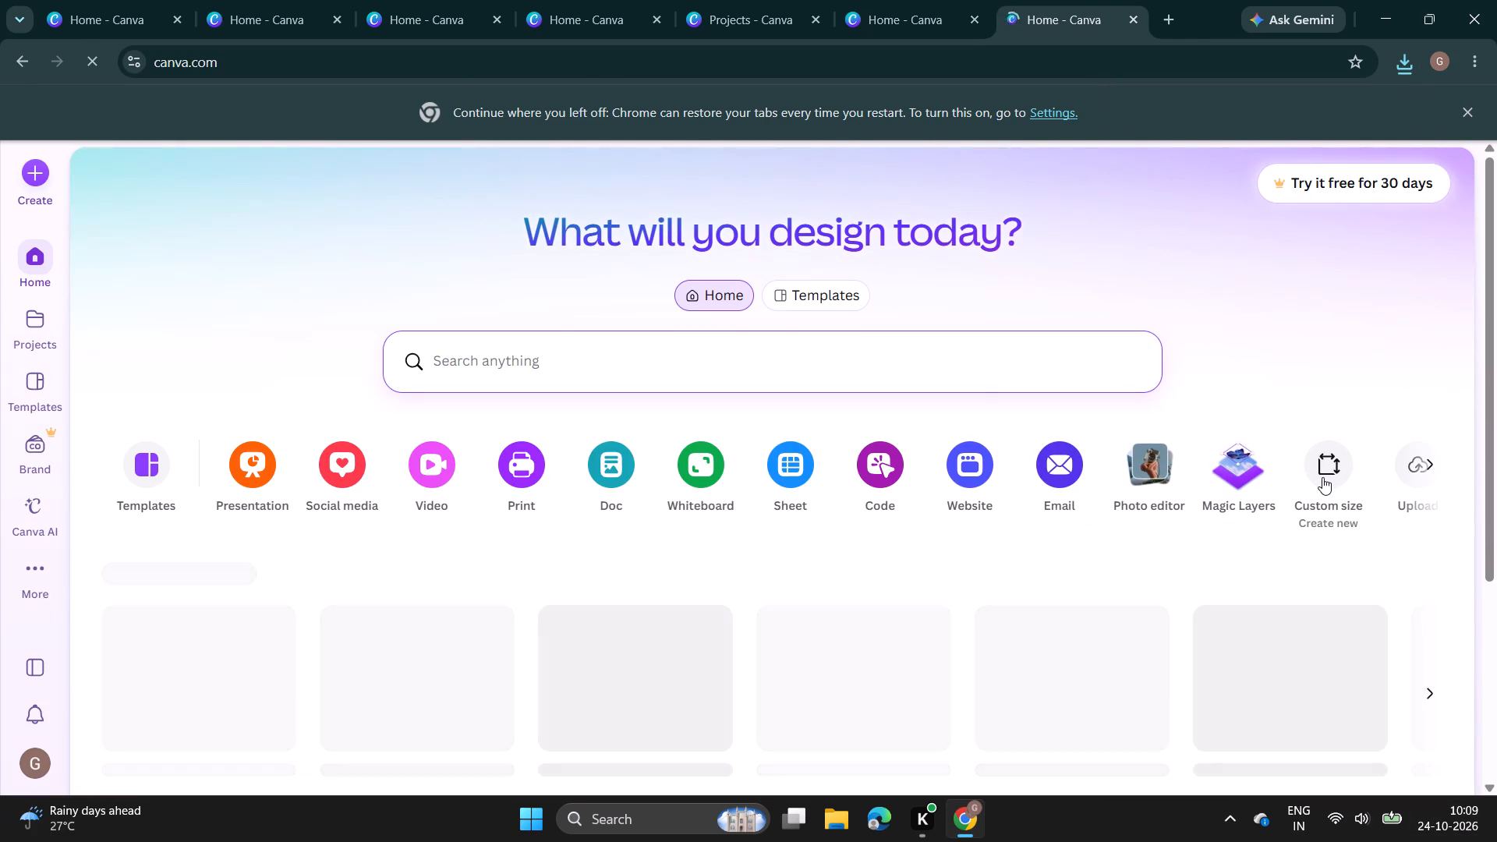
left_click(1325, 462)
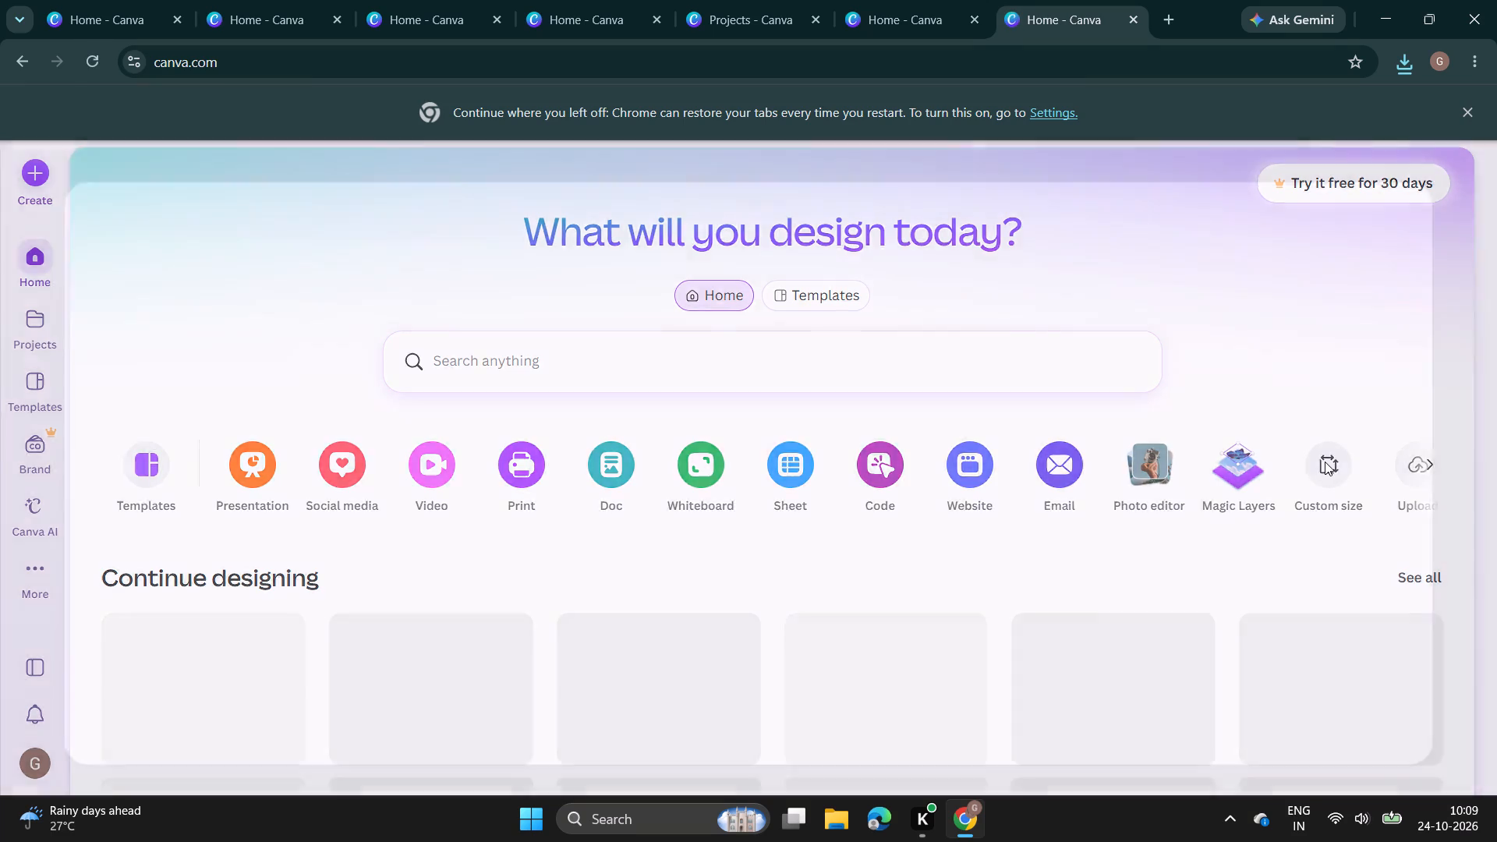
scroll(531, 455, "down", 3)
scroll(395, 455, "up", 2)
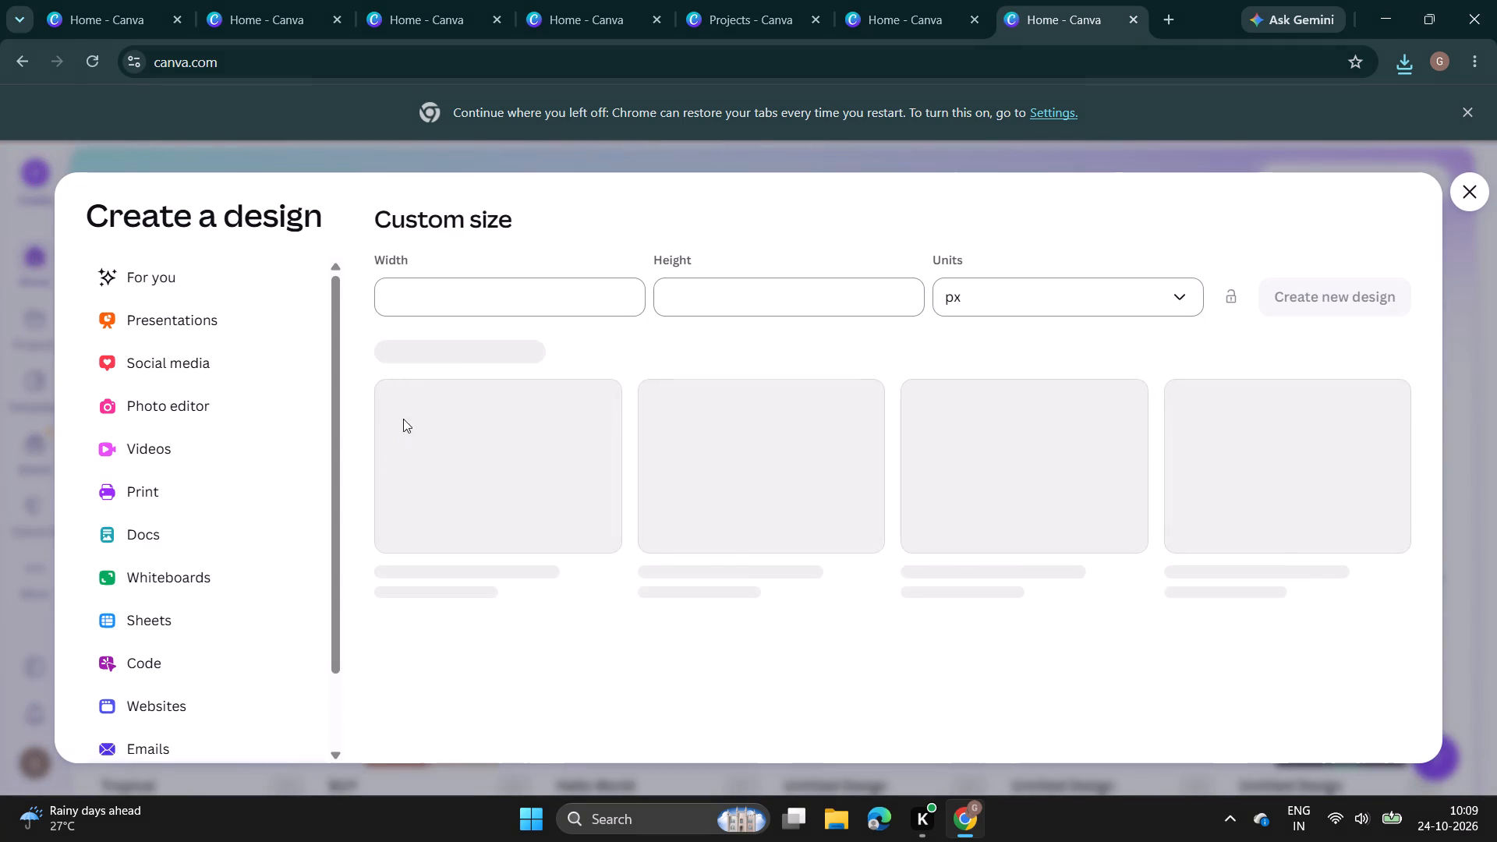
scroll(415, 635, "down", 2)
left_click(495, 619)
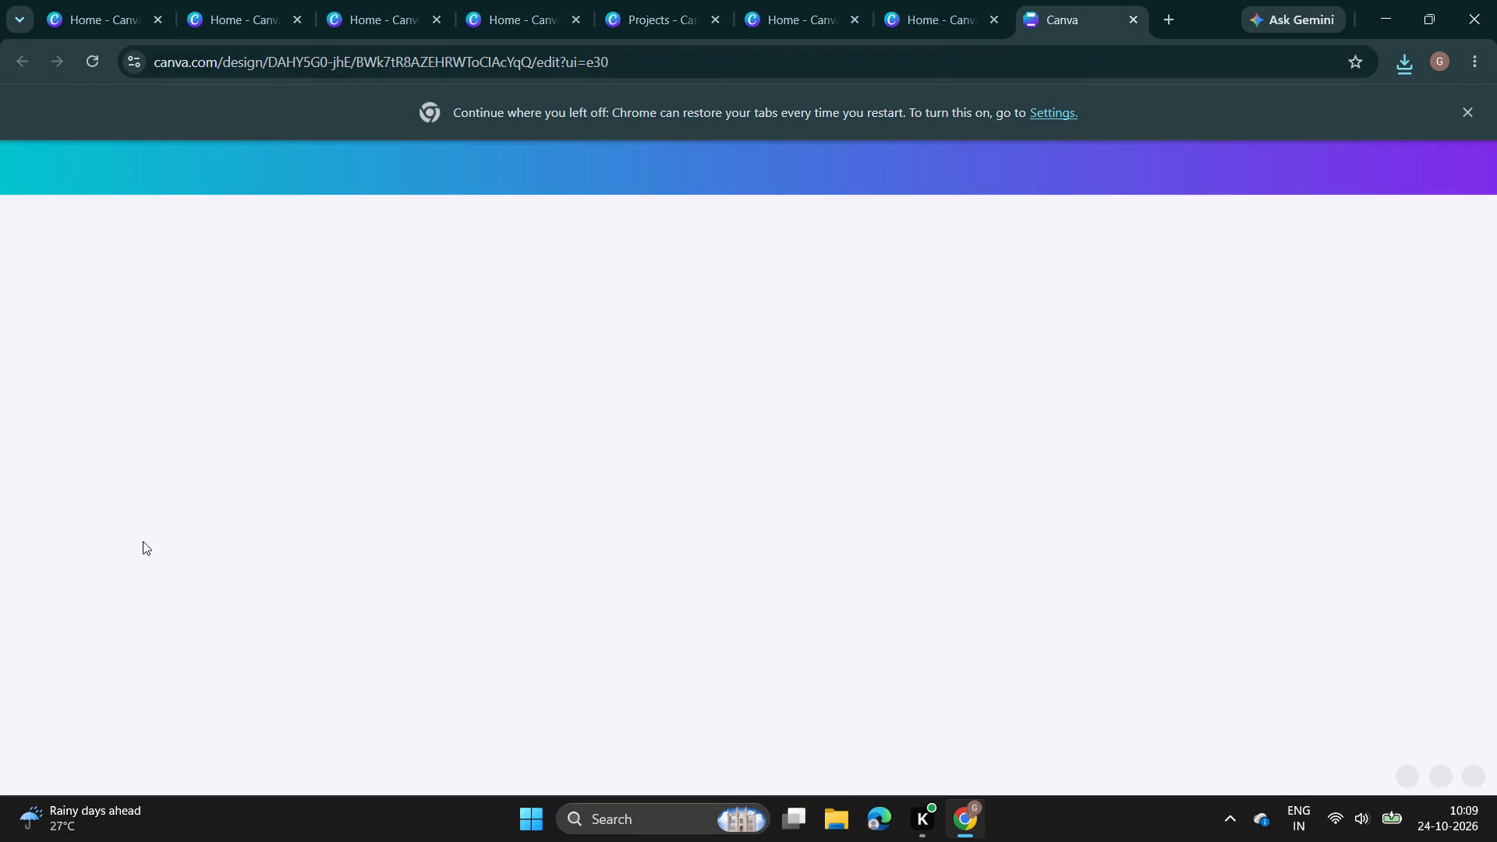
Add a heading to the blank page and replace its placeholder text with "surf".
left_click(15, 388)
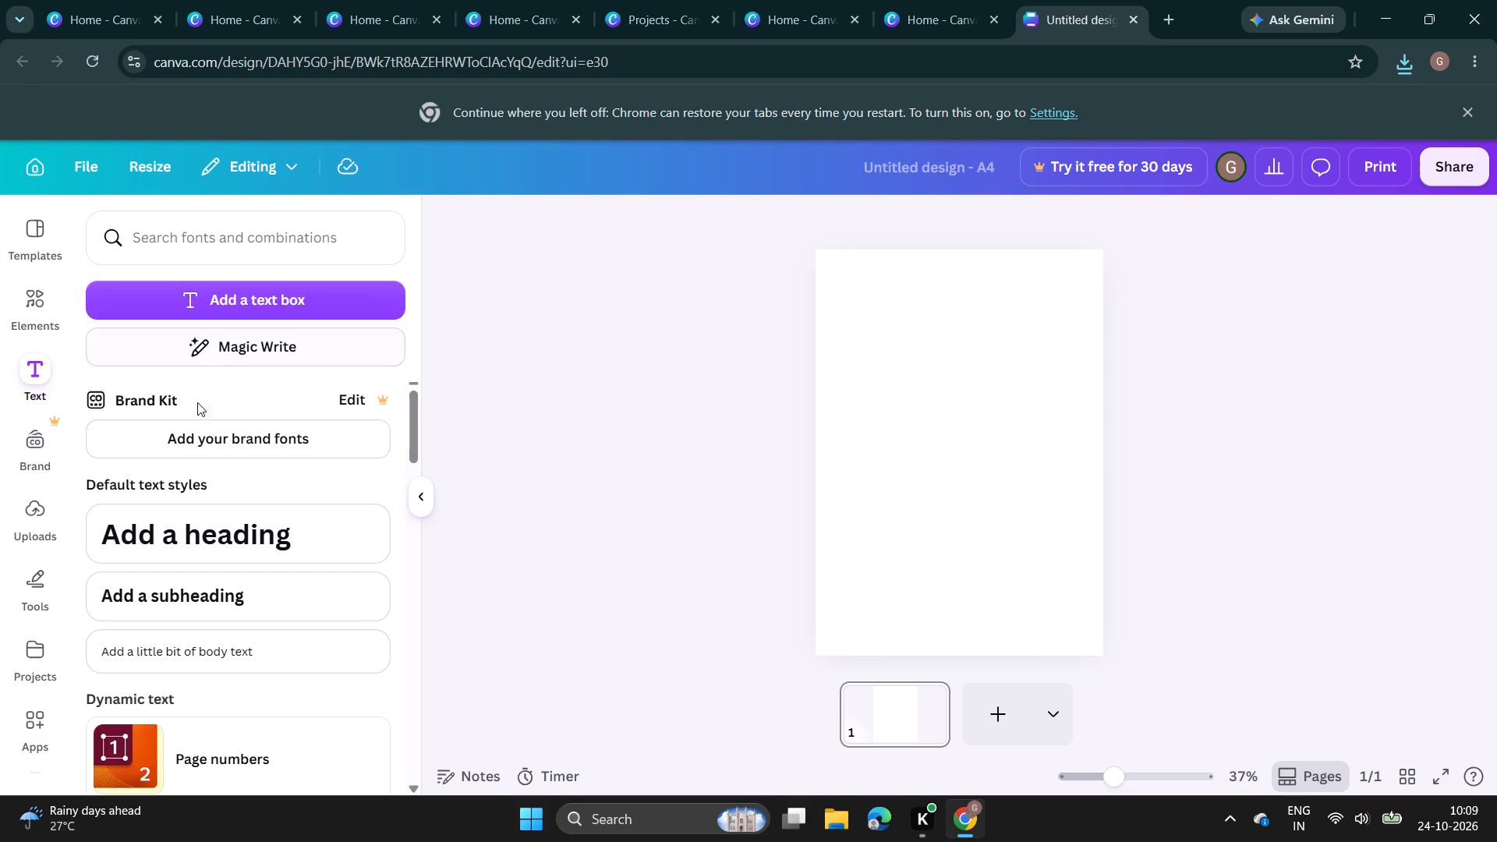
left_click(207, 547)
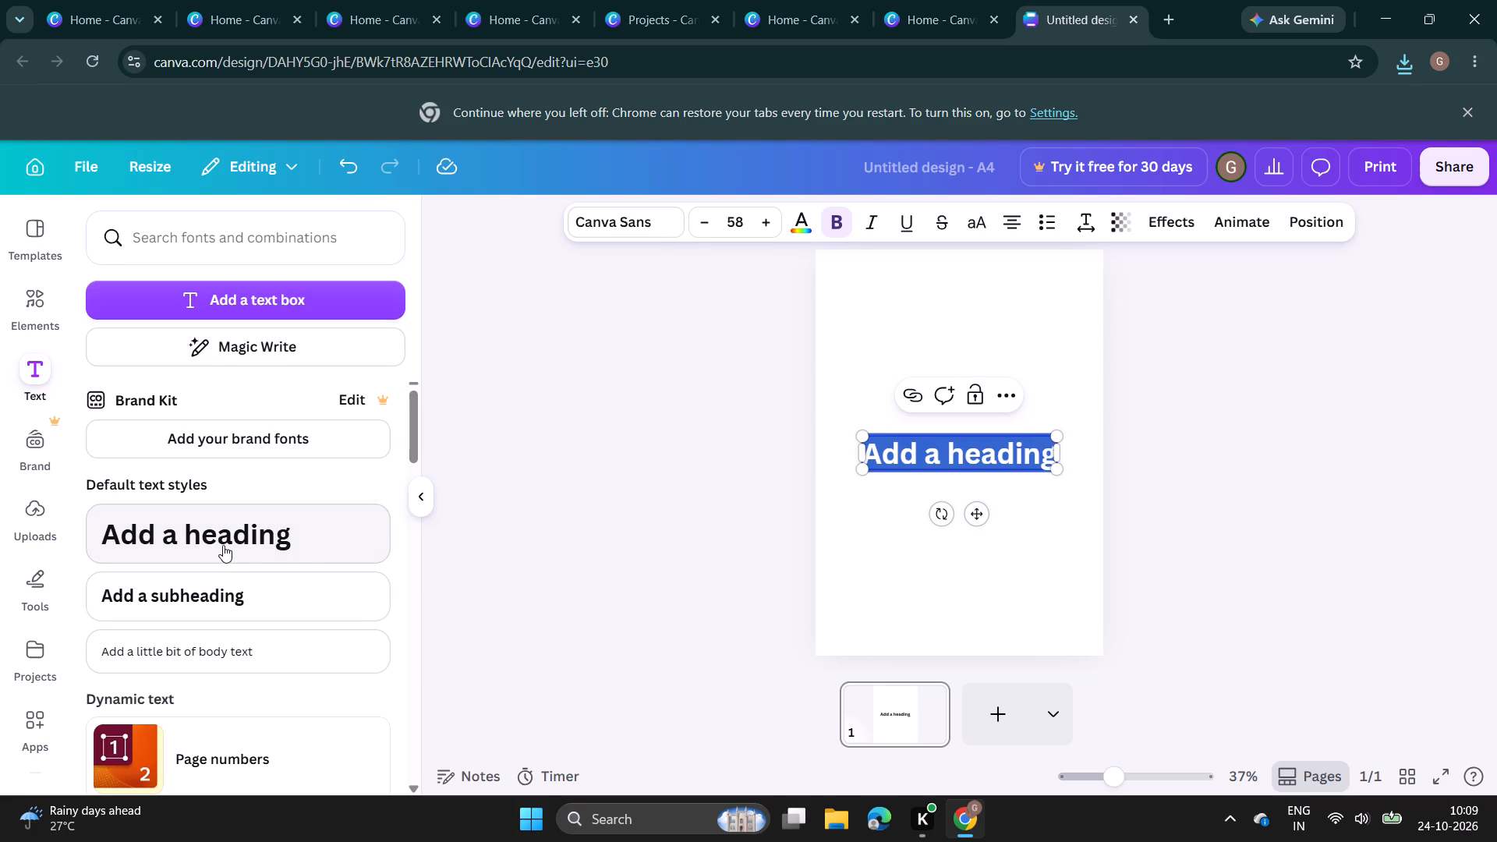
key("BackSpace")
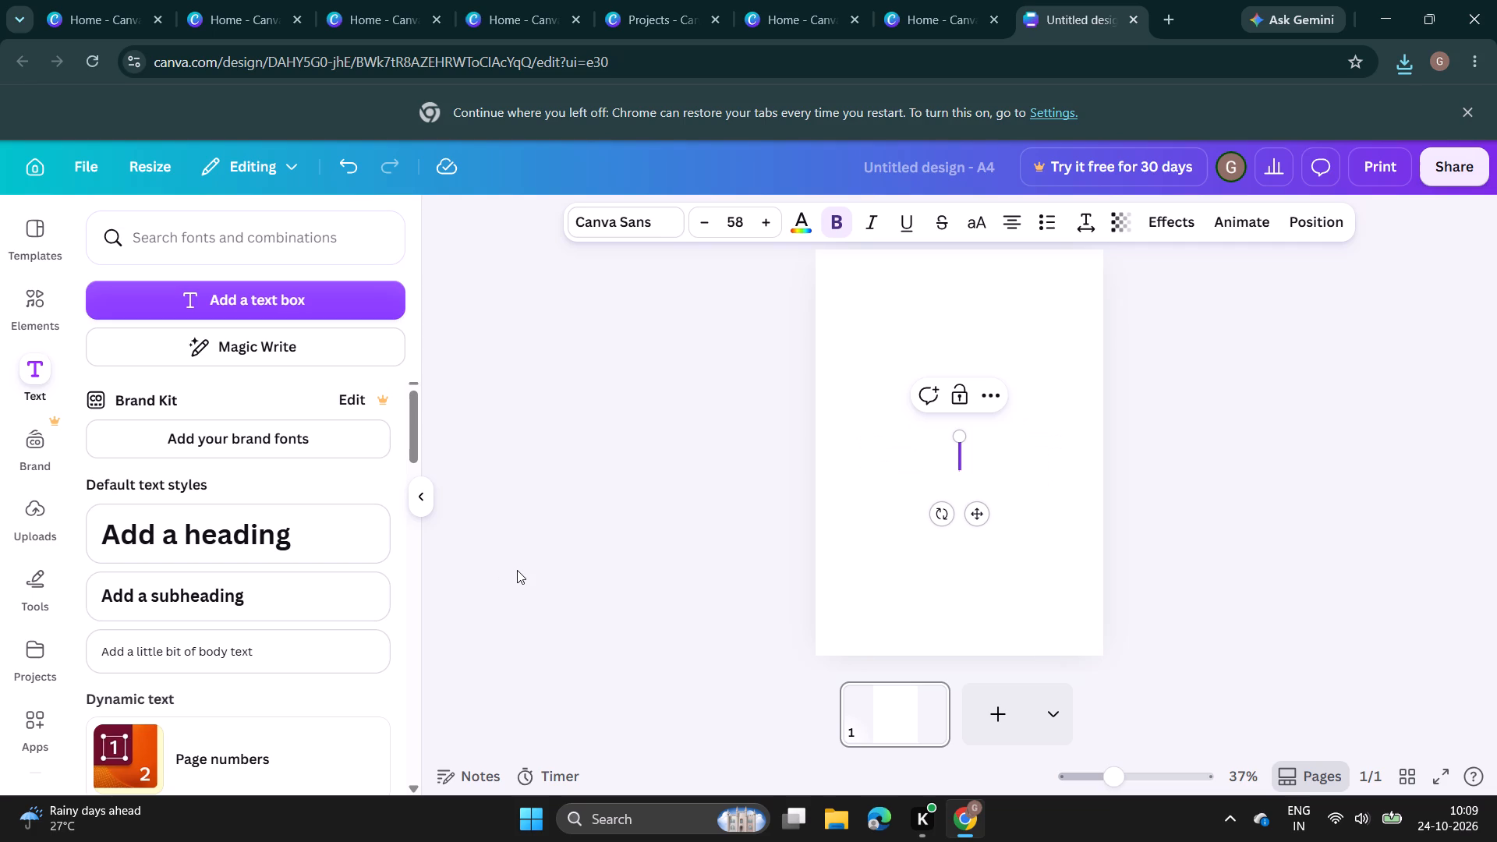
type("sur")
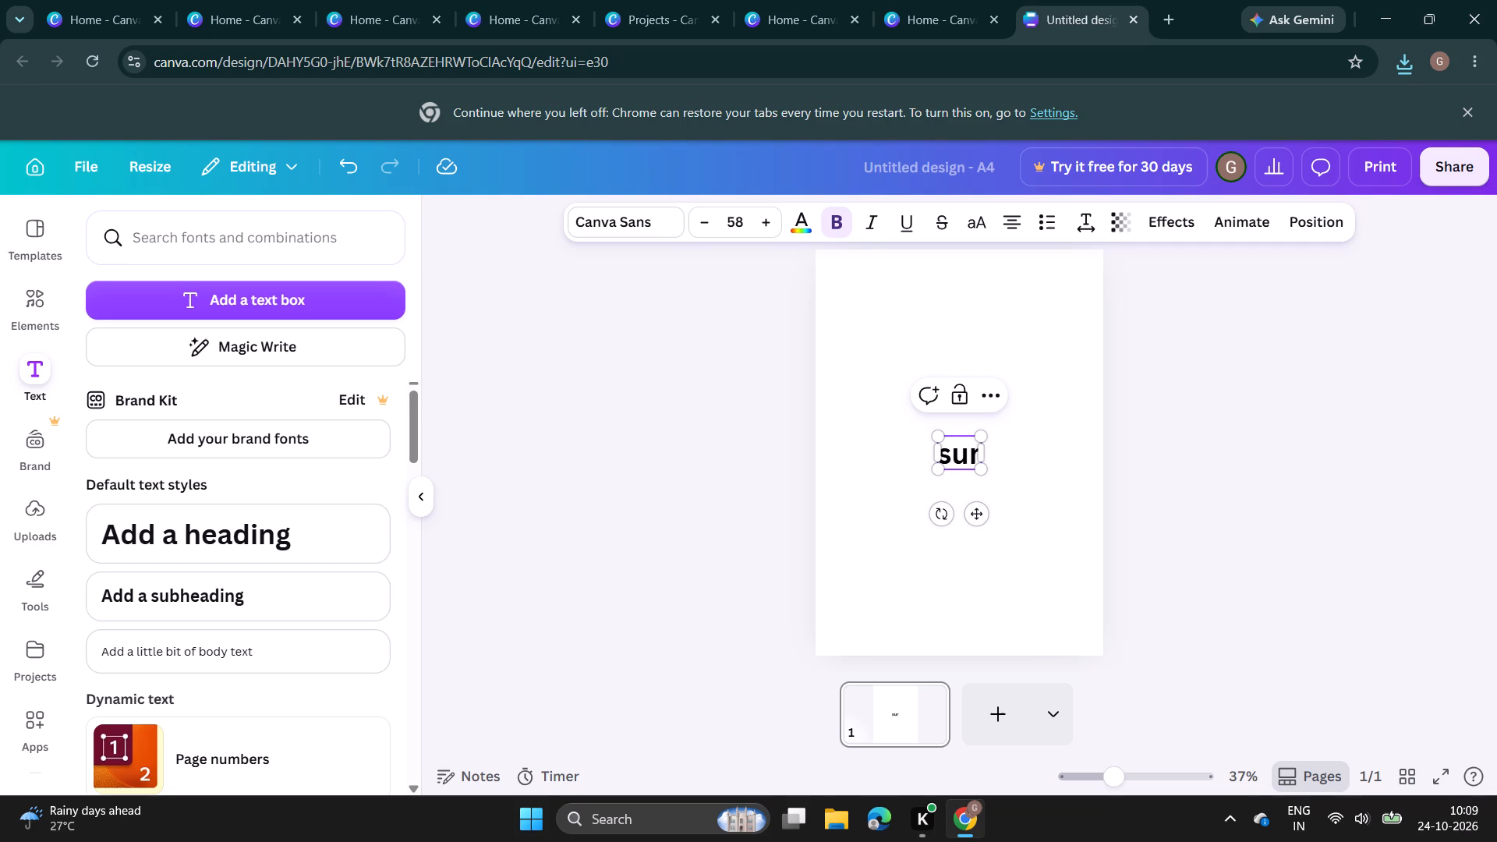
key("f")
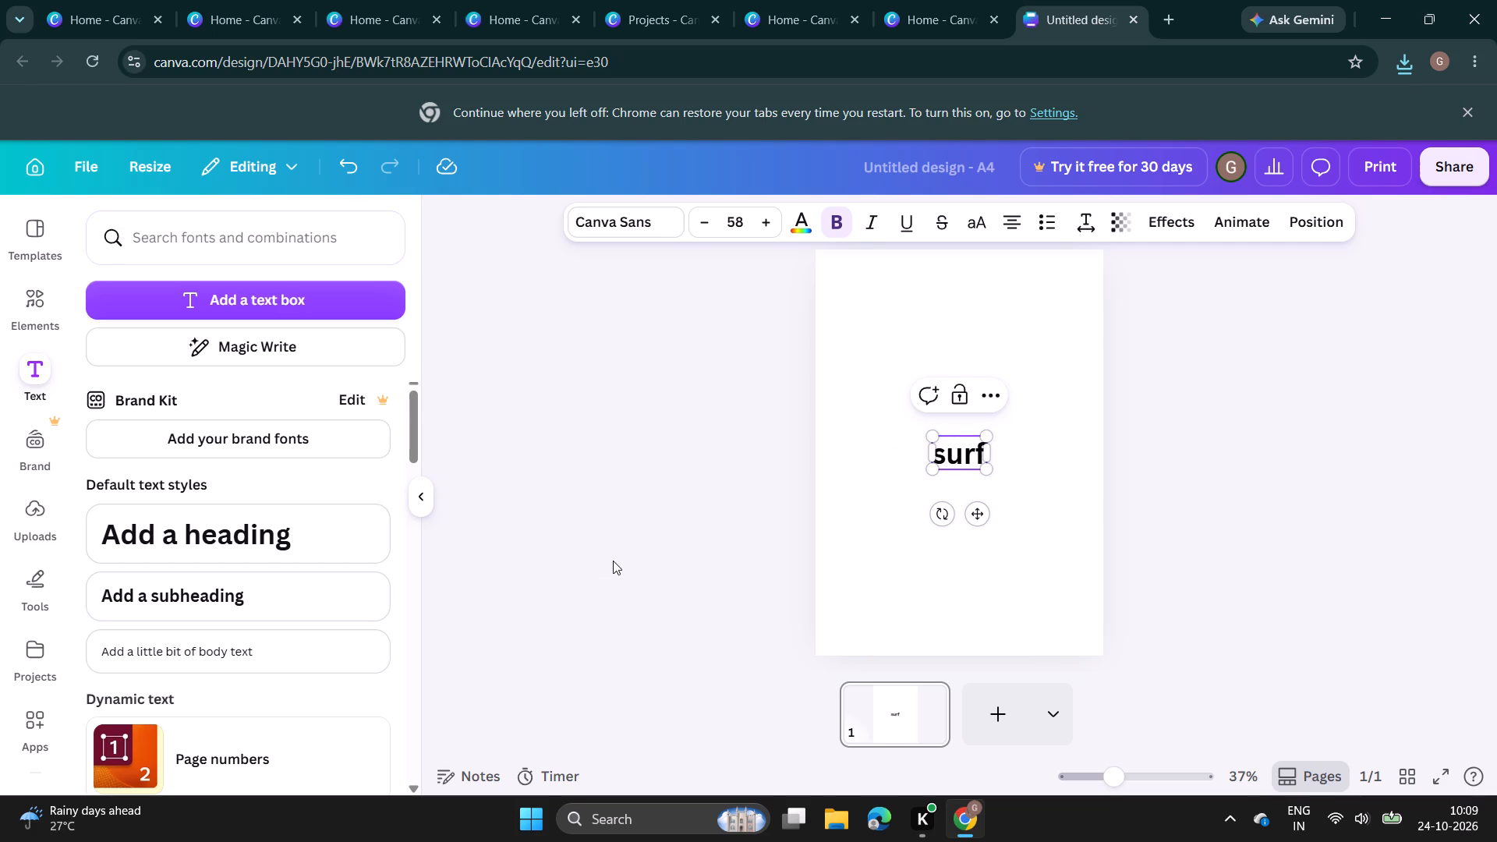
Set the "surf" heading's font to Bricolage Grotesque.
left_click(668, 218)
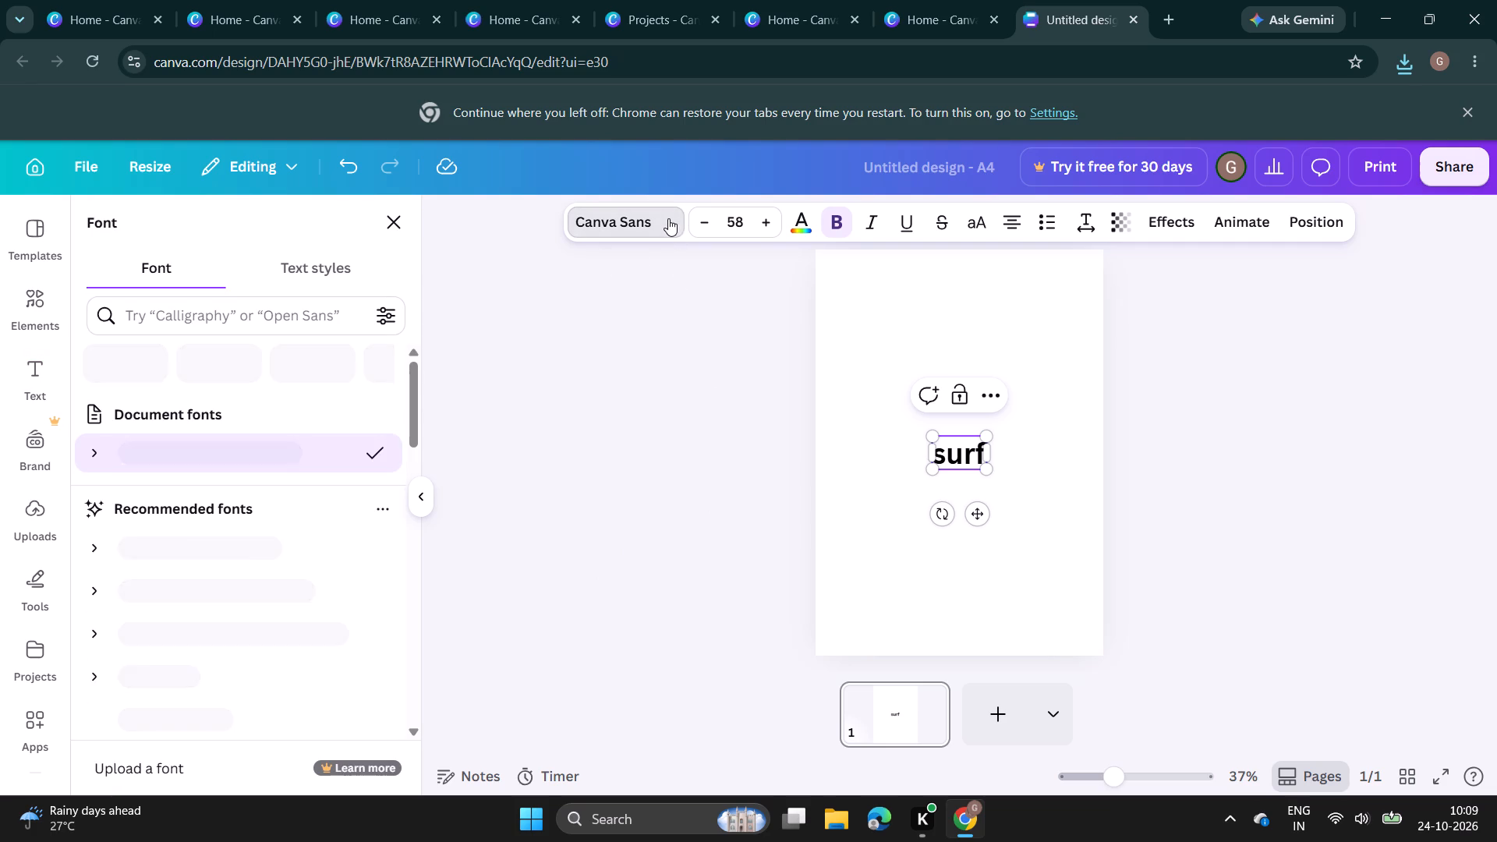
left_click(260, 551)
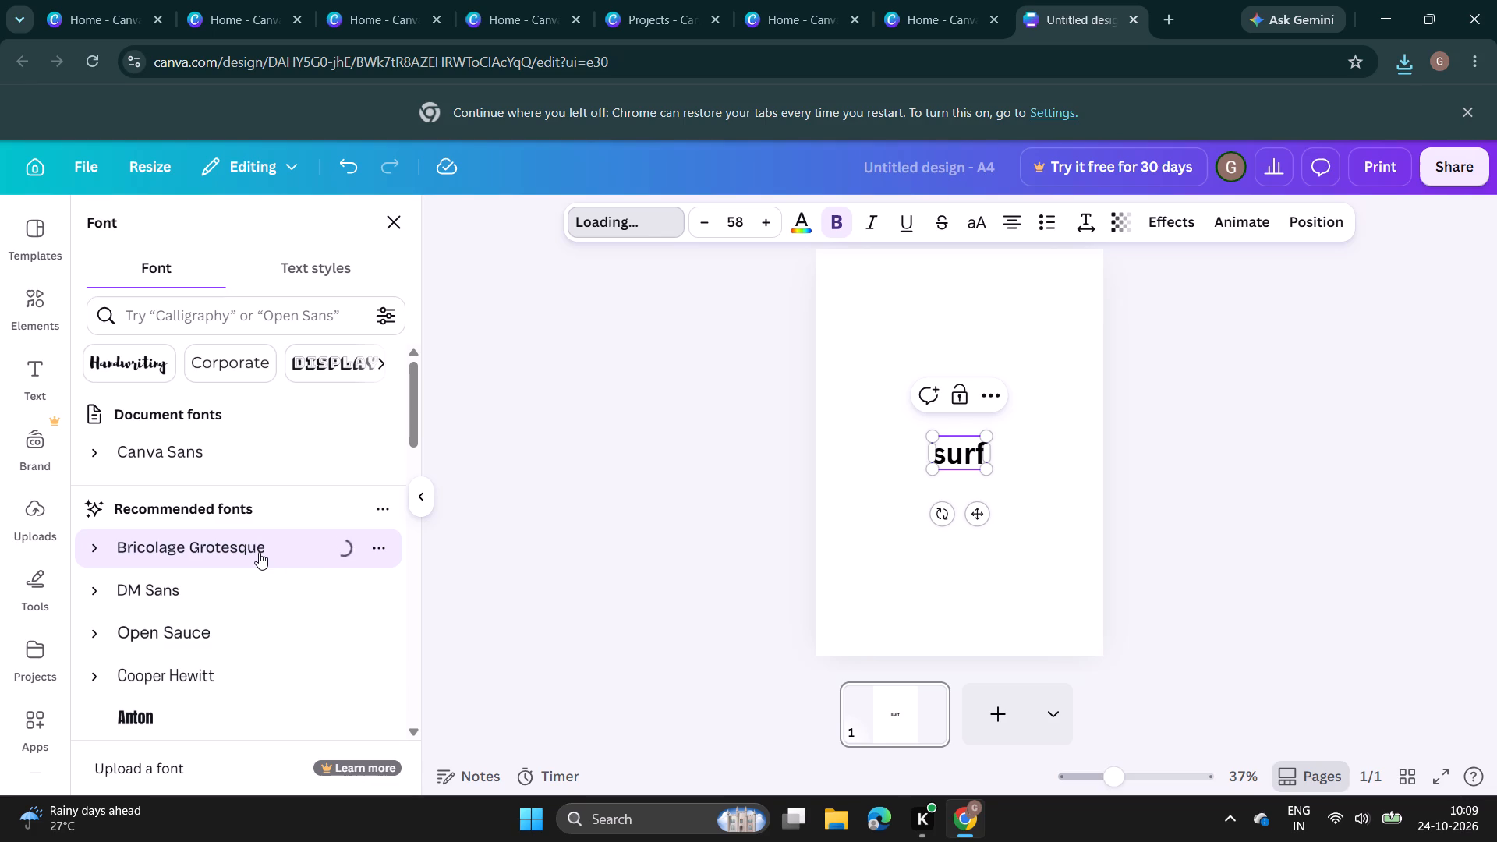
Enlarge the "surf" heading to font size 178.
left_click_drag(932, 437, 907, 415)
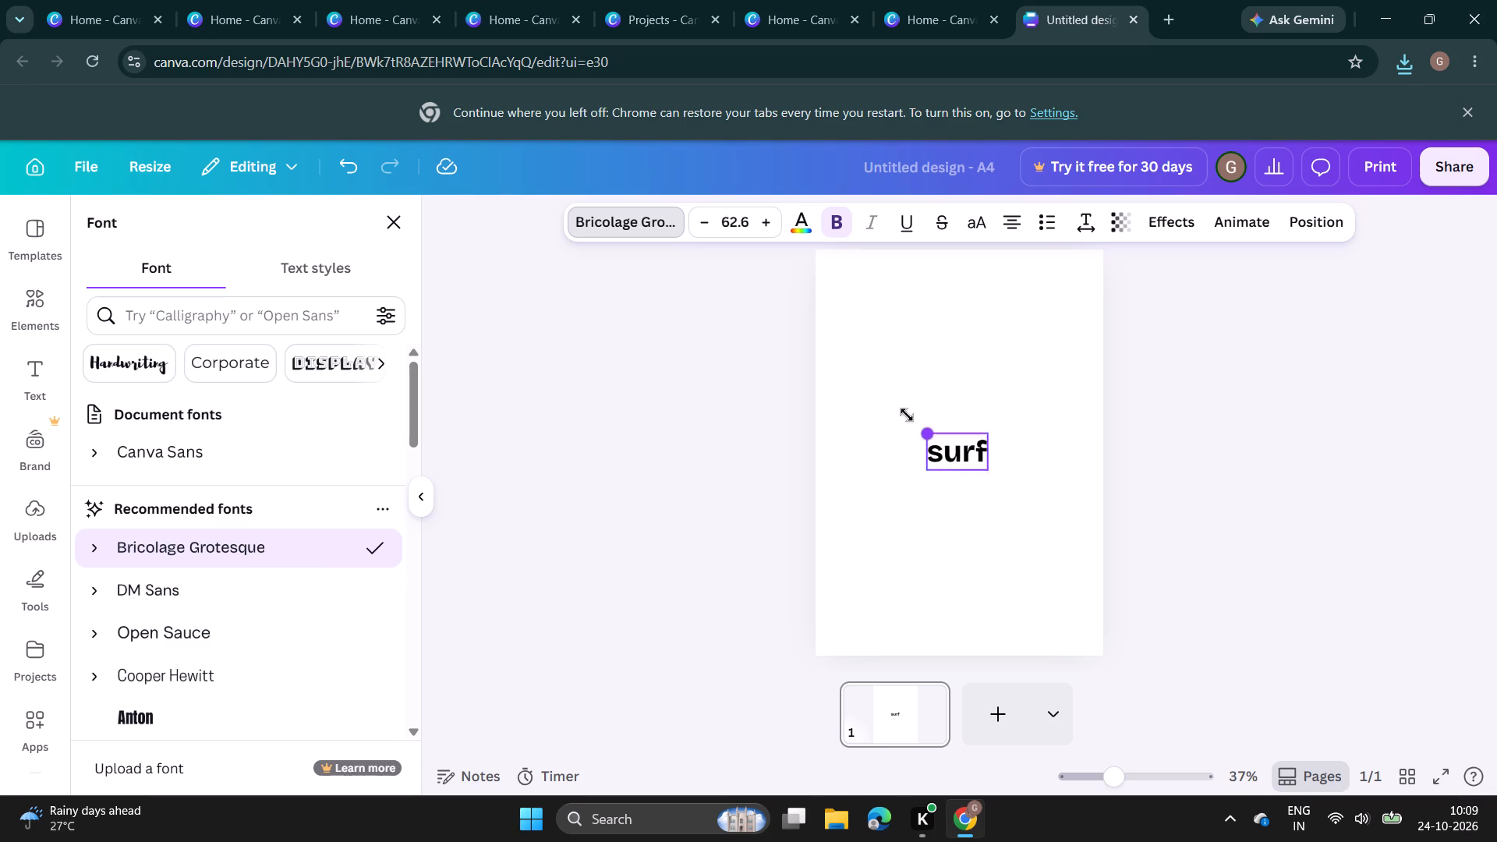
left_click_drag(907, 415, 856, 311)
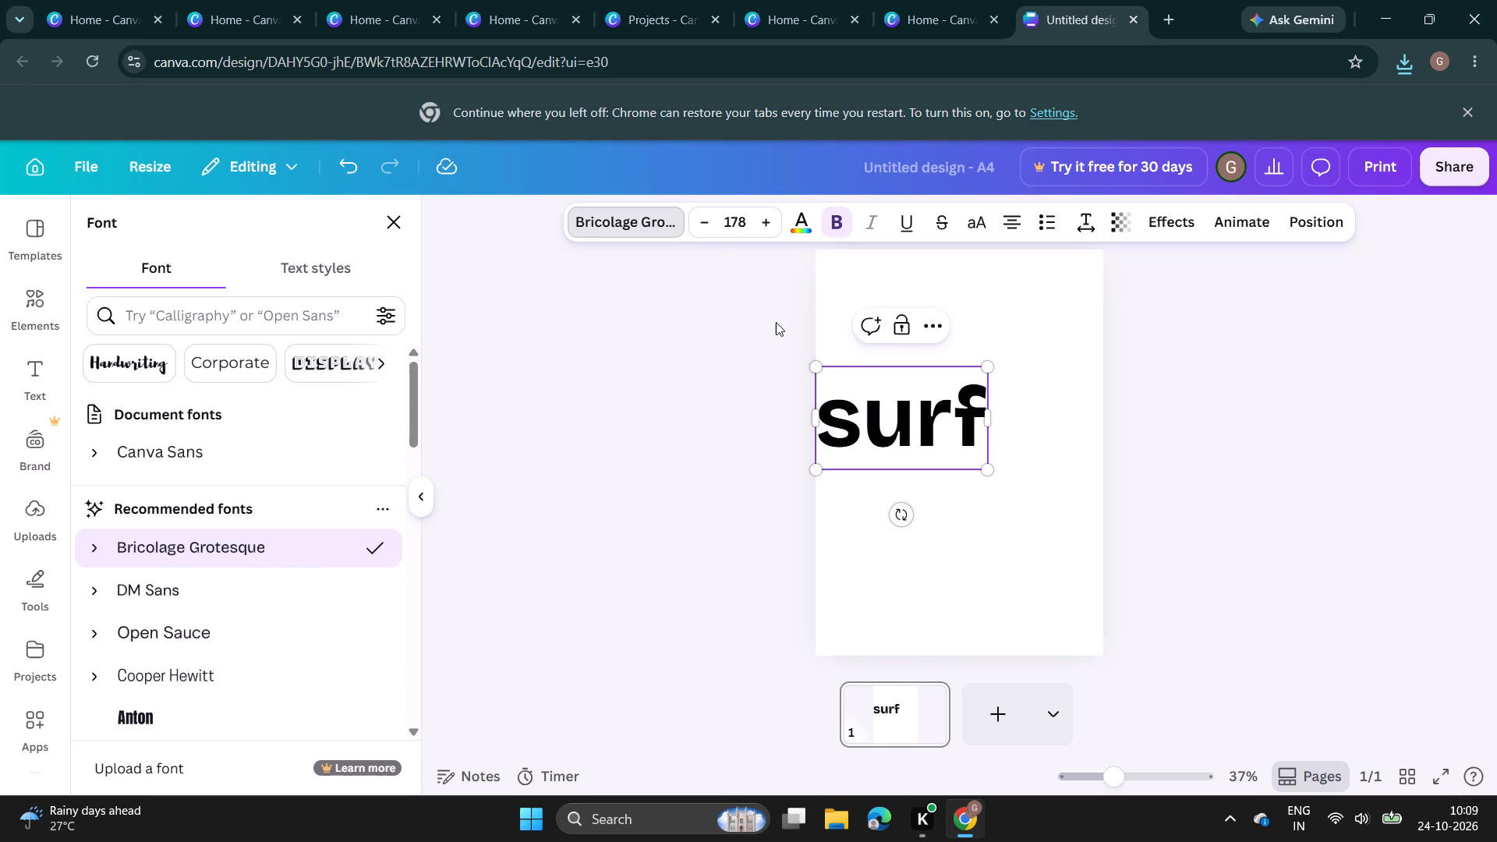
Change the "surf" heading's font to Anton.
left_click(637, 206)
left_click(638, 228)
scroll(328, 532, "down", 5)
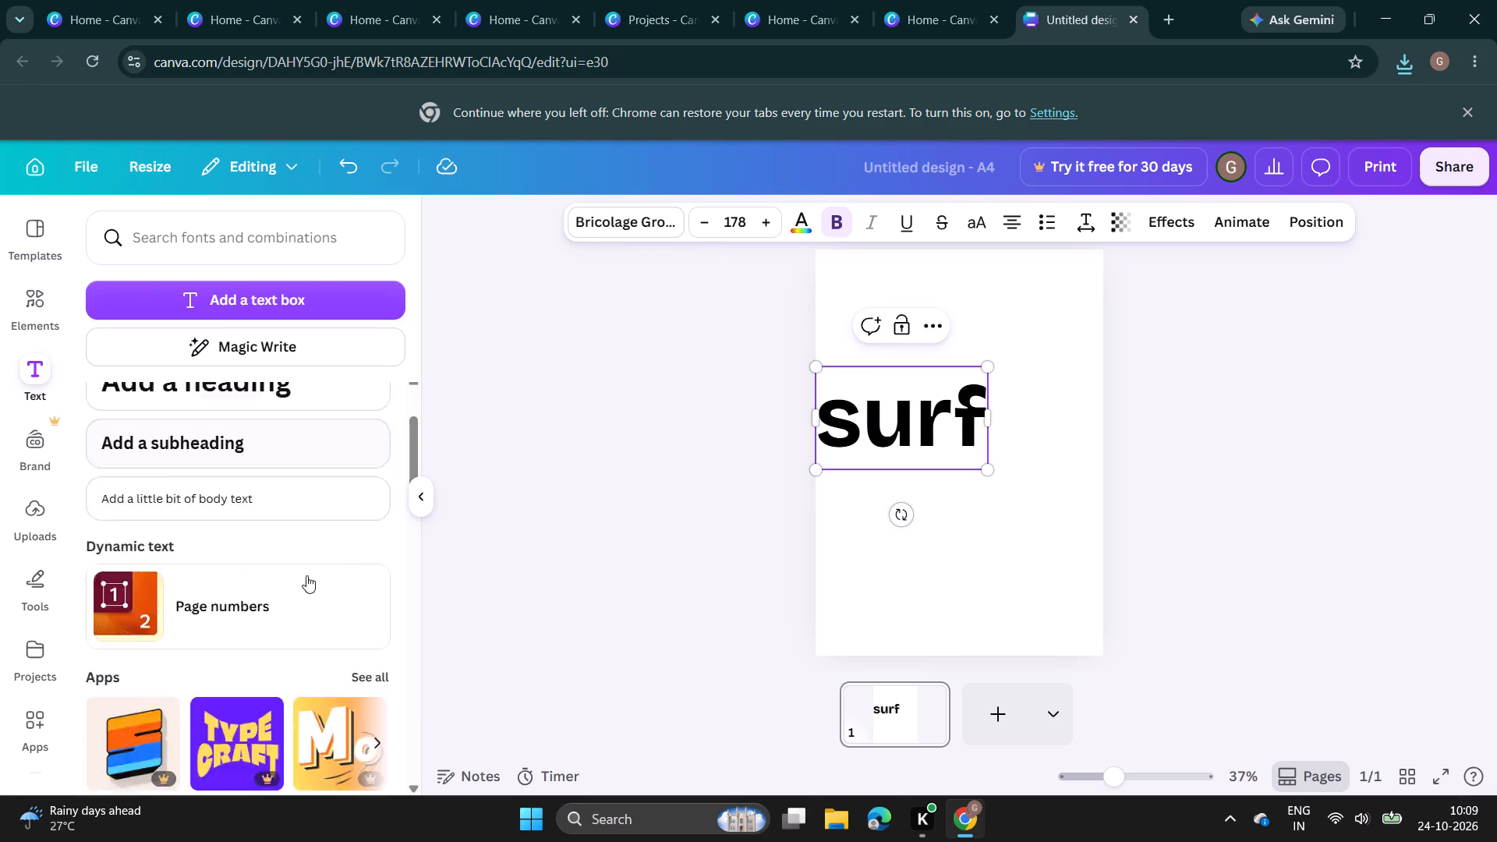
scroll(274, 582, "up", 9)
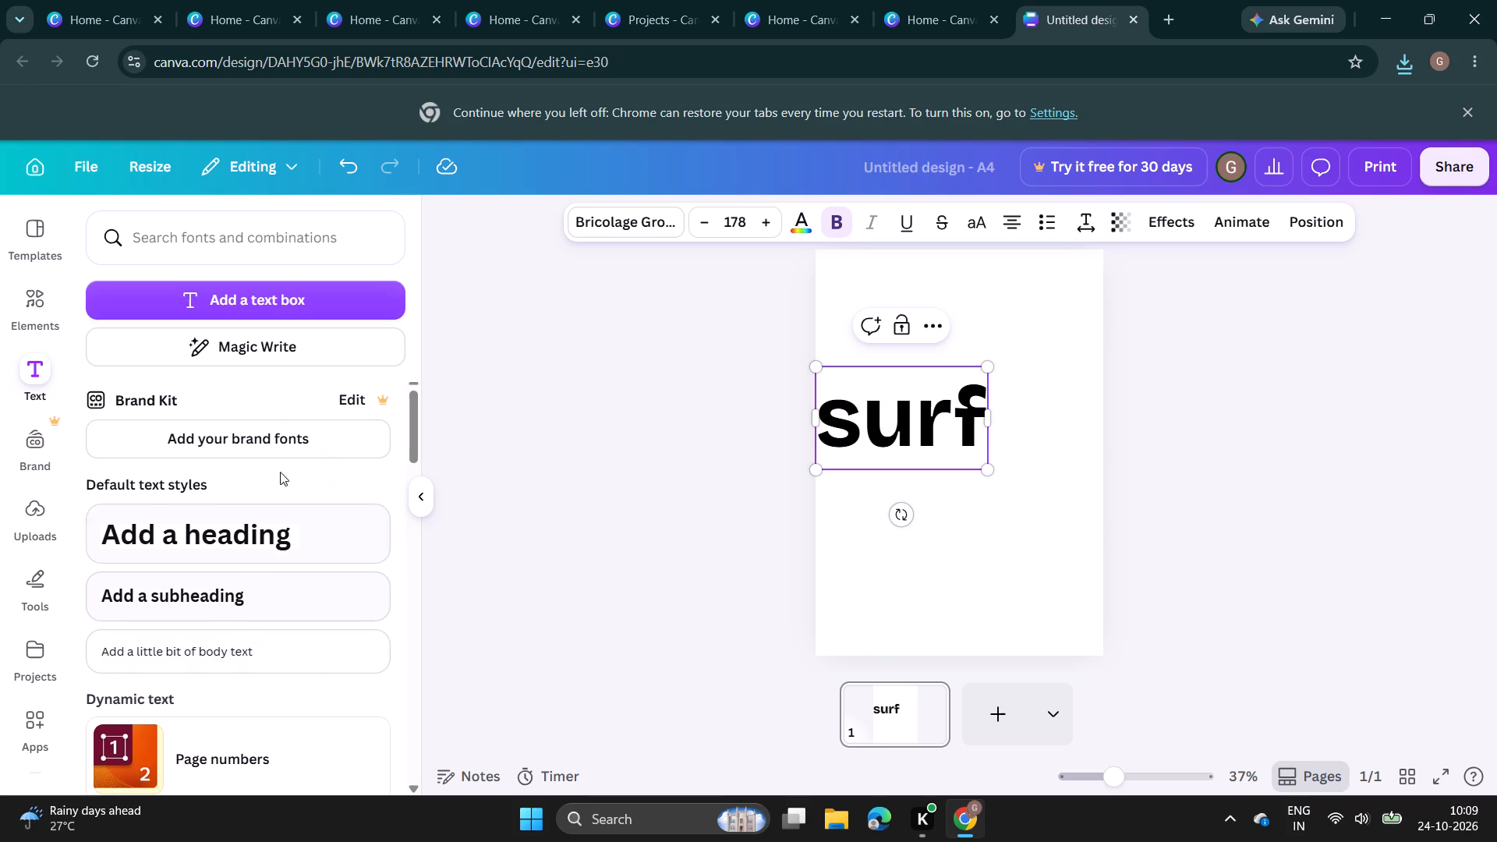
left_click(664, 223)
scroll(264, 554, "down", 3)
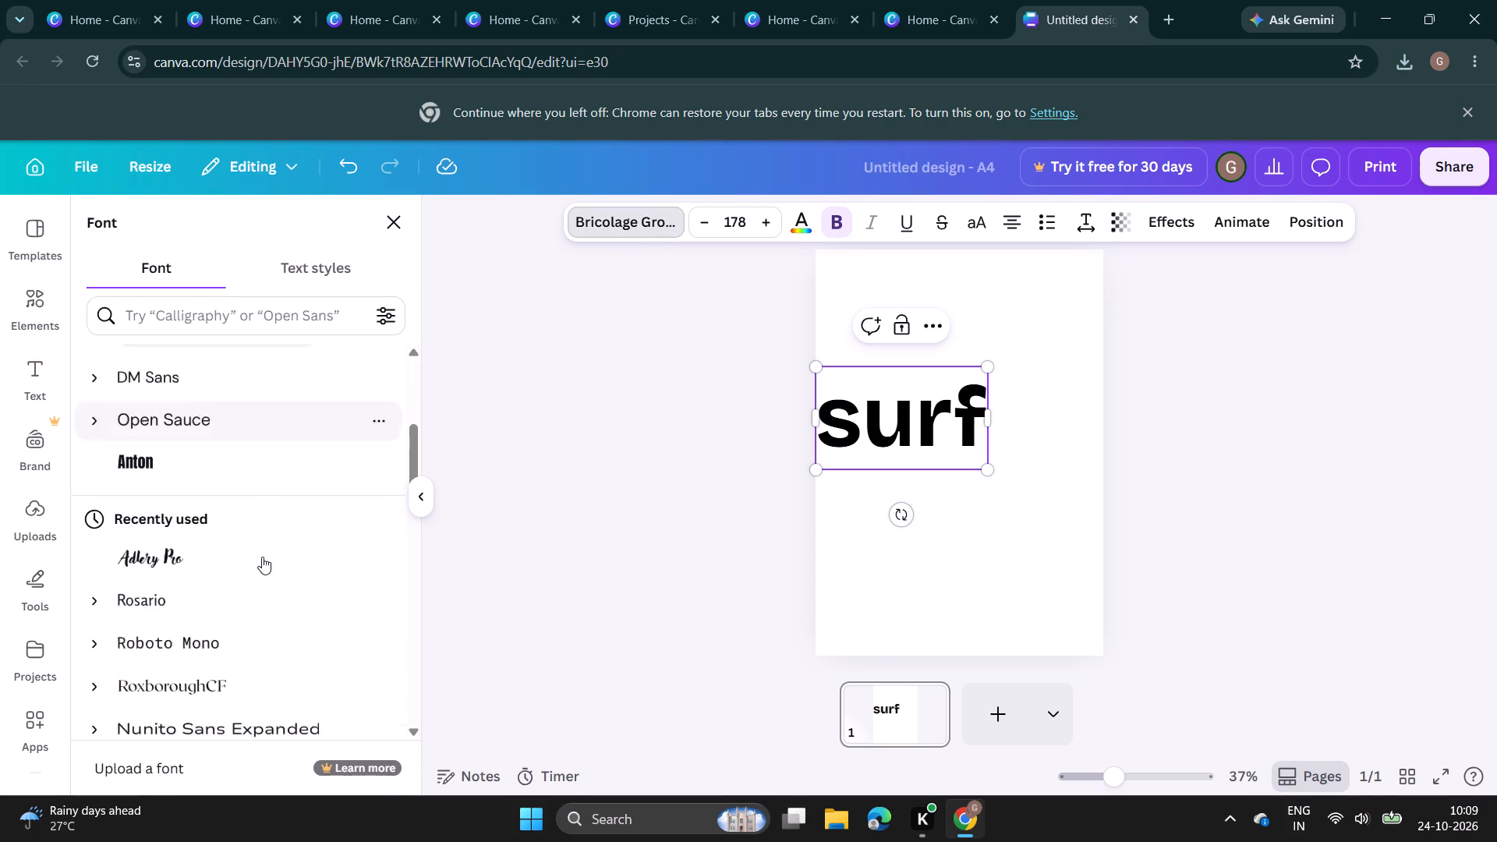
left_click(237, 430)
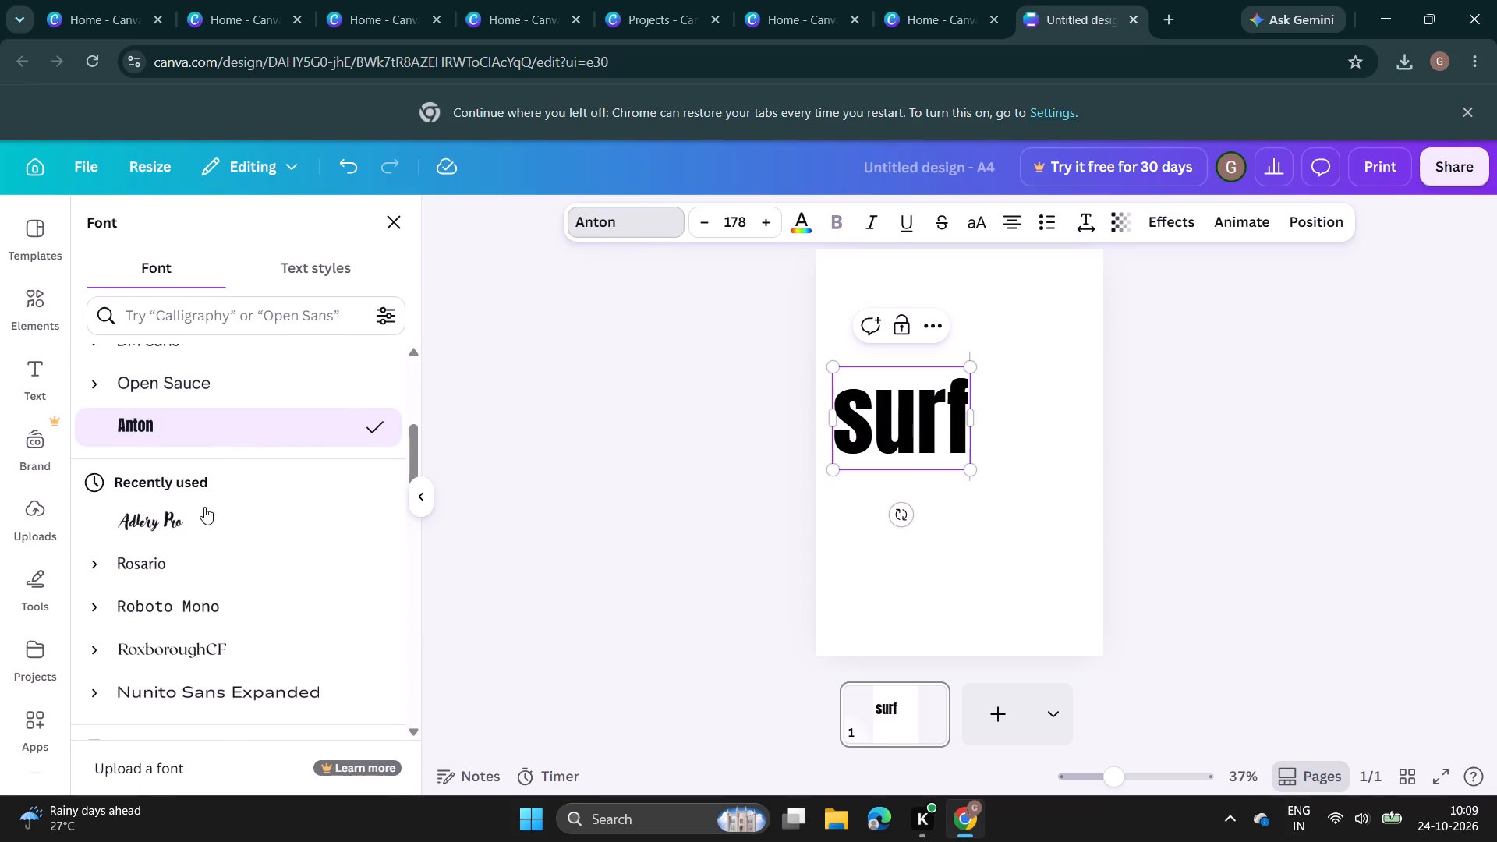
Reapply the Anton font from the popular fonts to the "surf" heading.
scroll(204, 509, "down", 8)
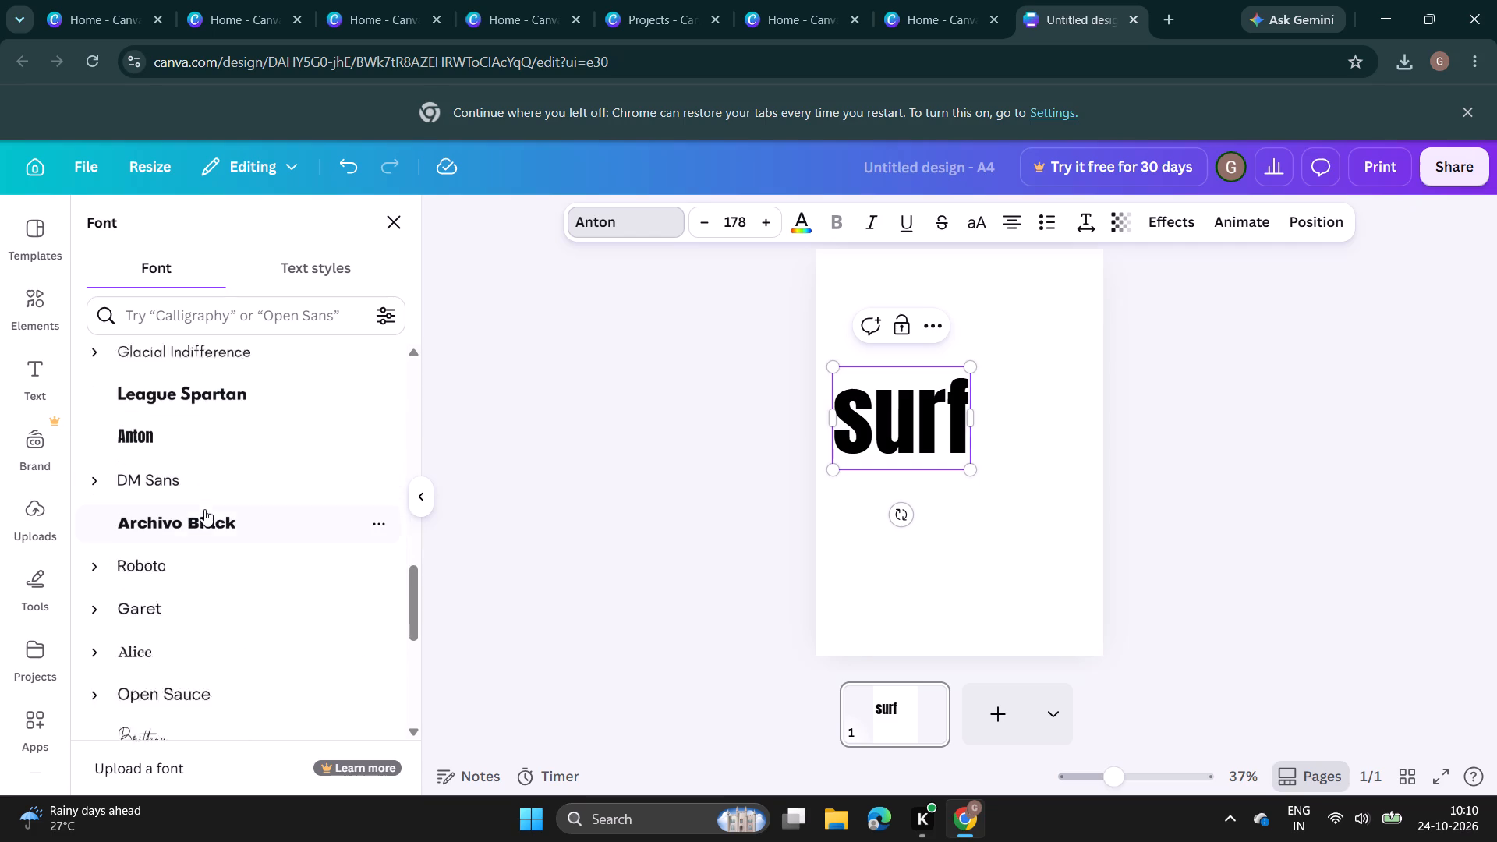
left_click(223, 427)
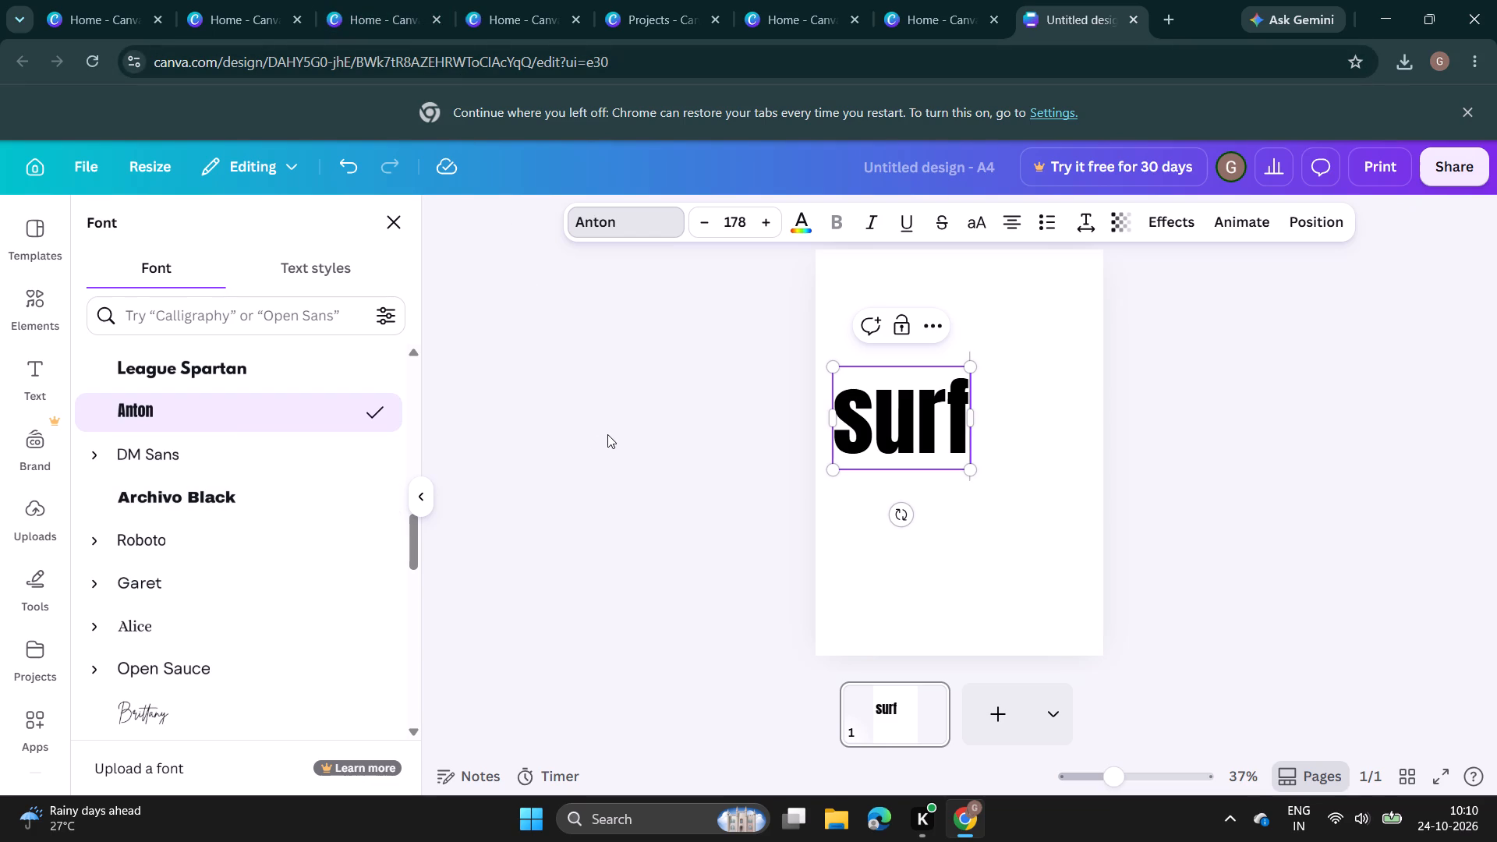
Replace the heading's lowercase text with "SURF" in capital letters.
left_click(954, 402)
left_click(965, 402)
key("BackSpace")
key("BackSpace")
key("BackSpace")
key("BackSpace")
key("BackSpace")
key("BackSpace")
key("BackSpace")
key("BackSpace")
key("BackSpace")
key("BackSpace")
key("BackSpace")
key("BackSpace")
key("BackSpace")
key("BackSpace")
key("BackSpace")
key("BackSpace")
key("BackSpace")
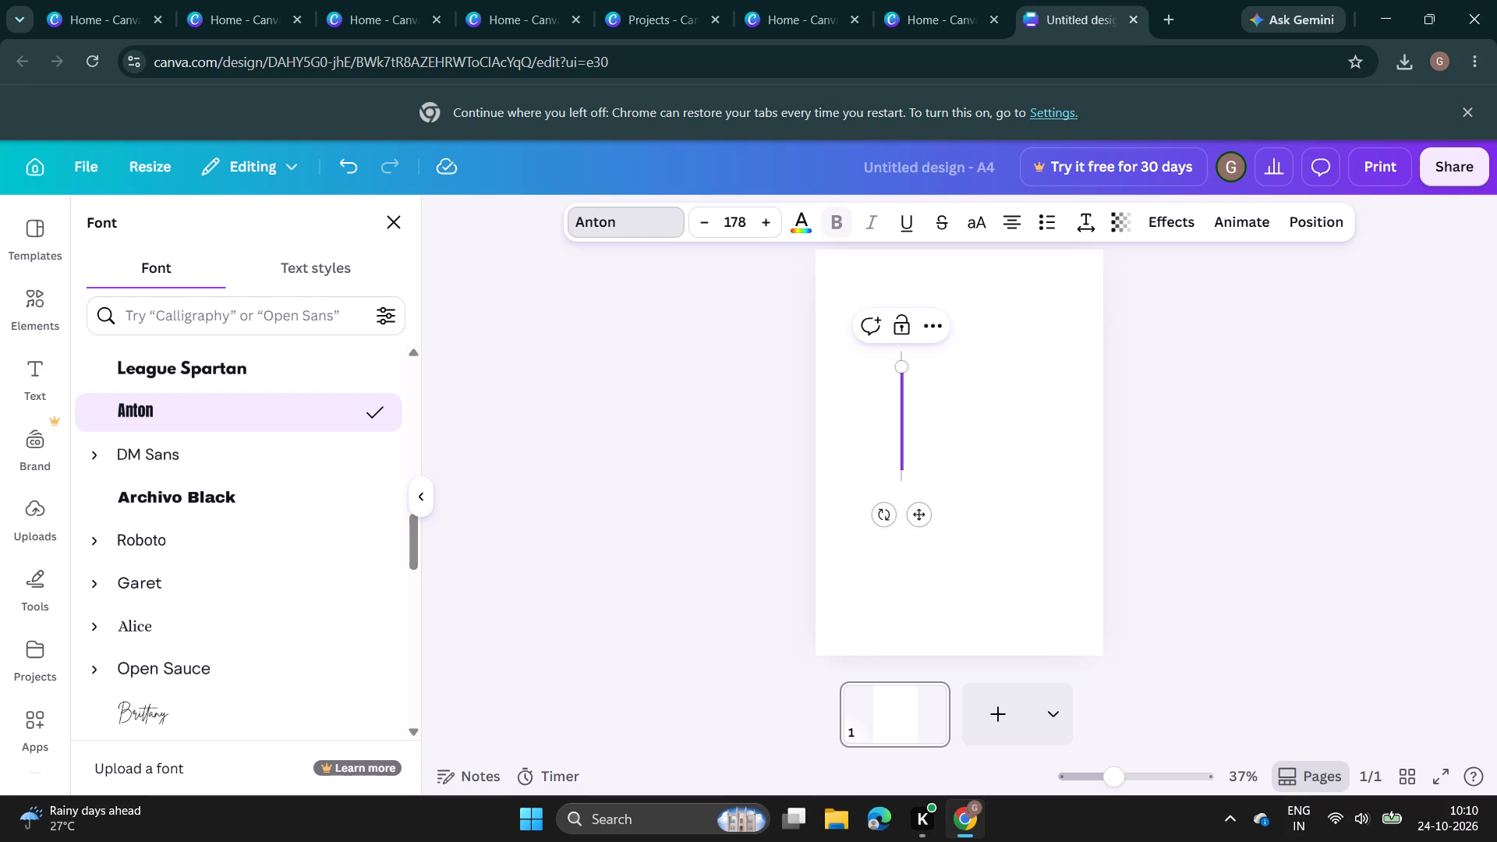
key("s")
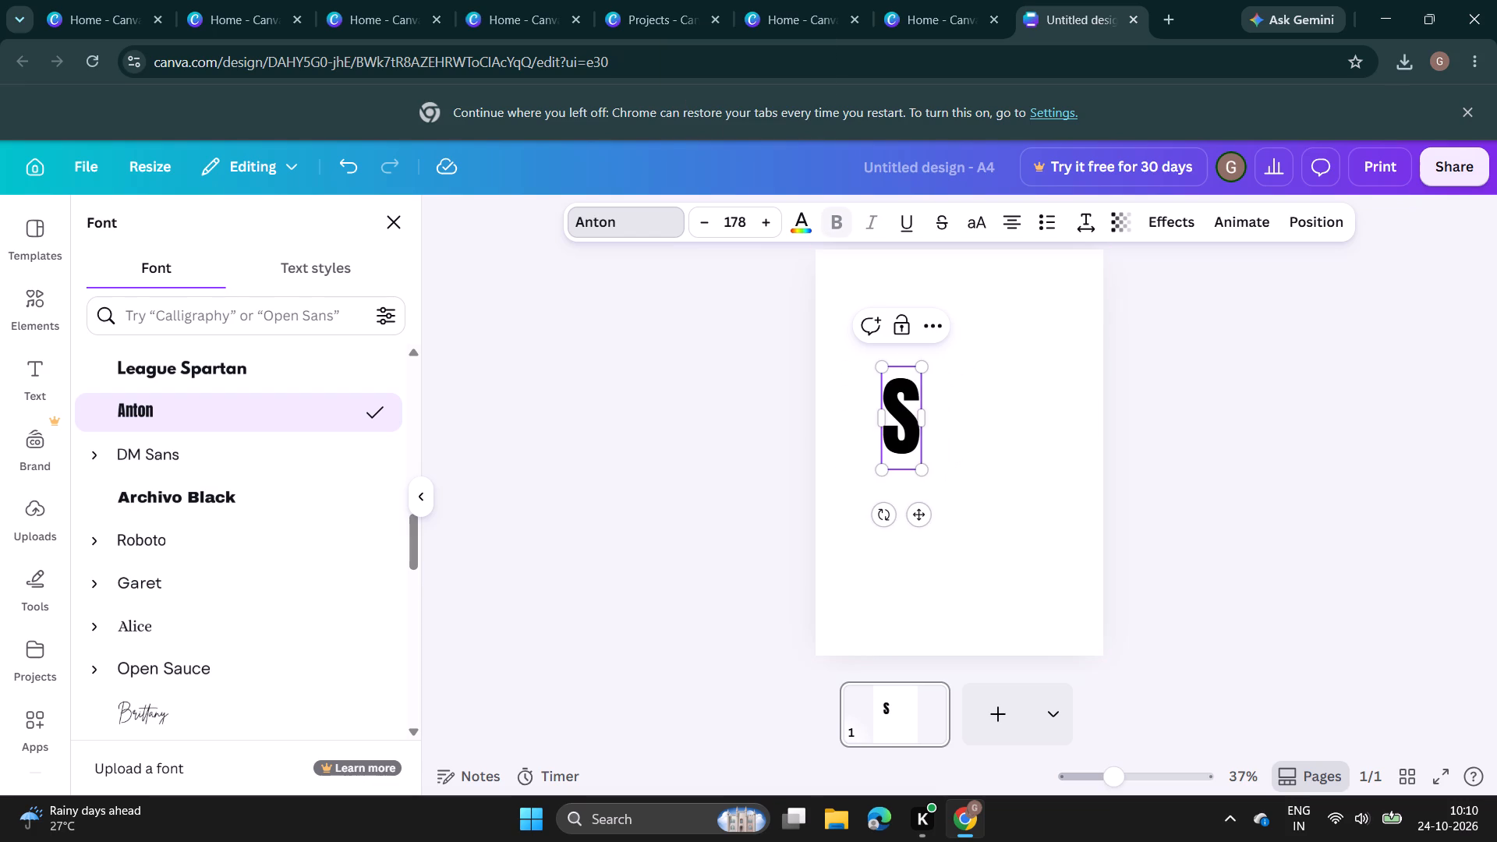
type("UR")
key("f")
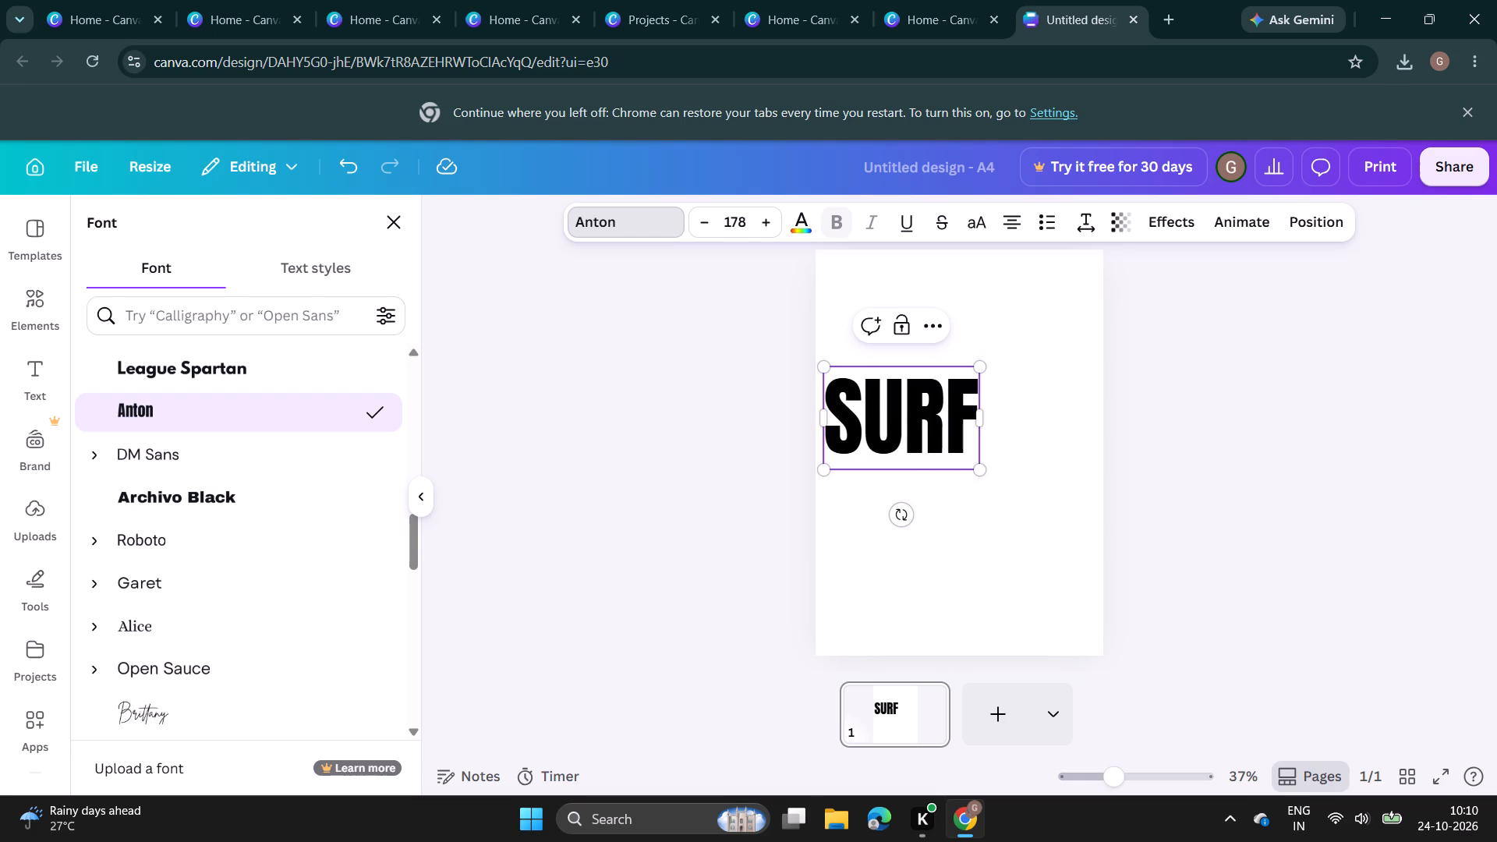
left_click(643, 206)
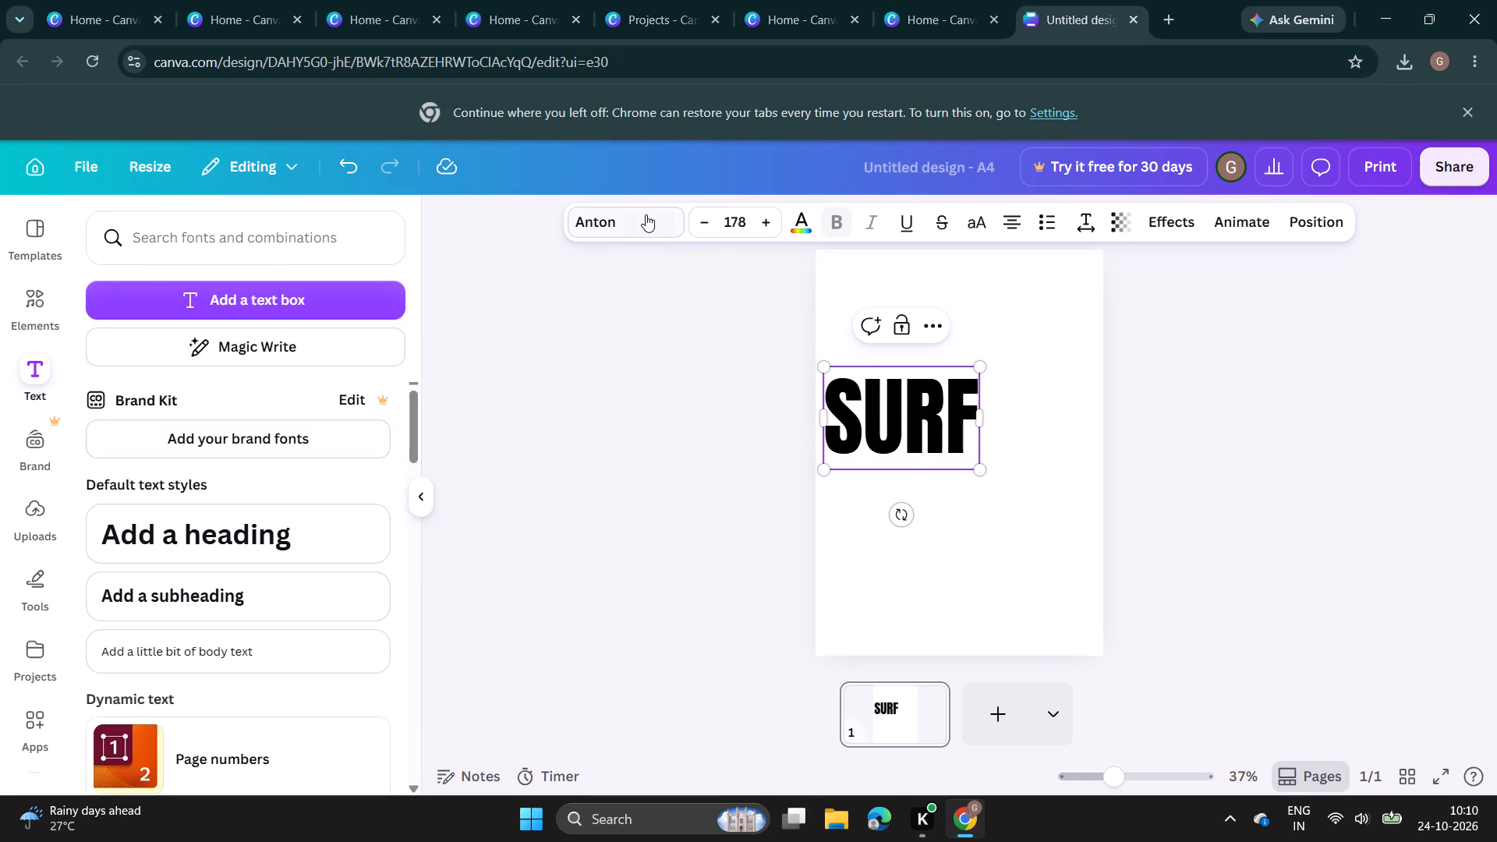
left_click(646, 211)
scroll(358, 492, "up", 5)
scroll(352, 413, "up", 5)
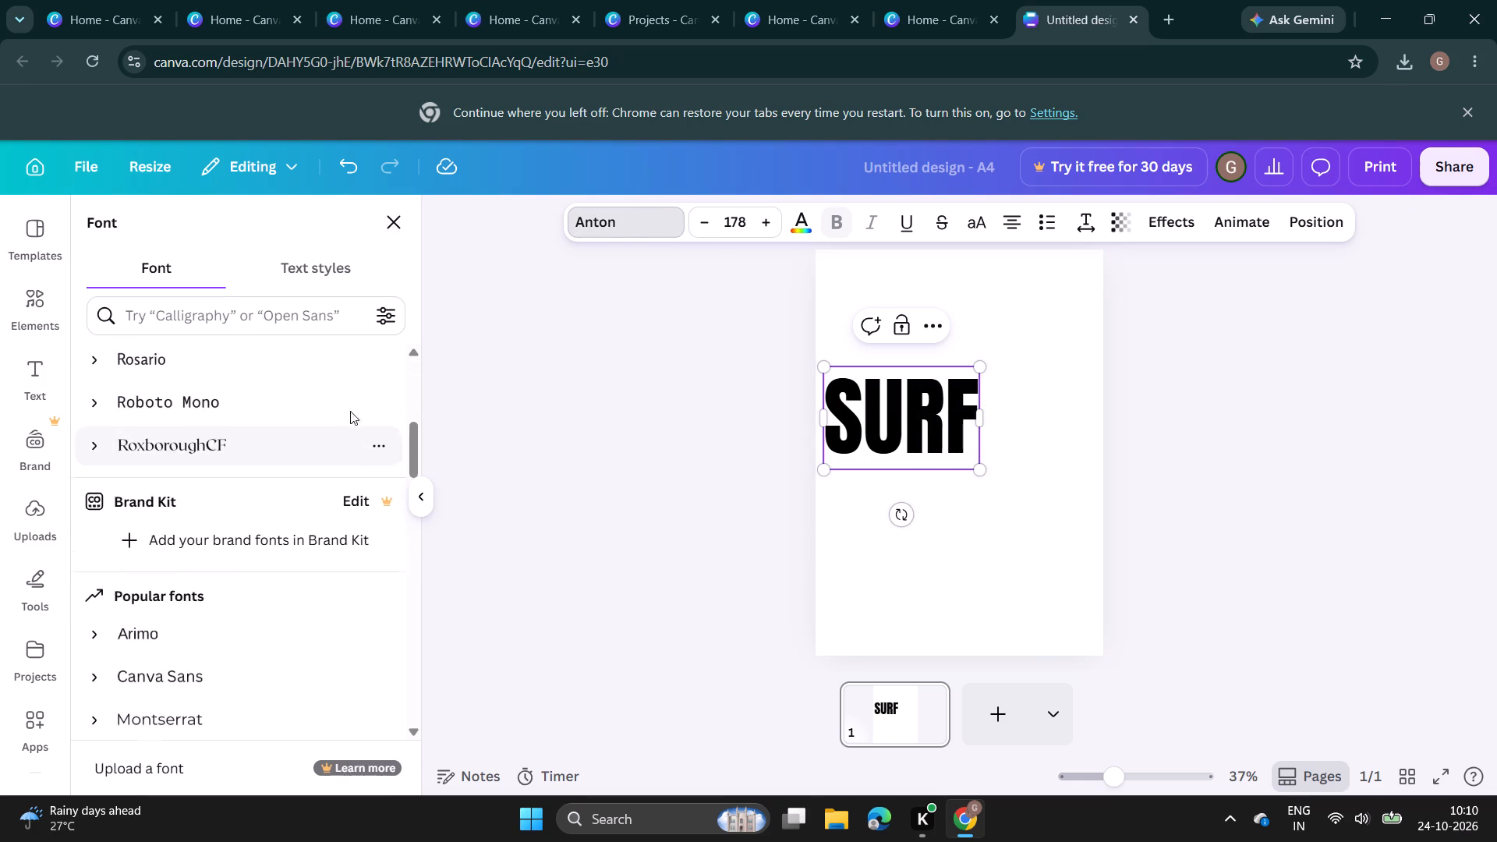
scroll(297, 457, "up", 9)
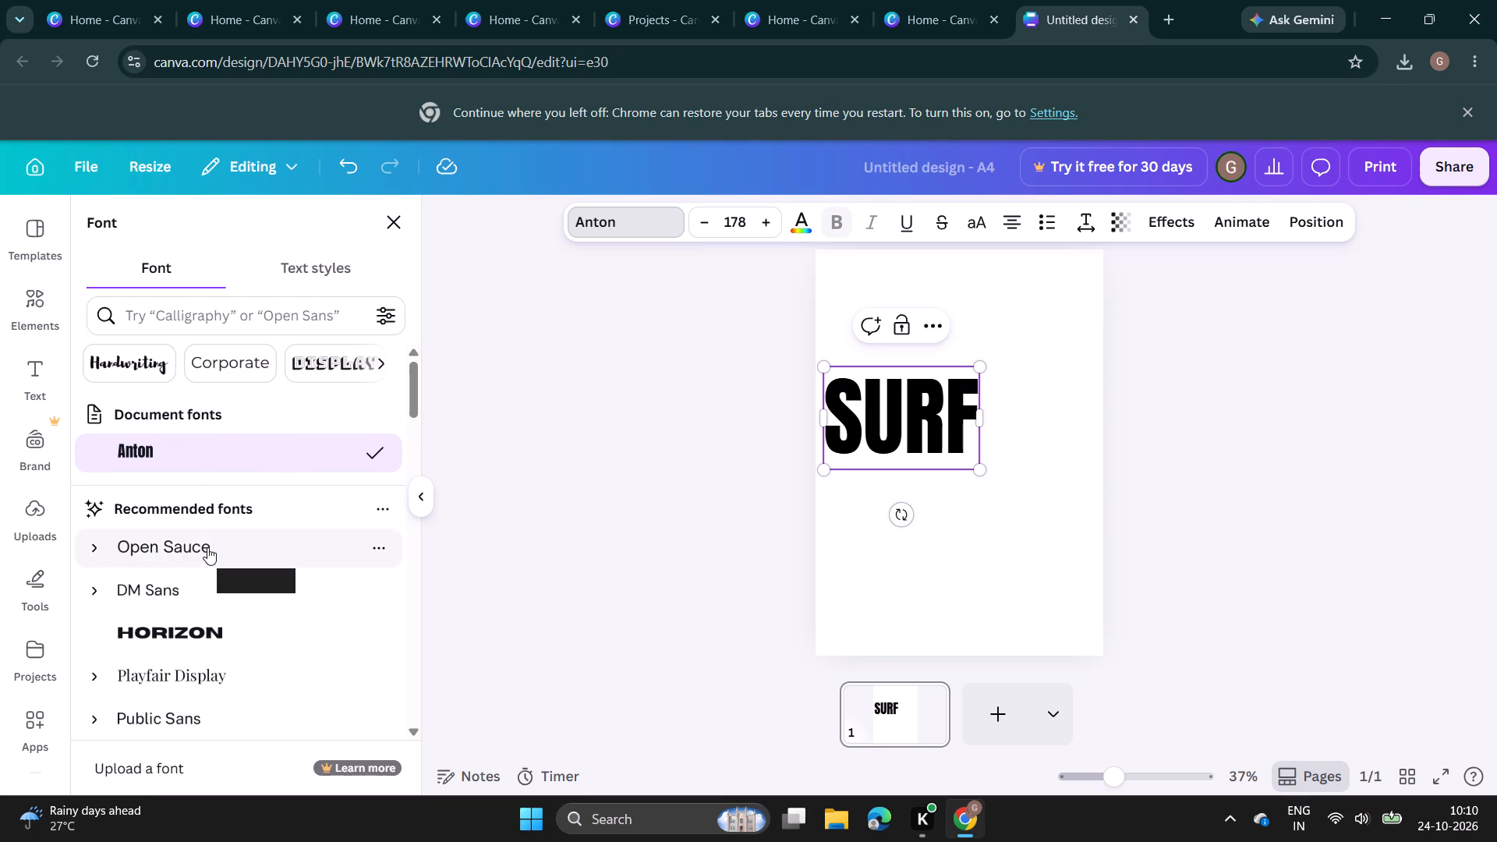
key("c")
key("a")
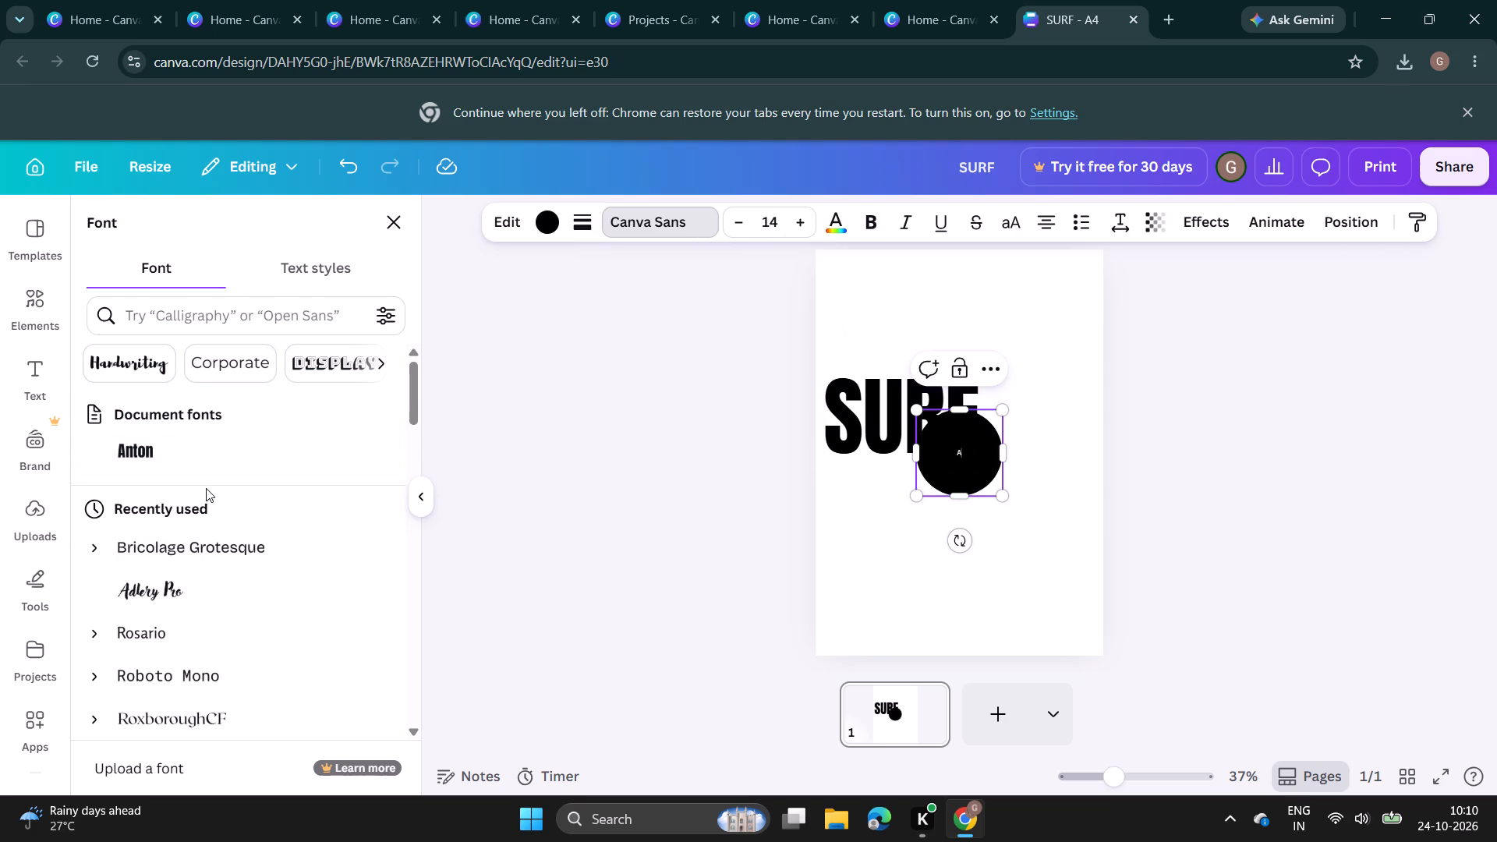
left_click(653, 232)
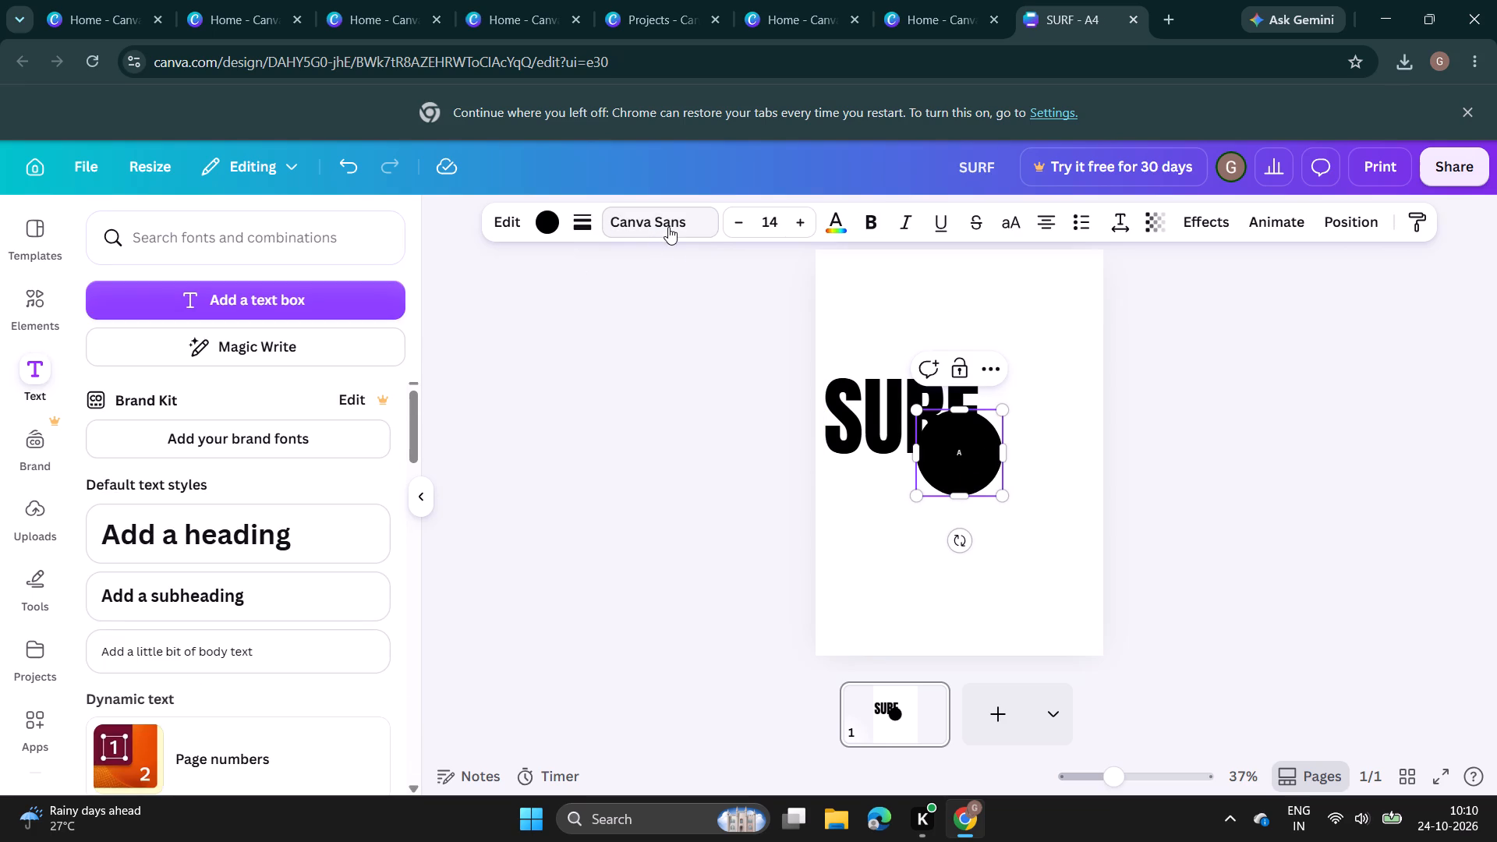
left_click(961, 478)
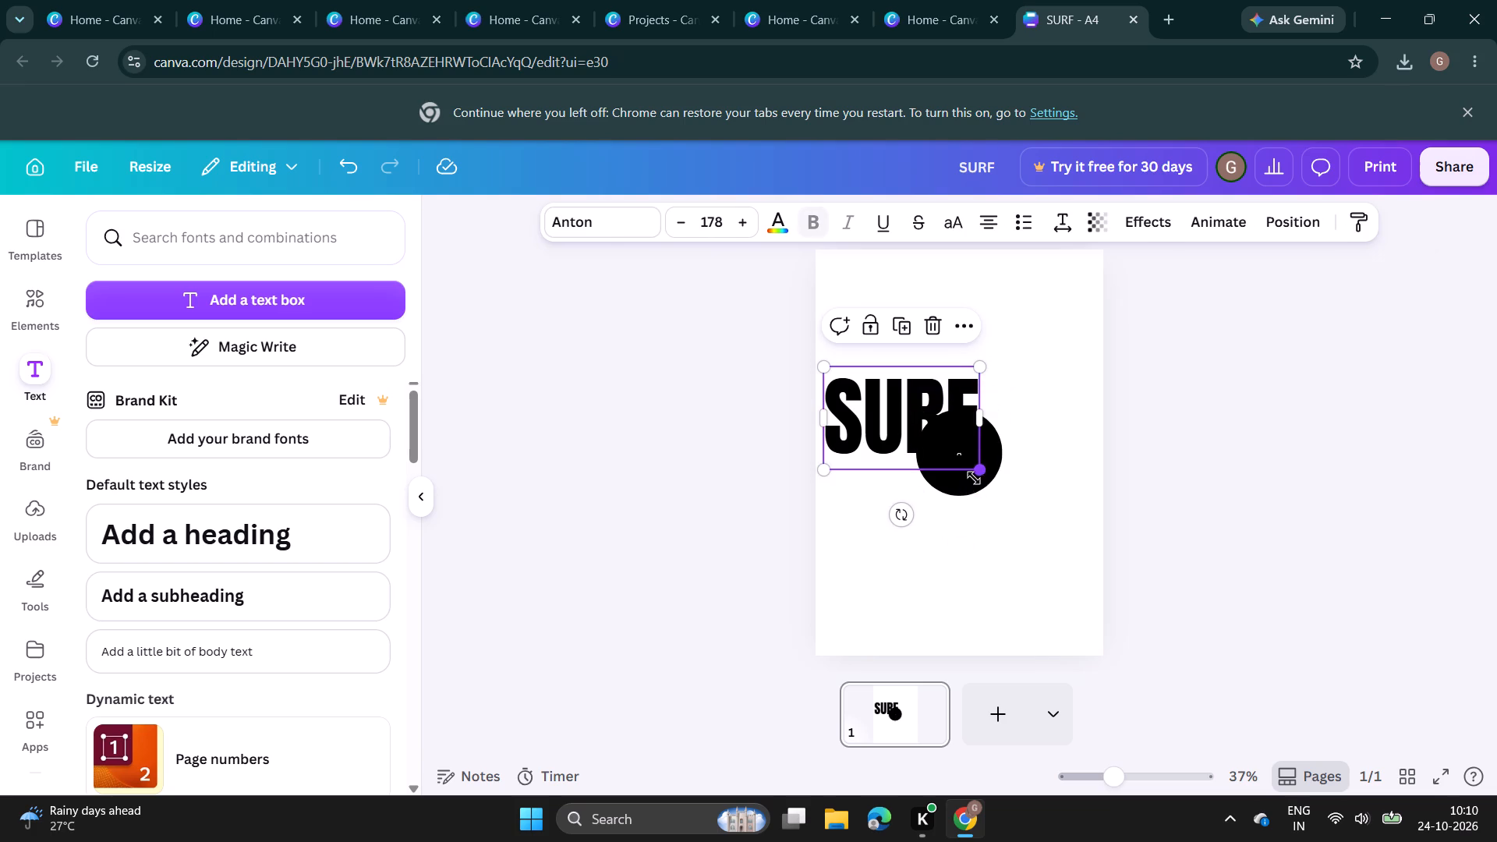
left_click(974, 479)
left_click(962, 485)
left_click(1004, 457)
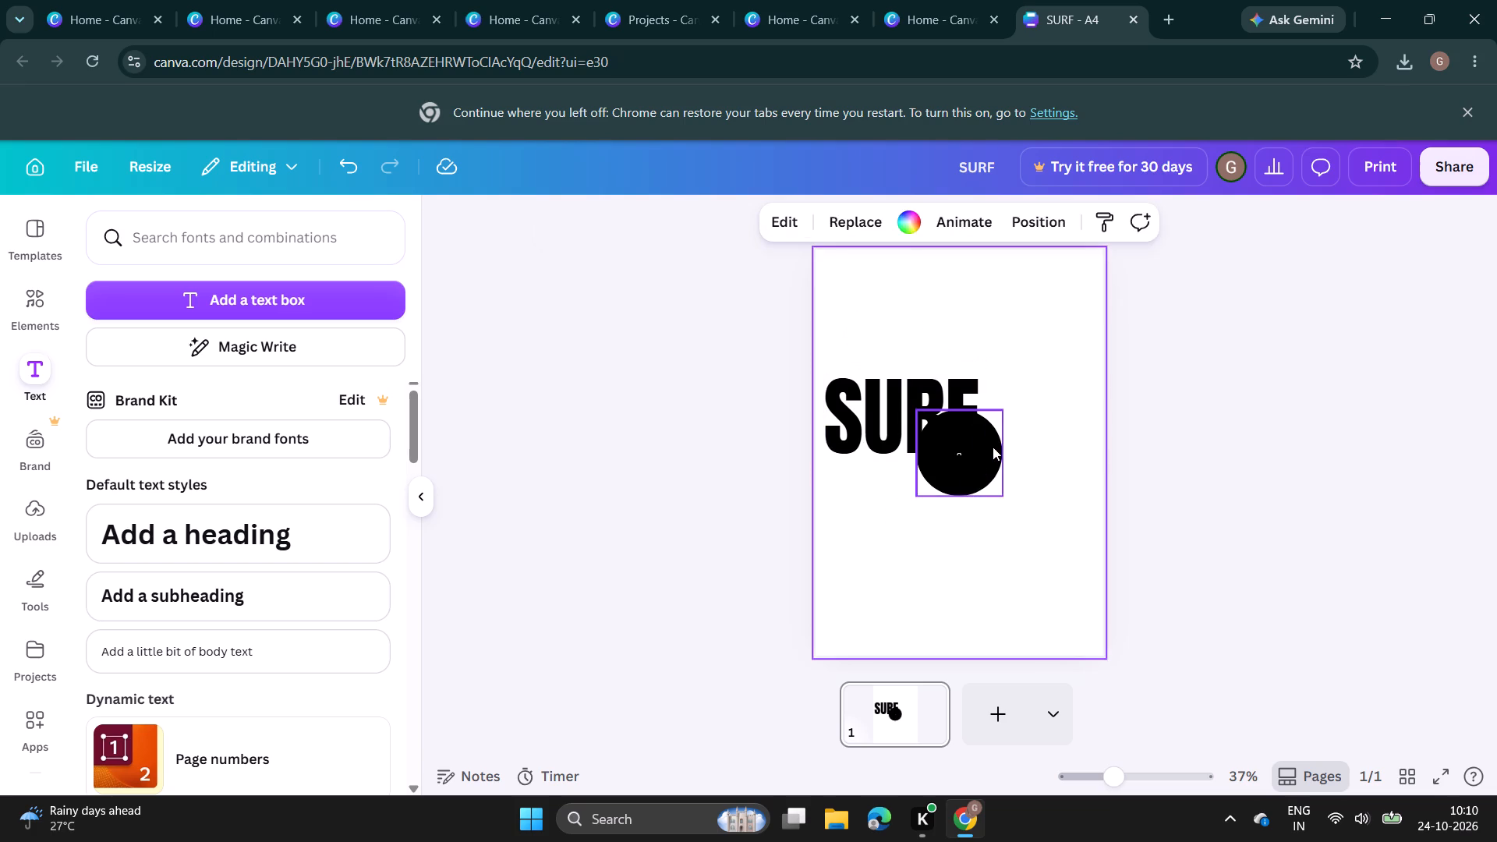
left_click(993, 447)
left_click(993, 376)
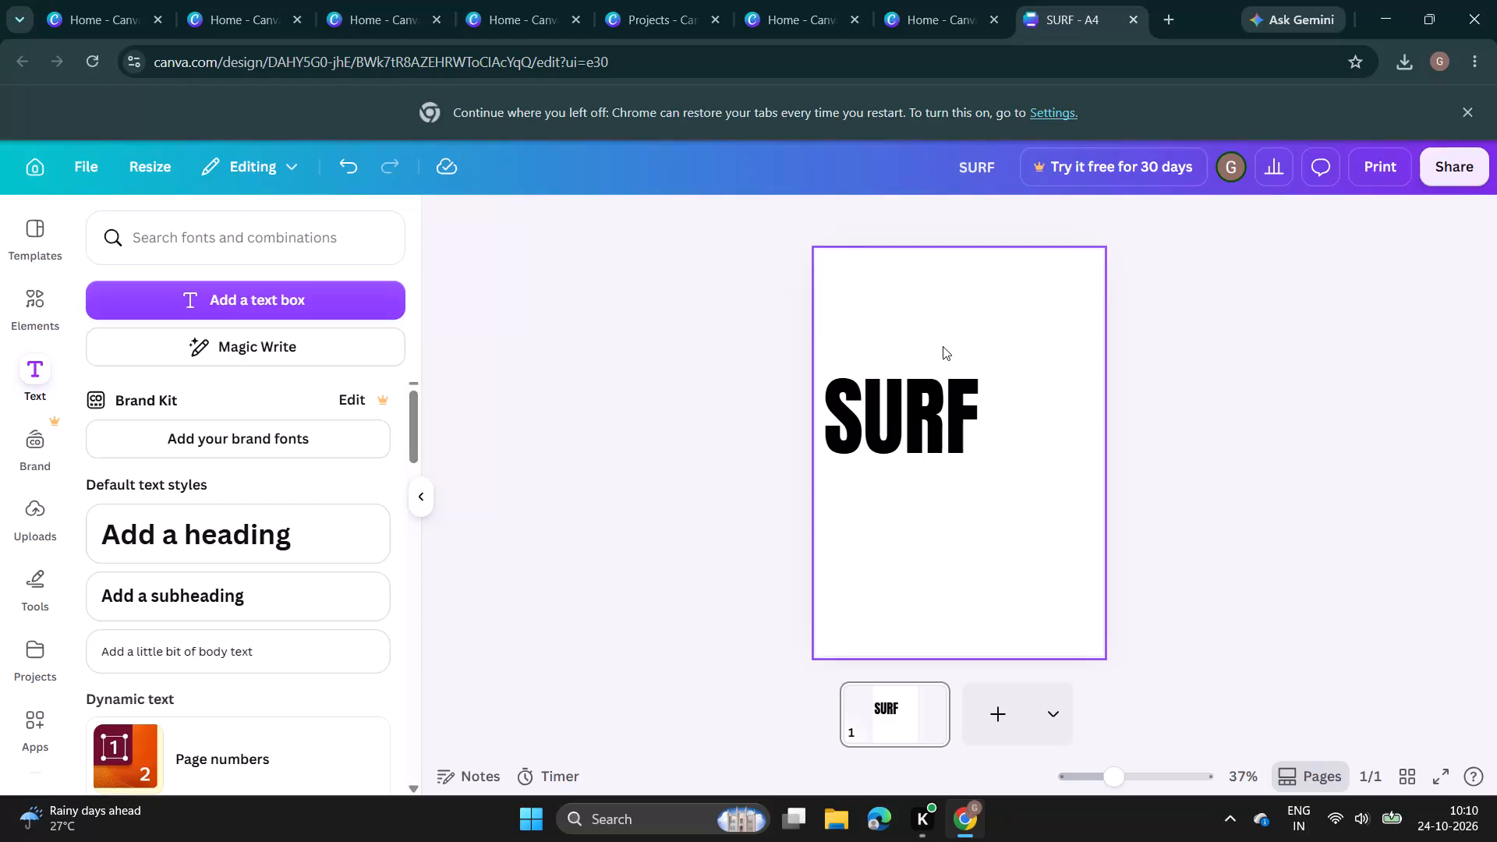
Add a black square shape over the SURF heading and reshape it into a thin vertical bar about 14.8 tall between S and U.
left_click(38, 324)
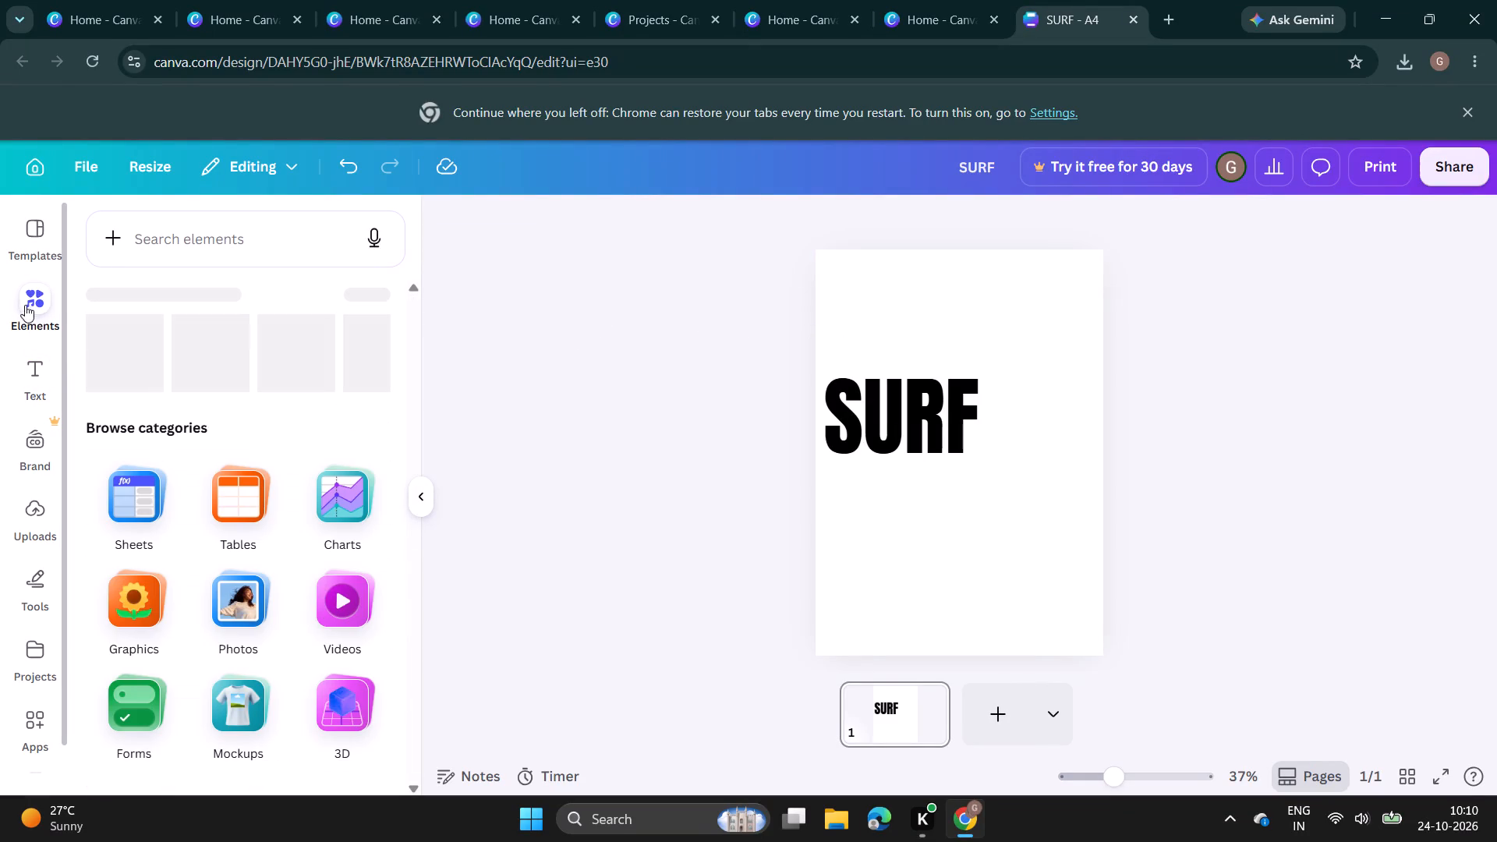
left_click(28, 580)
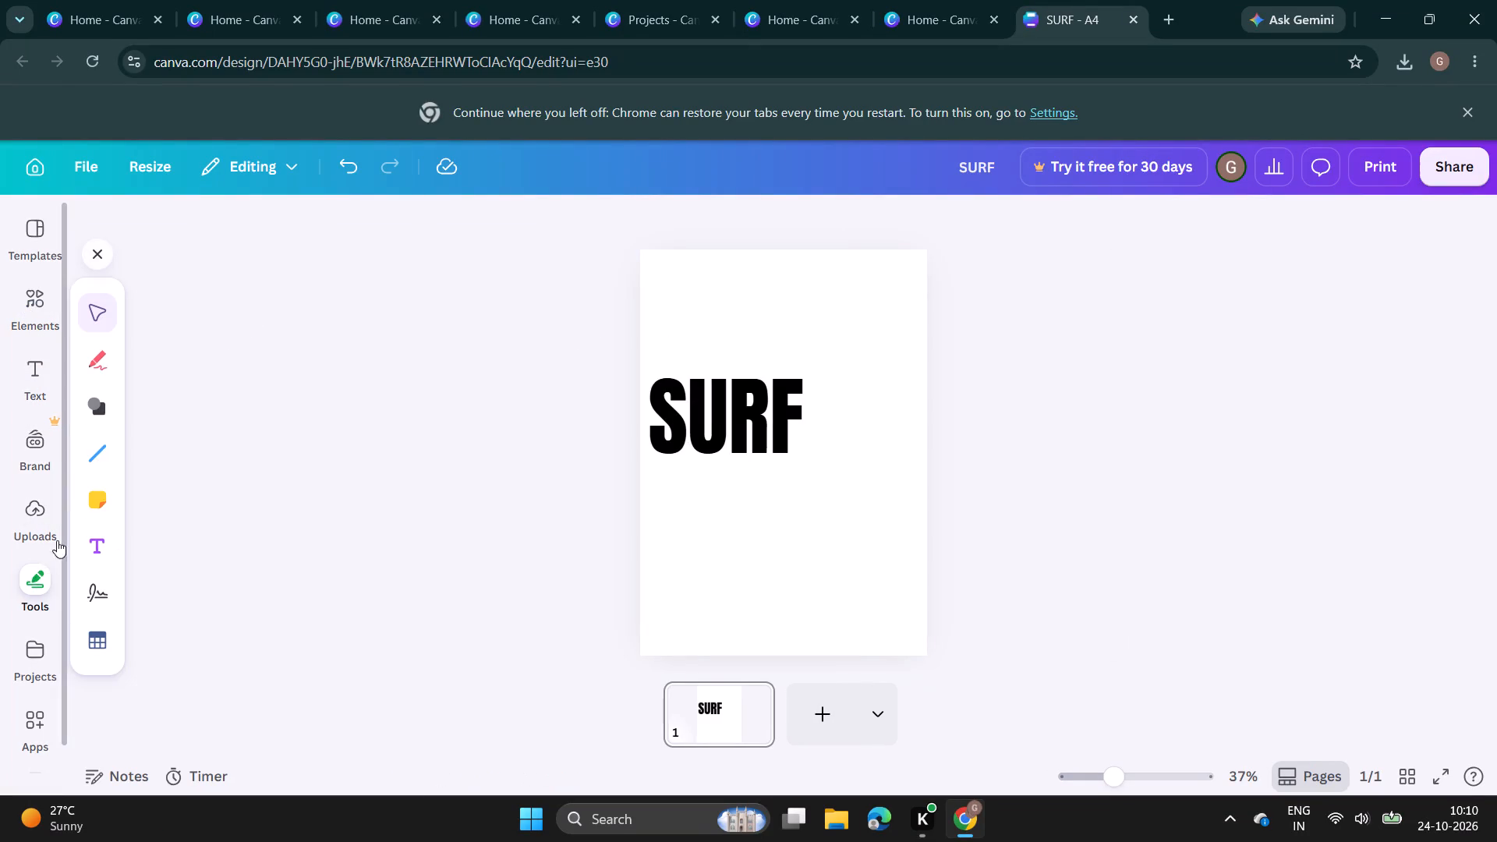
left_click(104, 412)
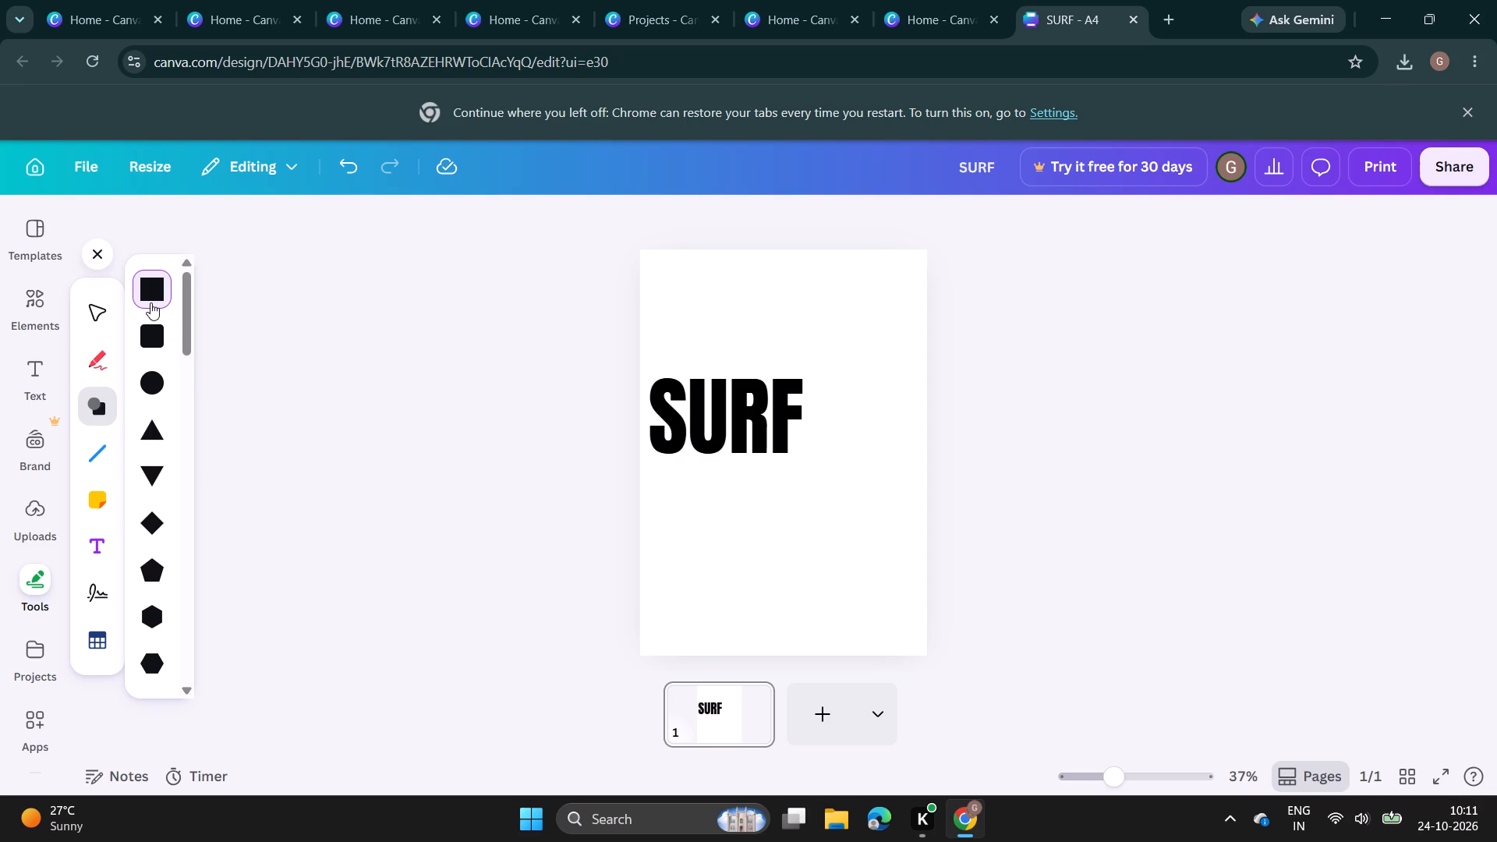
left_click(150, 302)
left_click(673, 330)
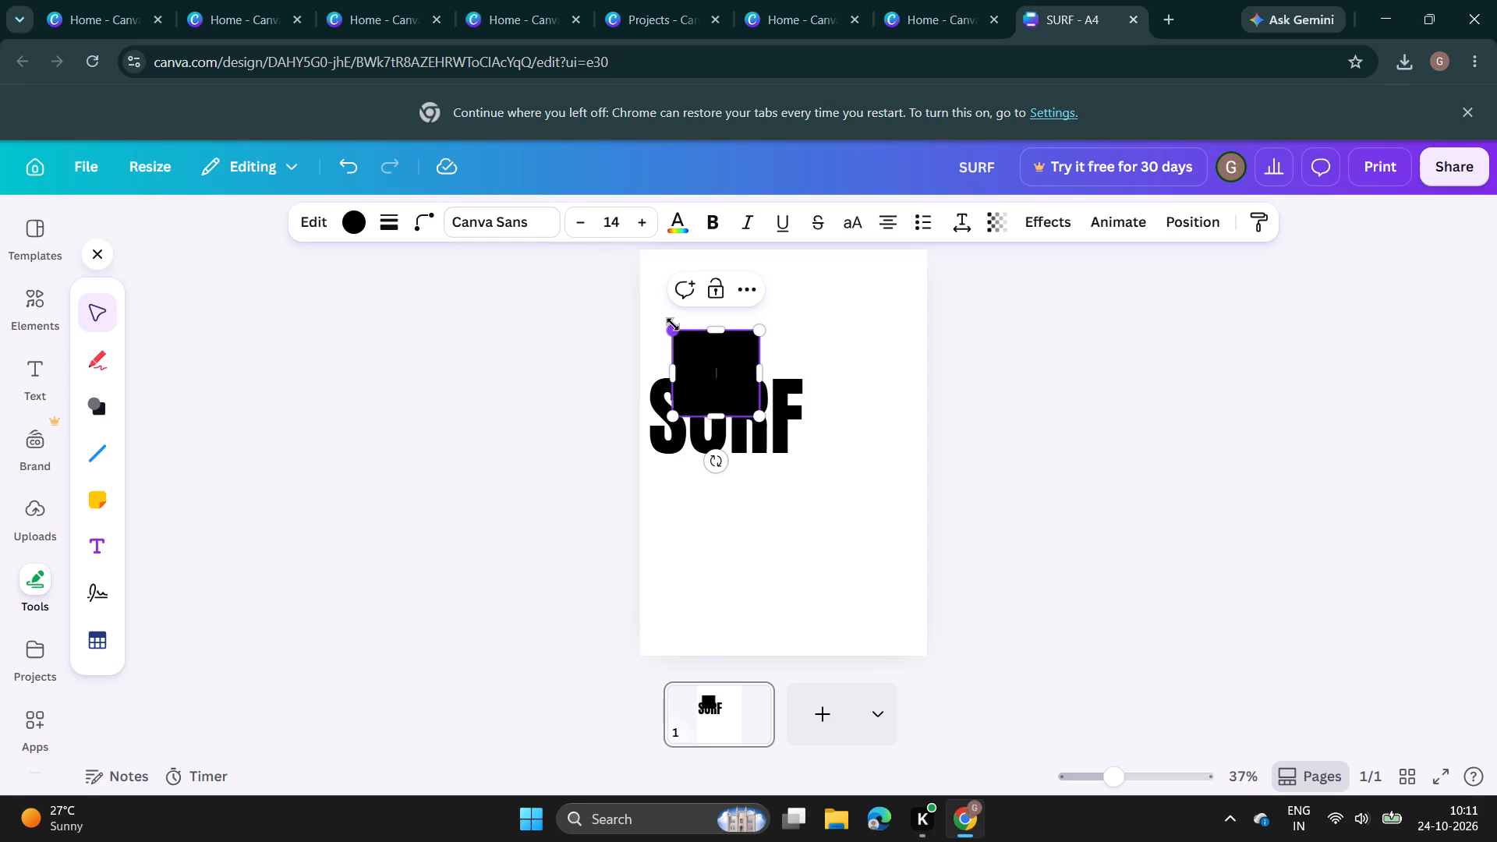
left_click_drag(713, 412, 710, 529)
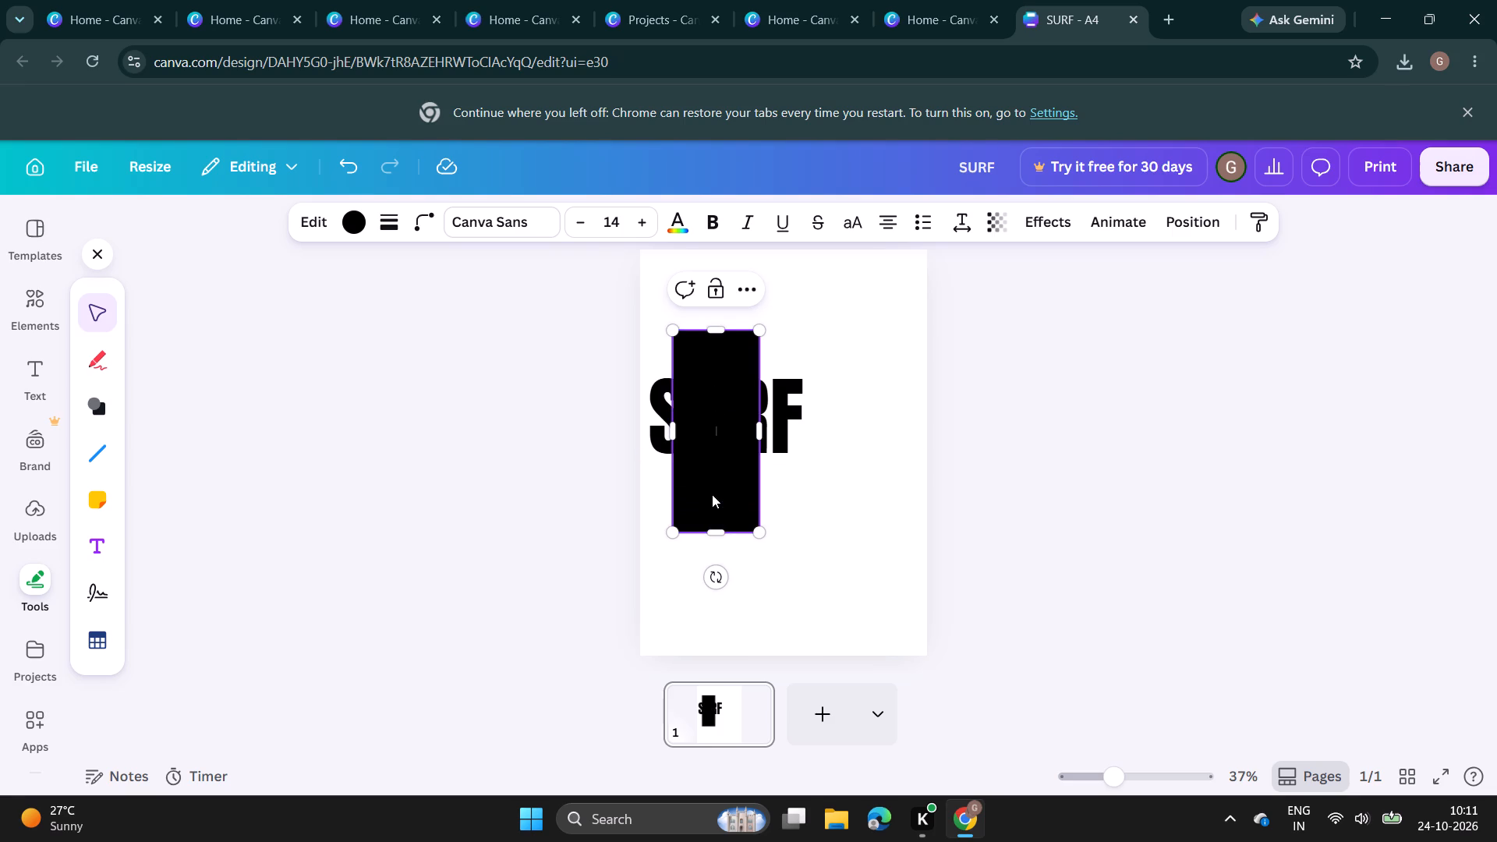
left_click_drag(759, 433, 702, 438)
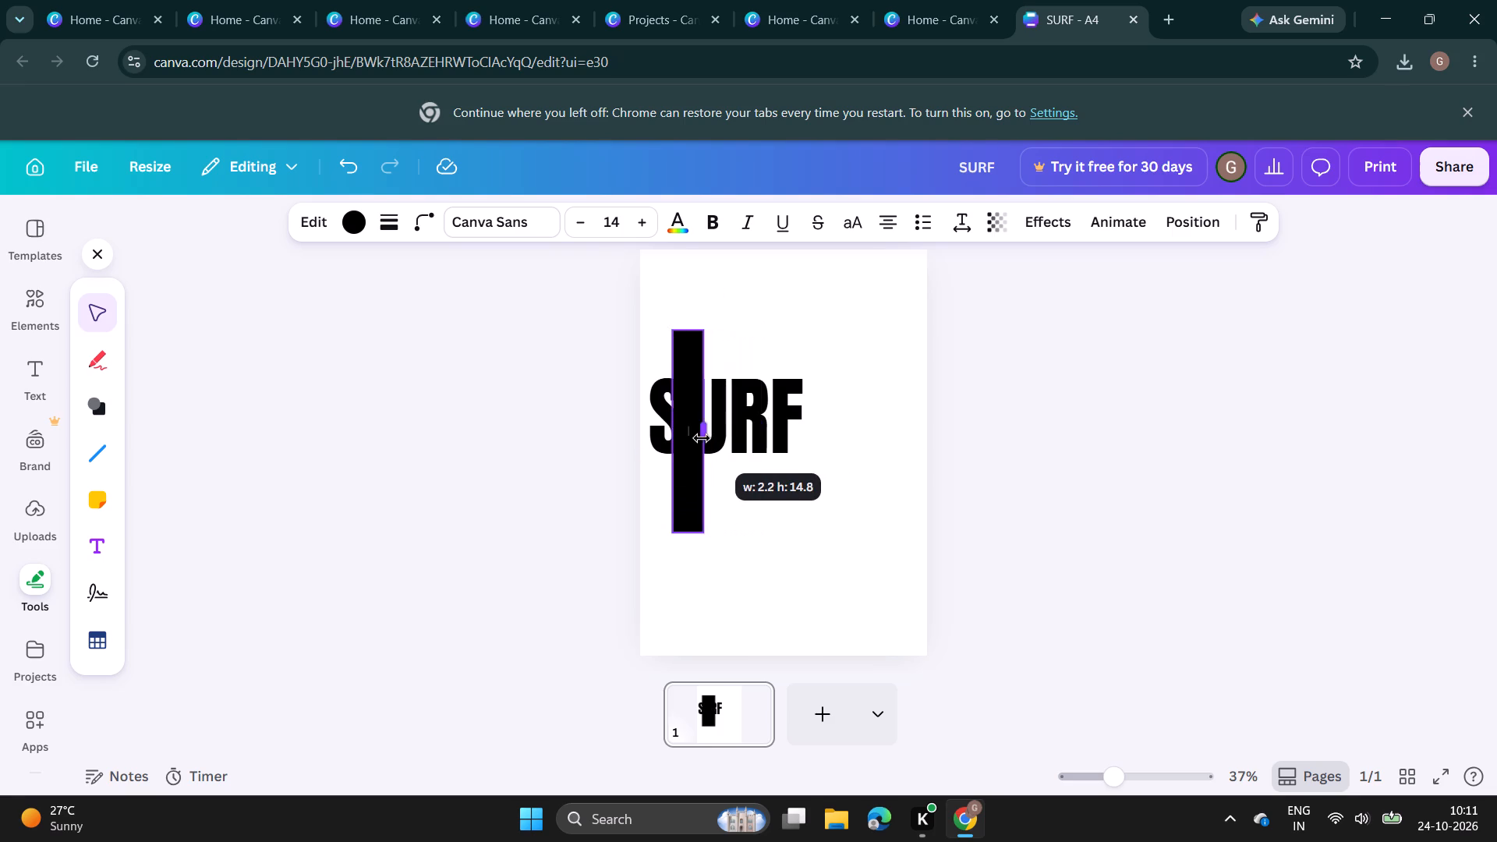
left_click_drag(702, 438, 707, 439)
left_click_drag(673, 430, 691, 433)
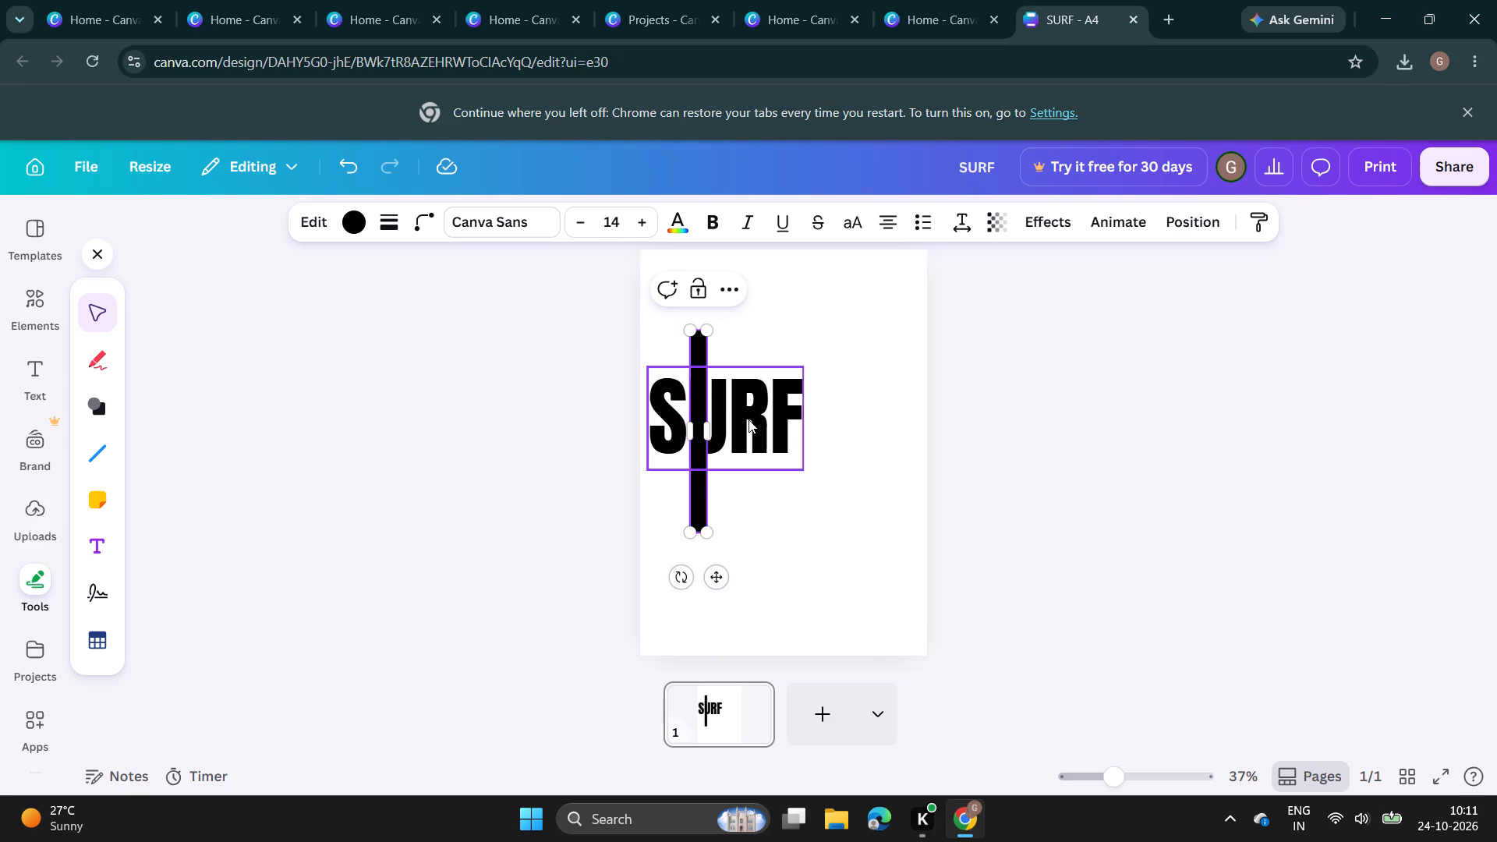
Enlarge the SURF heading to font size 311 and align it with the page's left edge across the upper half.
left_click(749, 418)
left_click_drag(806, 469, 858, 494)
left_click_drag(795, 458, 795, 432)
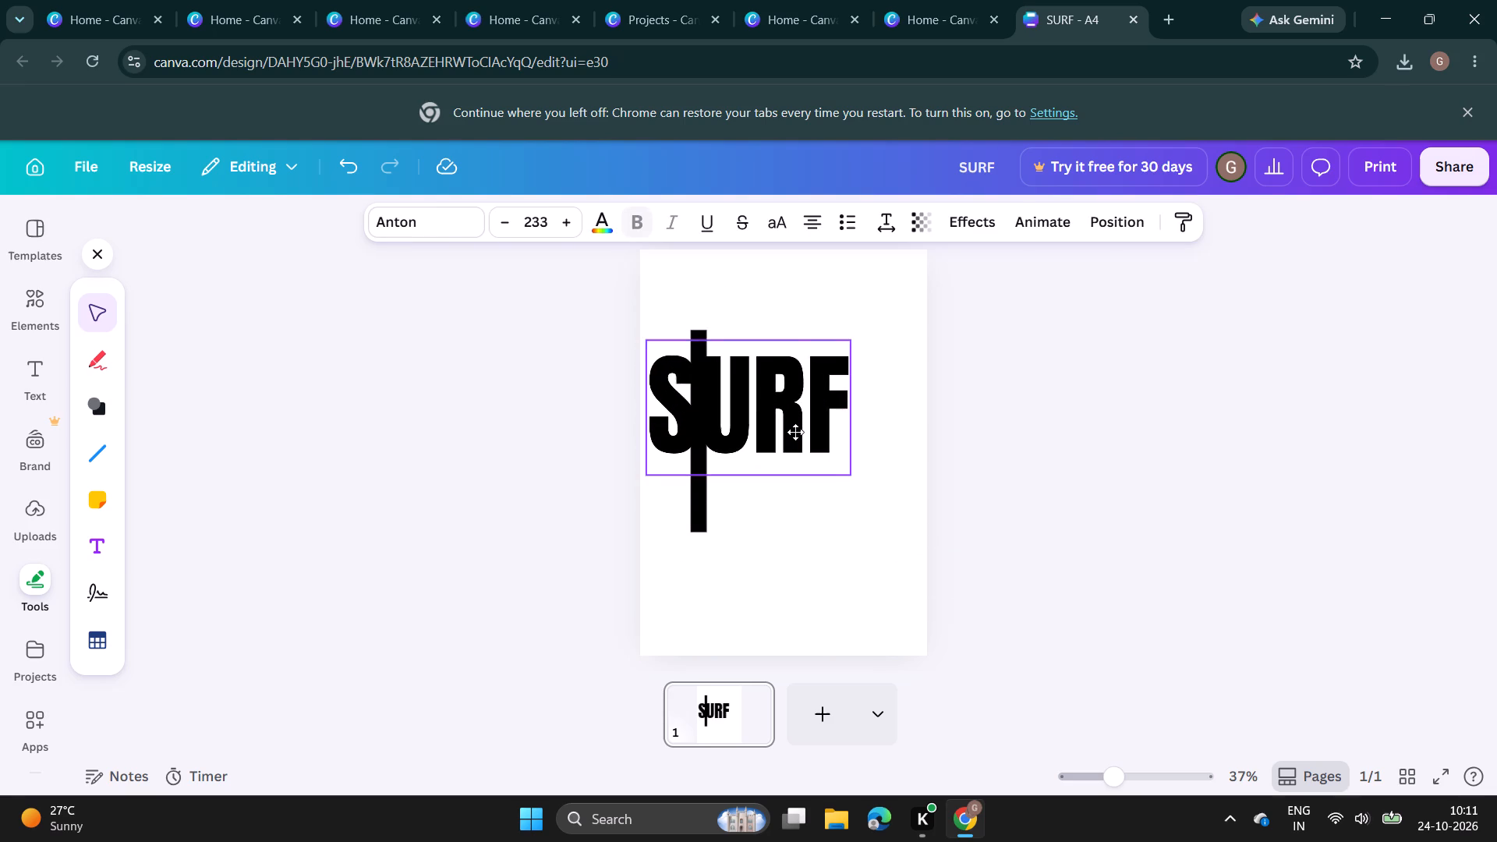
left_click_drag(795, 432, 791, 429)
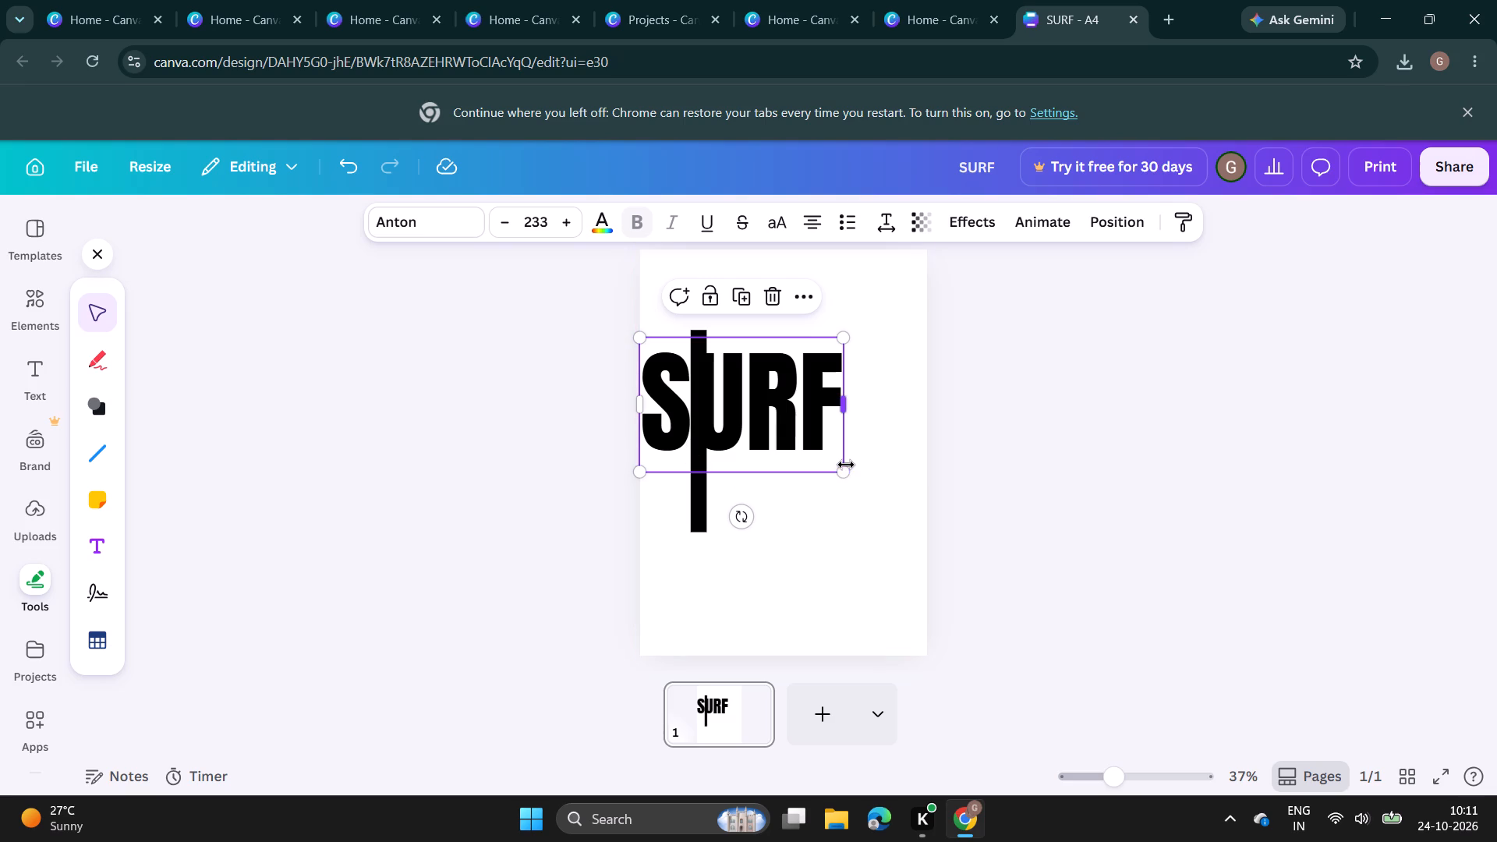
left_click_drag(841, 472, 918, 512)
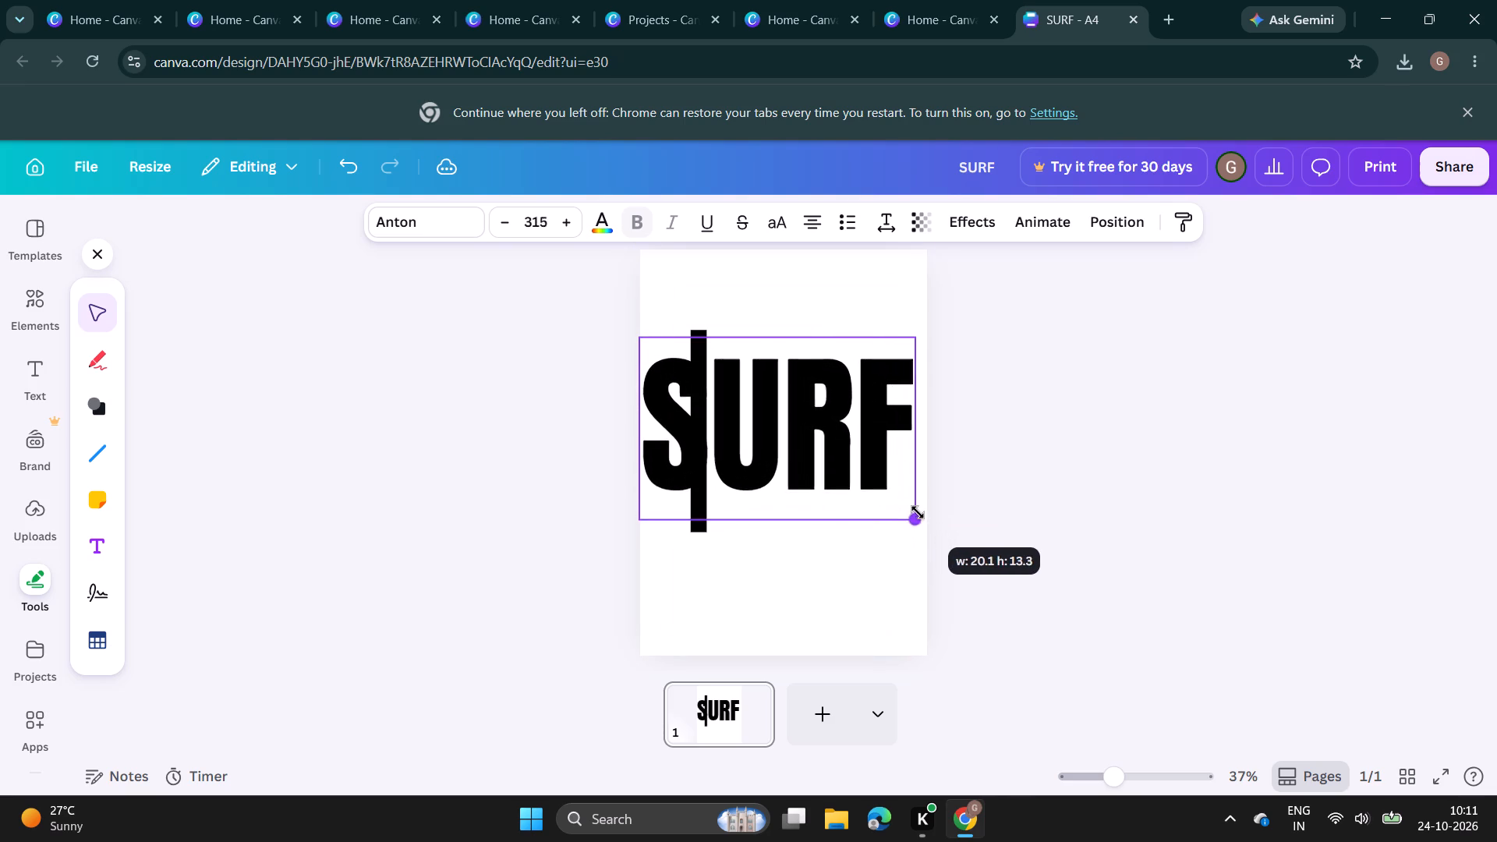
left_click_drag(918, 512, 914, 510)
left_click_drag(694, 459, 720, 431)
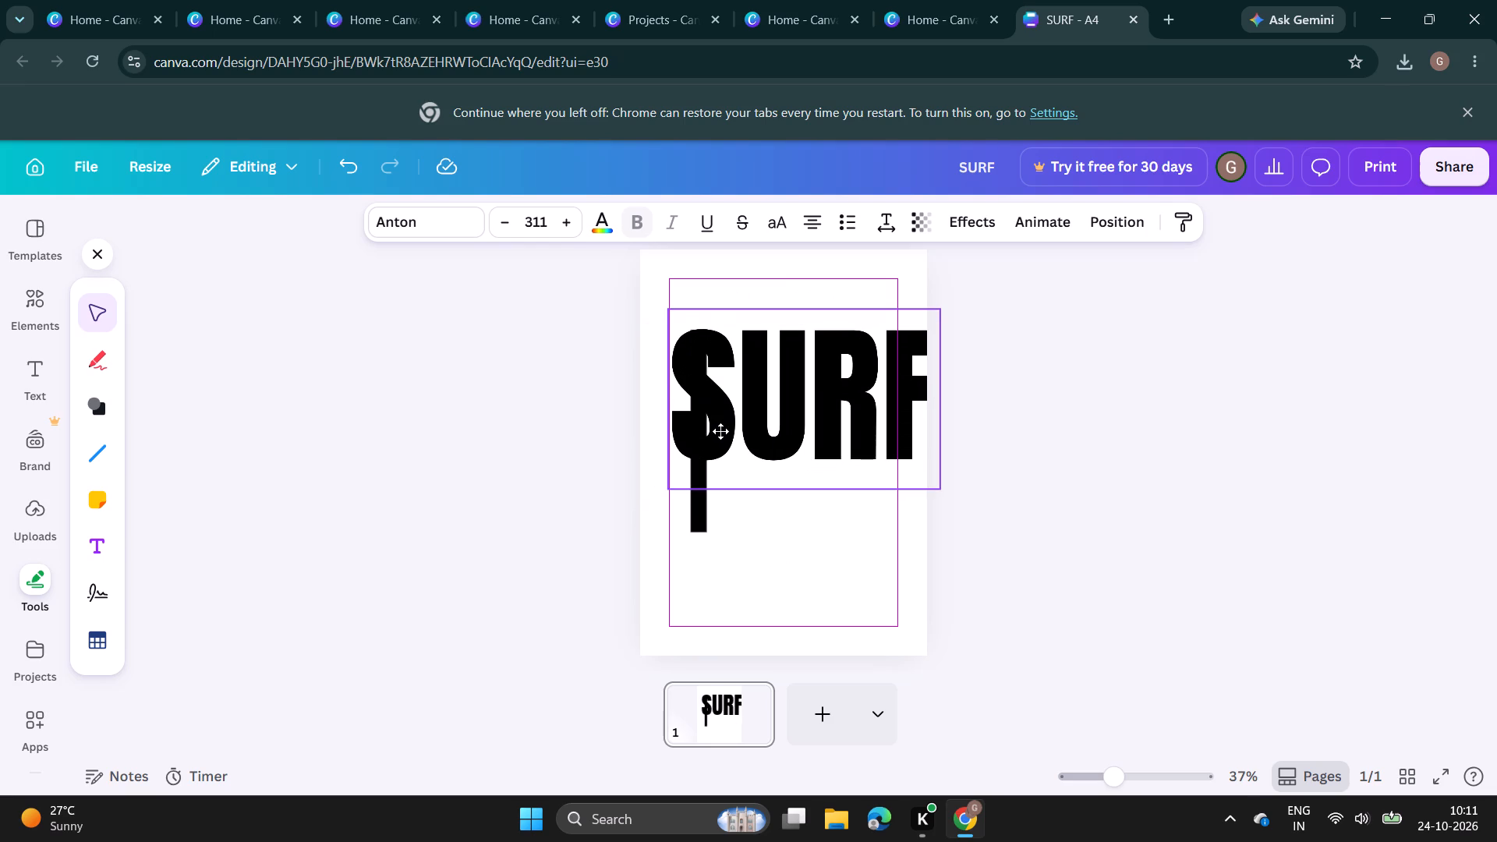
left_click_drag(720, 431, 695, 448)
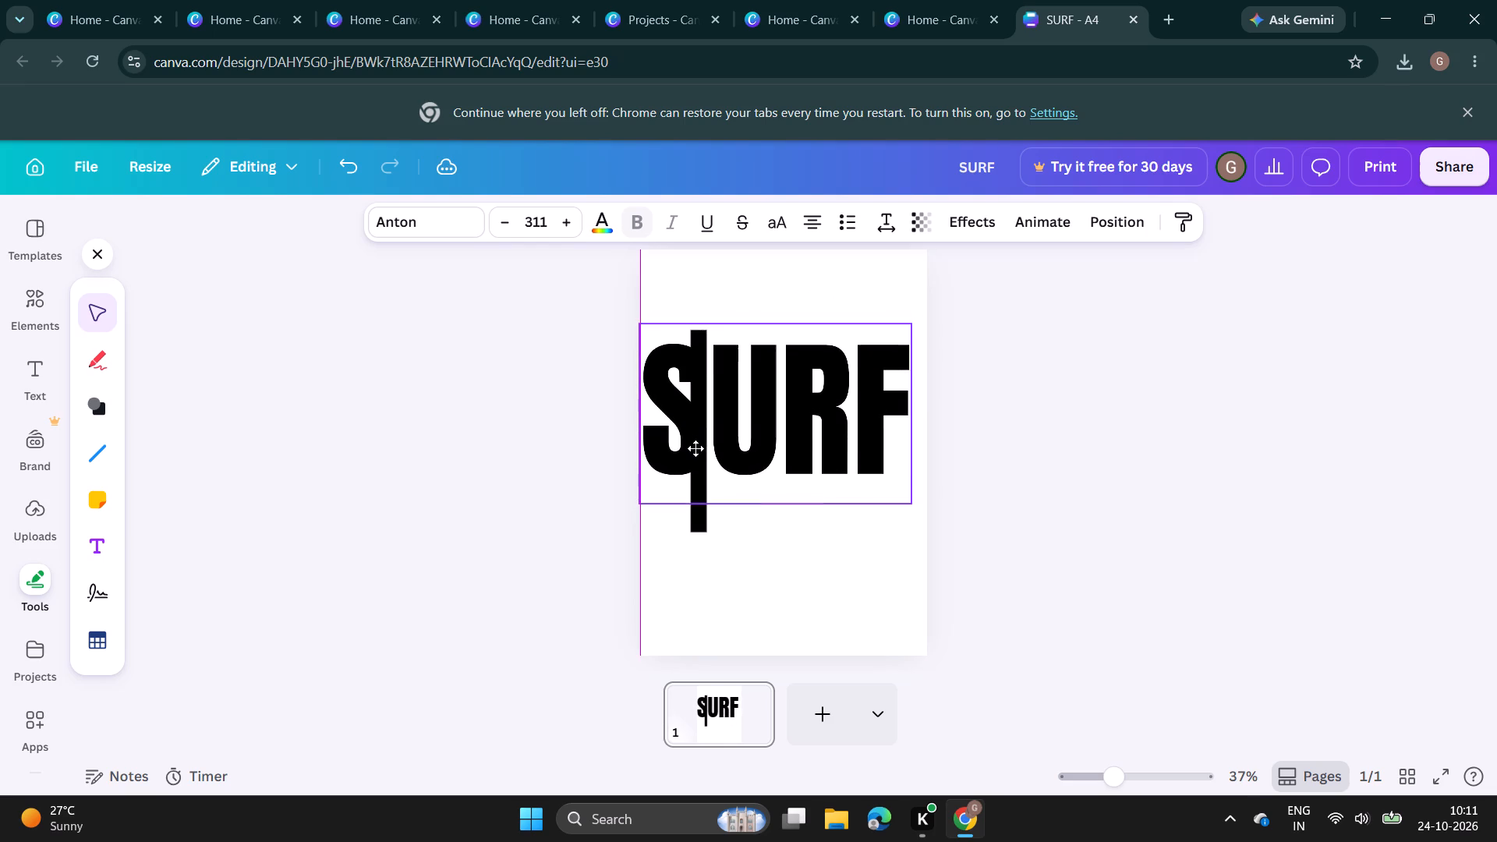
left_click_drag(695, 448, 697, 452)
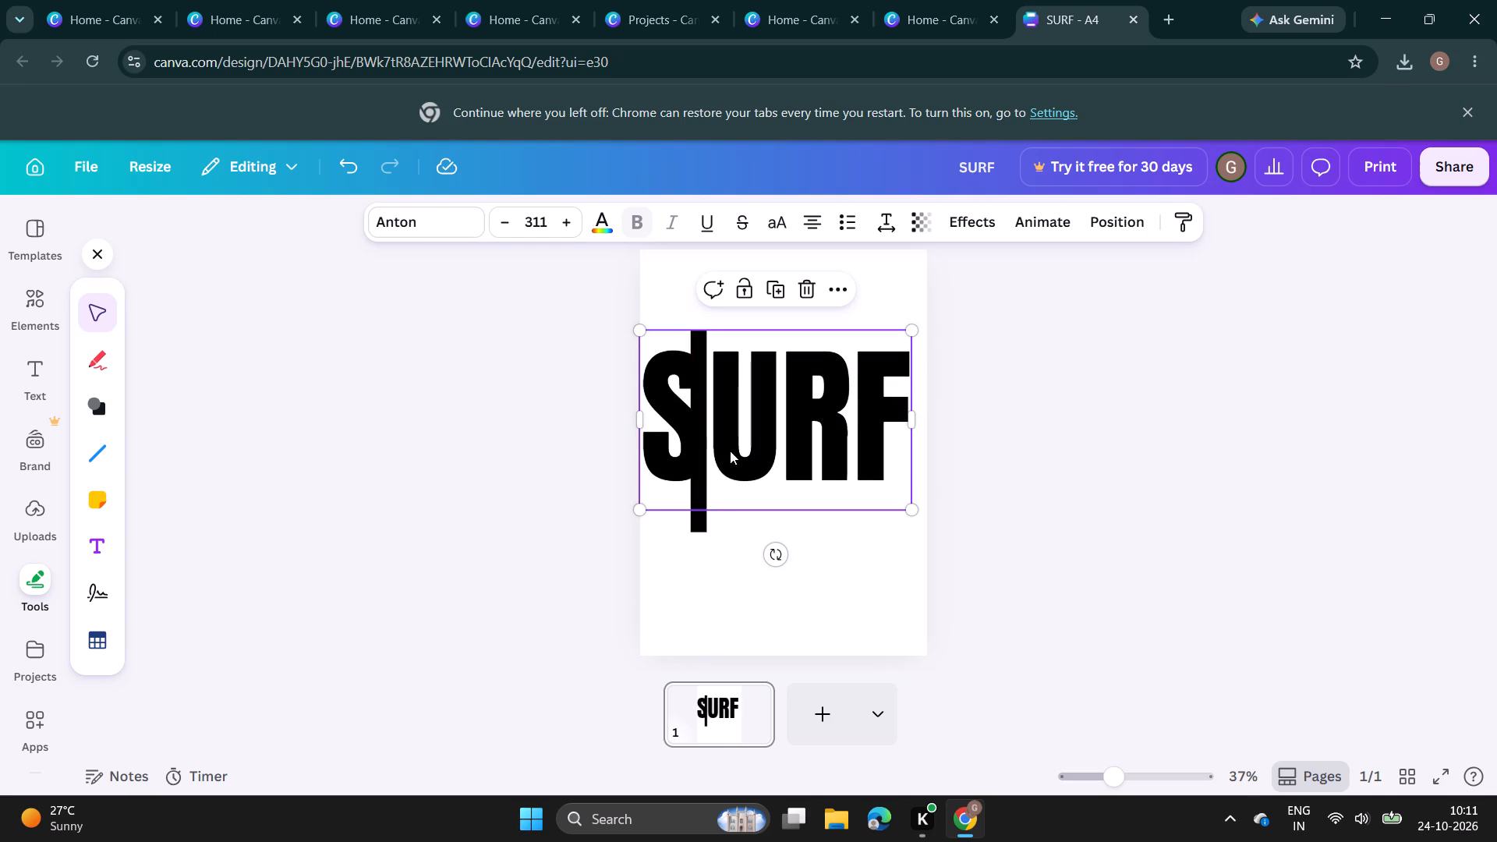
Reshape the black bar into a shorter, wider block and position it over the left stem of the U, rising above the letter.
left_click(699, 523)
left_click_drag(703, 481, 719, 444)
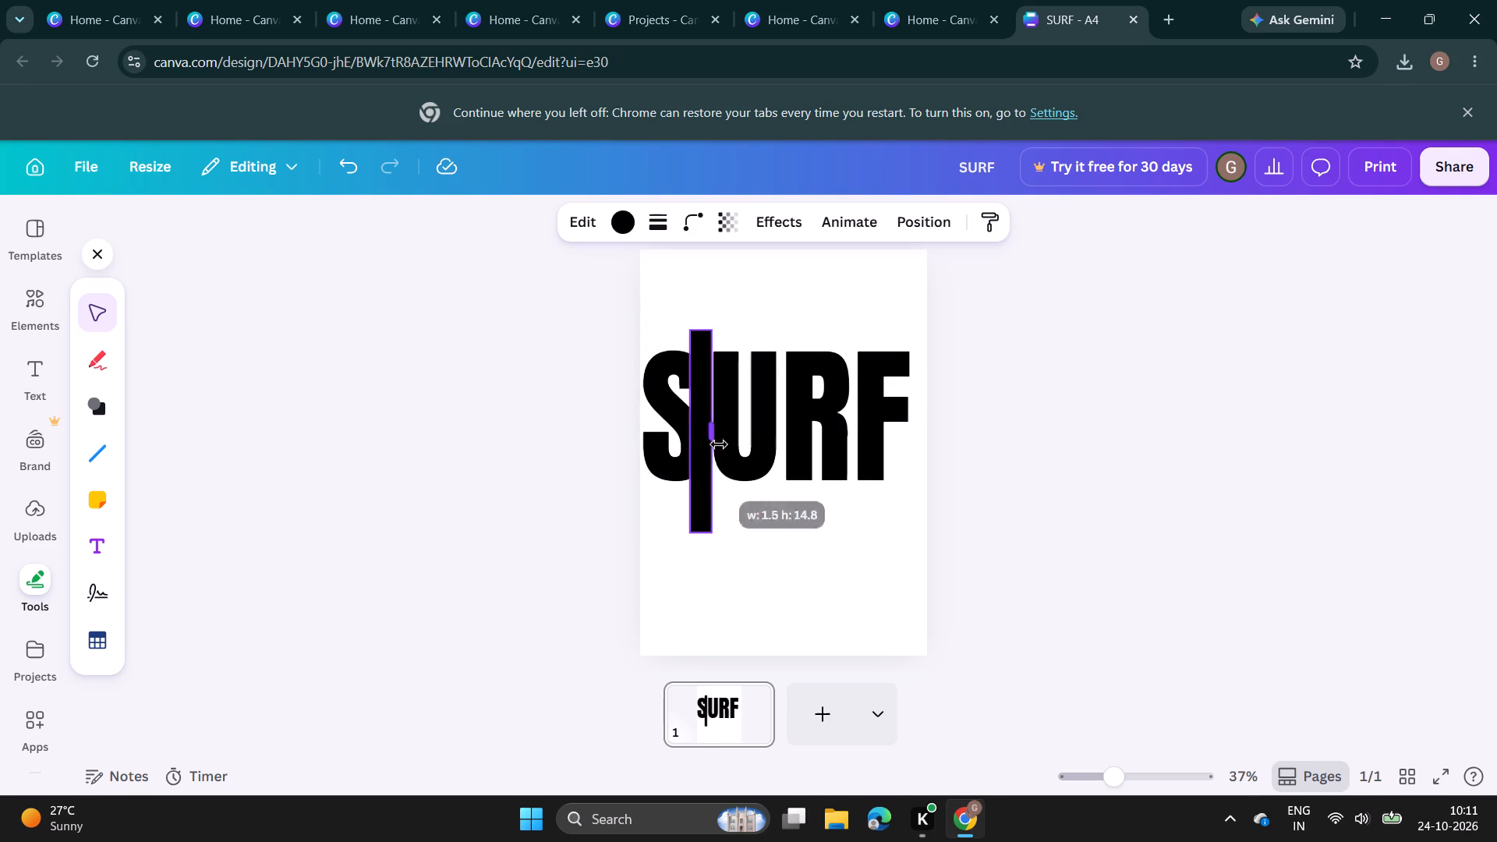
left_click_drag(719, 444, 741, 437)
left_click_drag(717, 532, 727, 435)
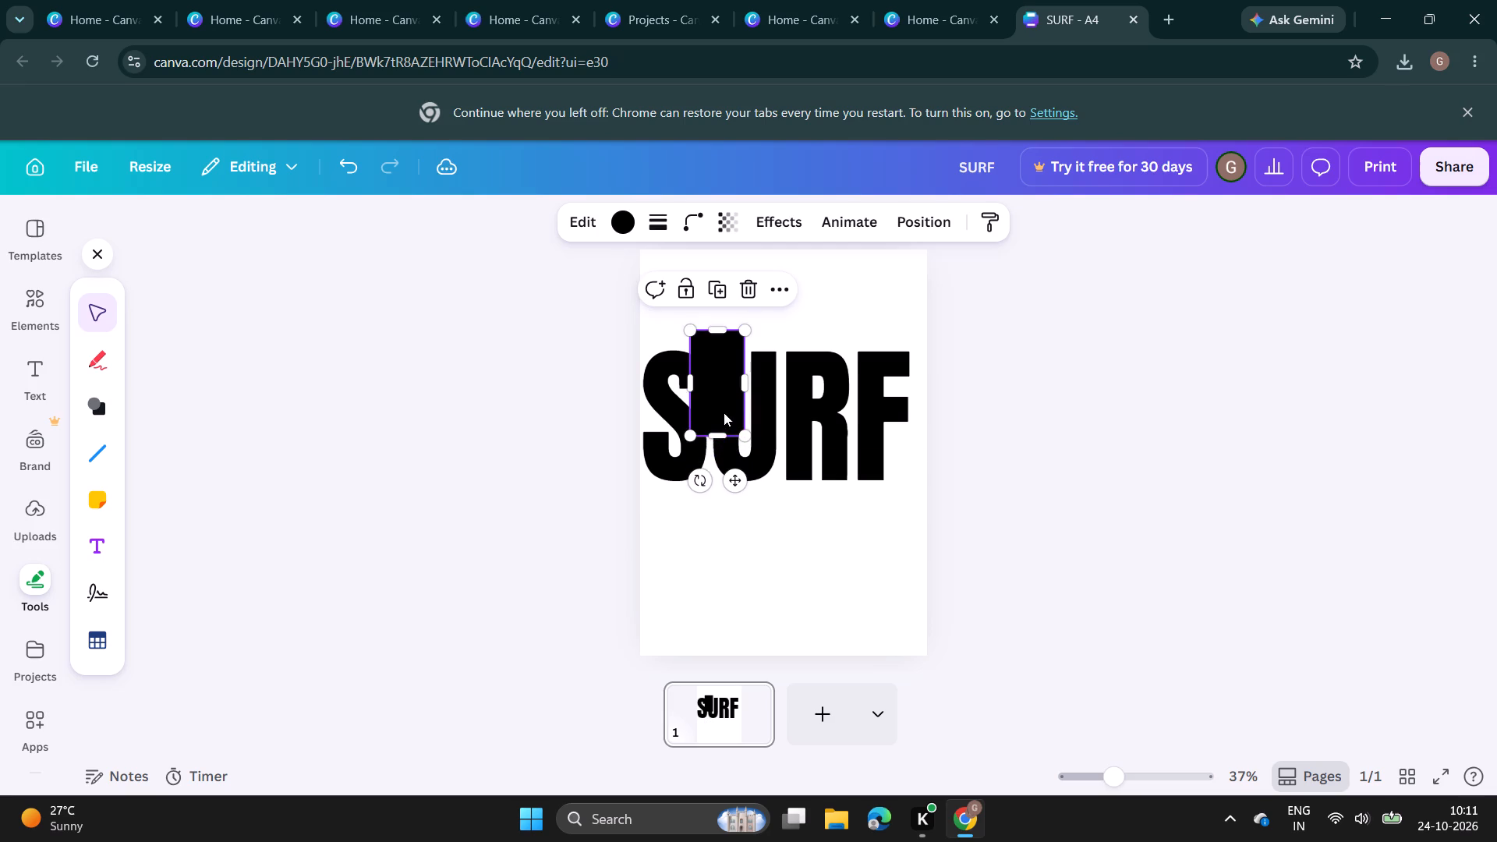
left_click_drag(717, 396, 723, 389)
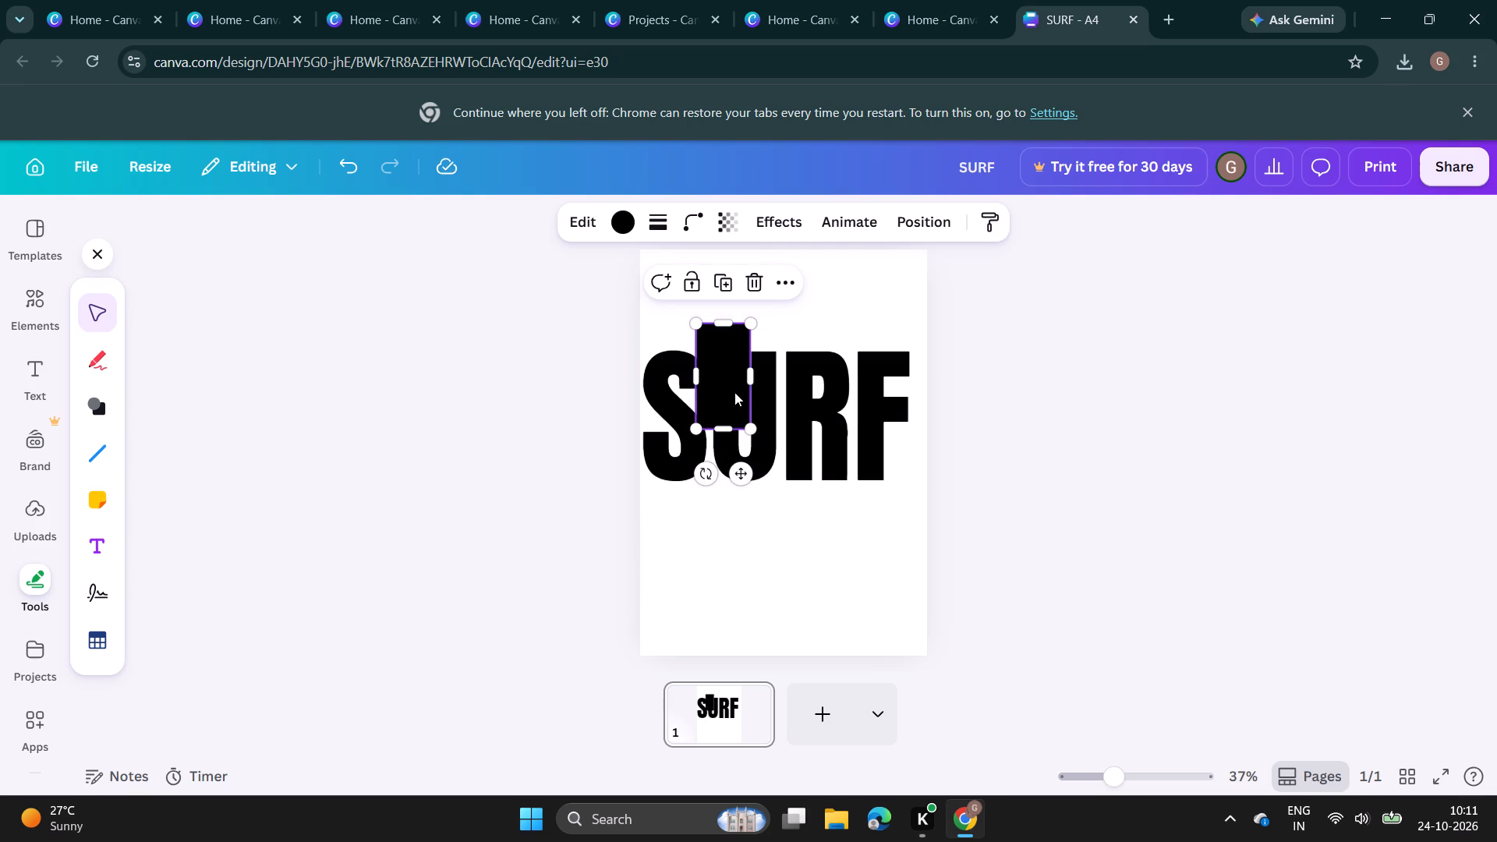
left_click_drag(748, 380, 734, 374)
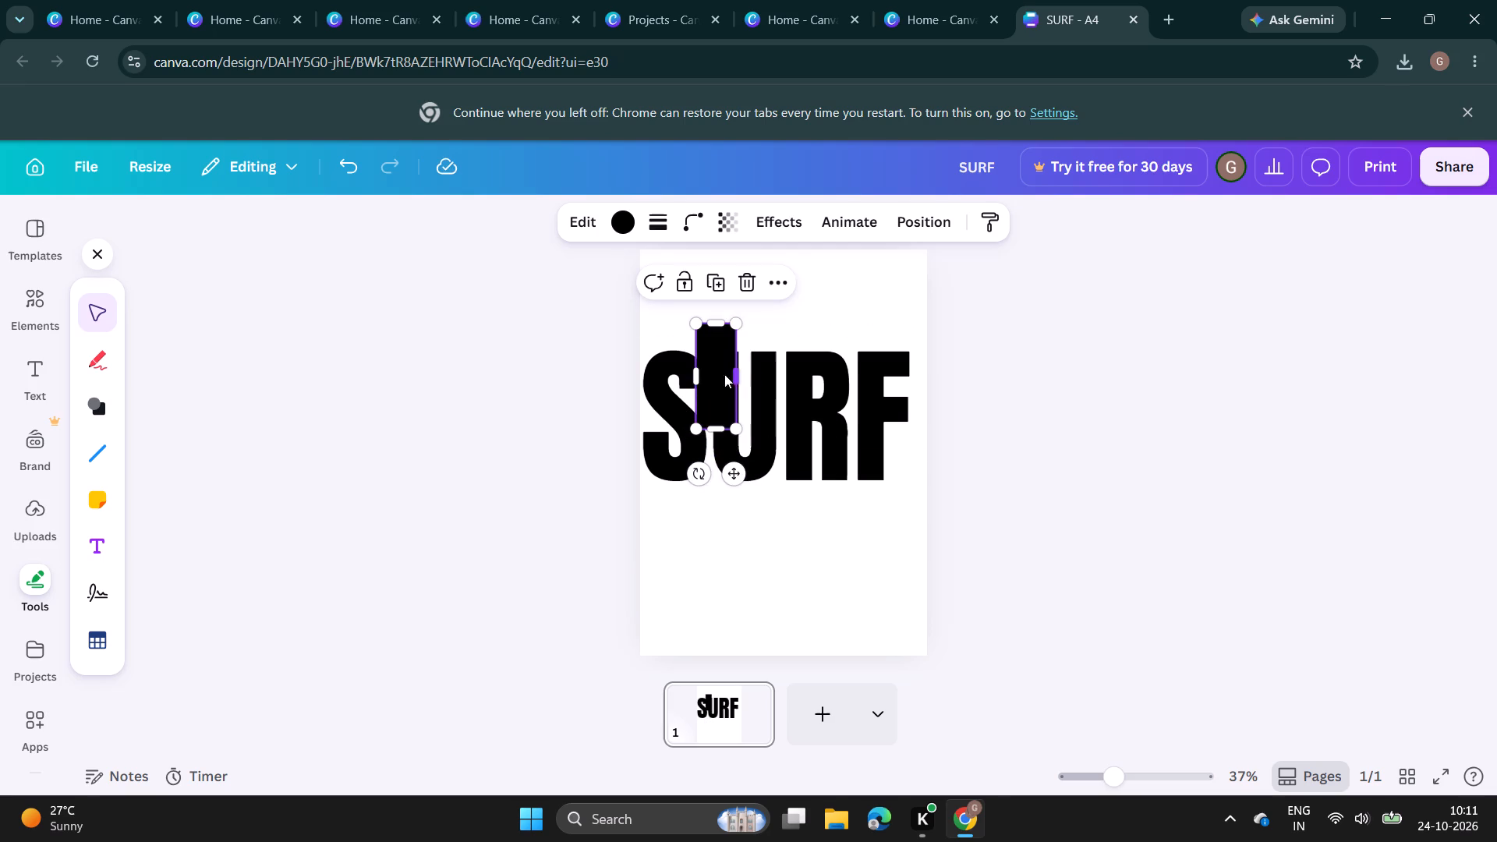
left_click_drag(696, 376, 705, 373)
left_click(734, 379)
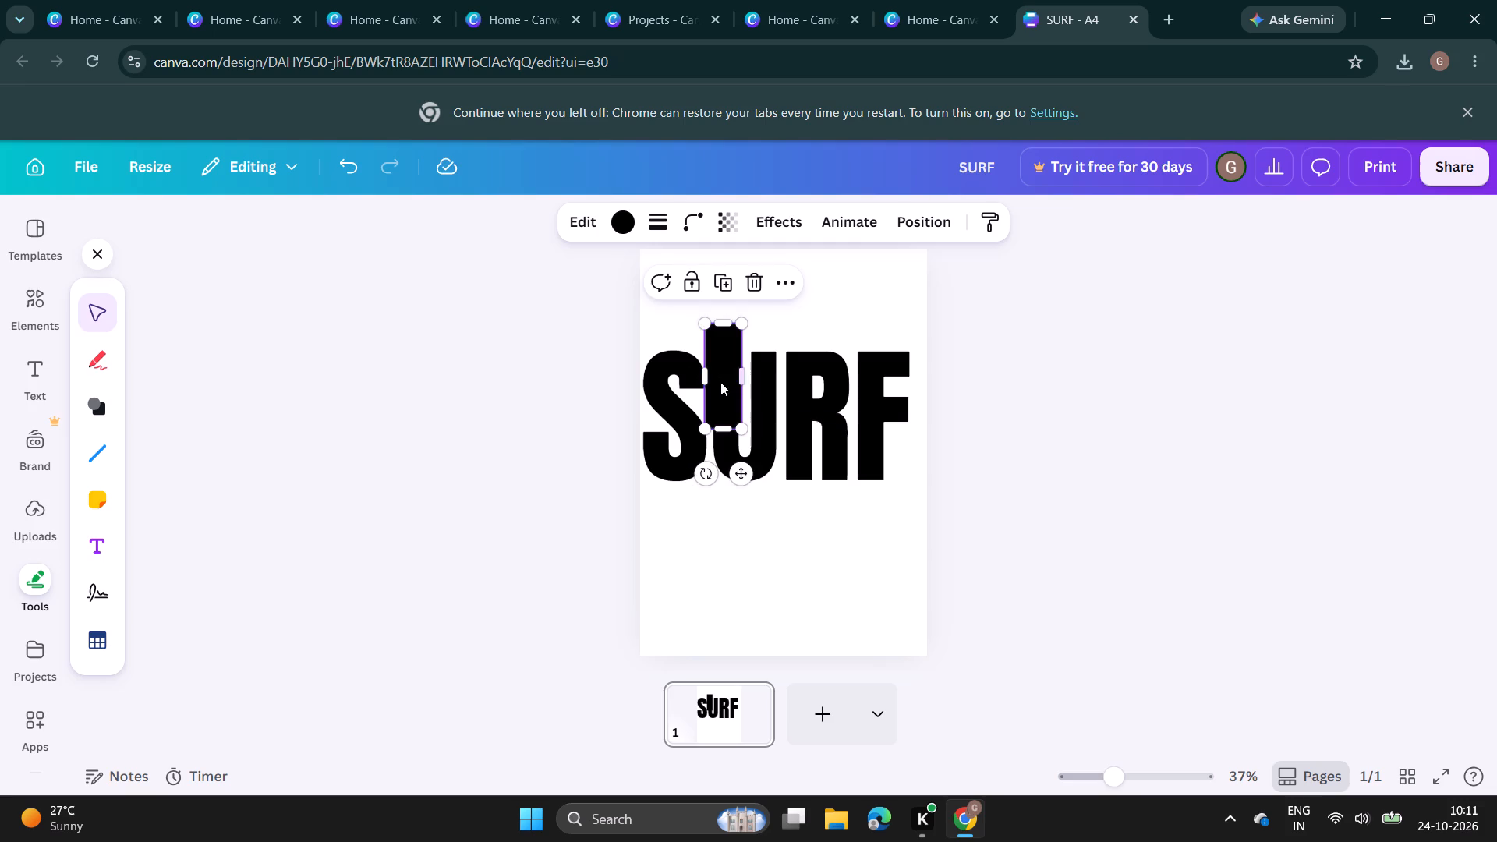
left_click(706, 375)
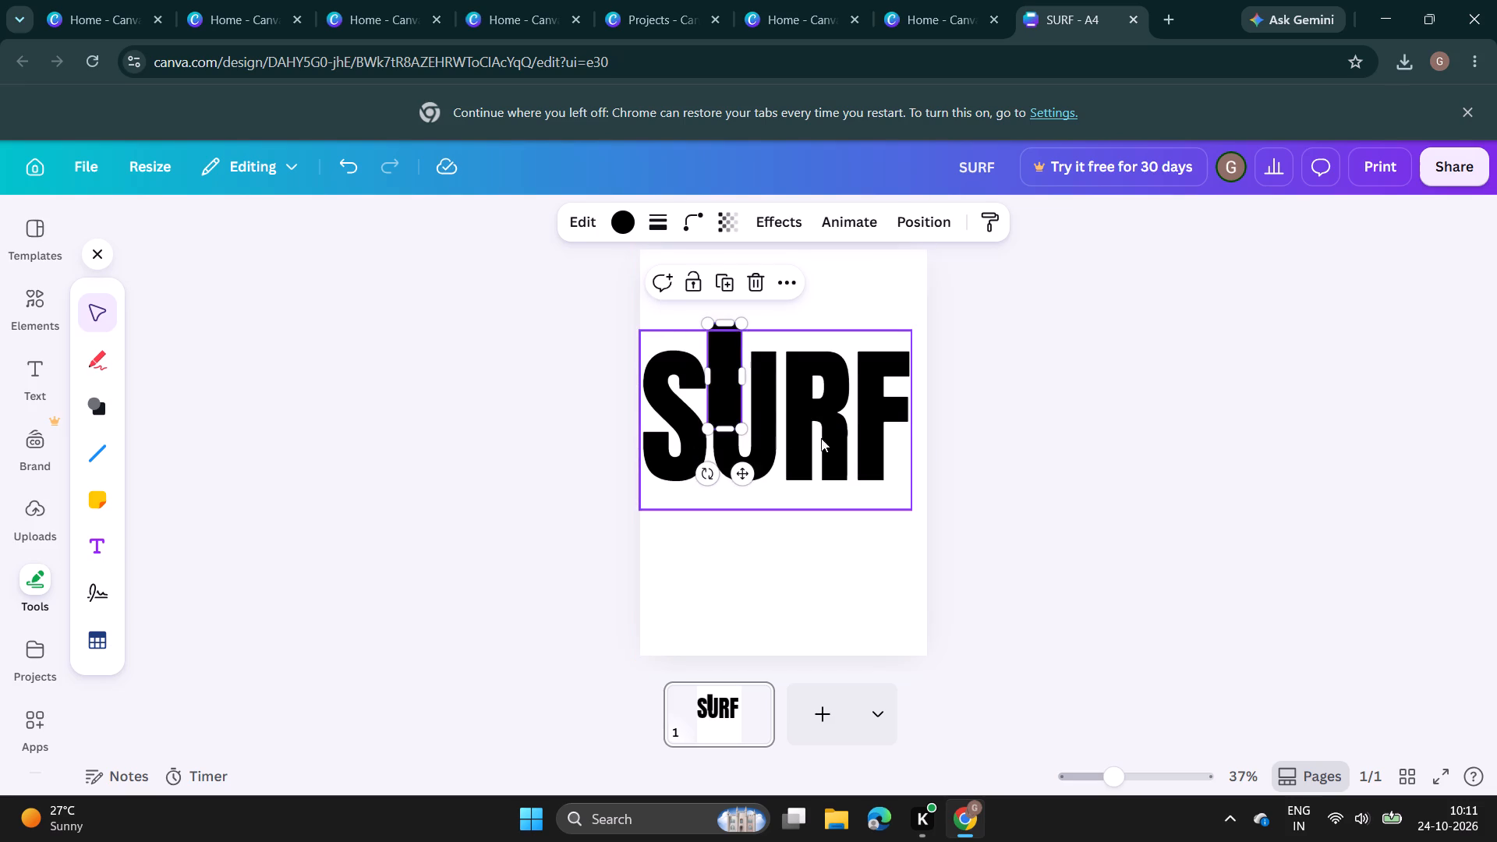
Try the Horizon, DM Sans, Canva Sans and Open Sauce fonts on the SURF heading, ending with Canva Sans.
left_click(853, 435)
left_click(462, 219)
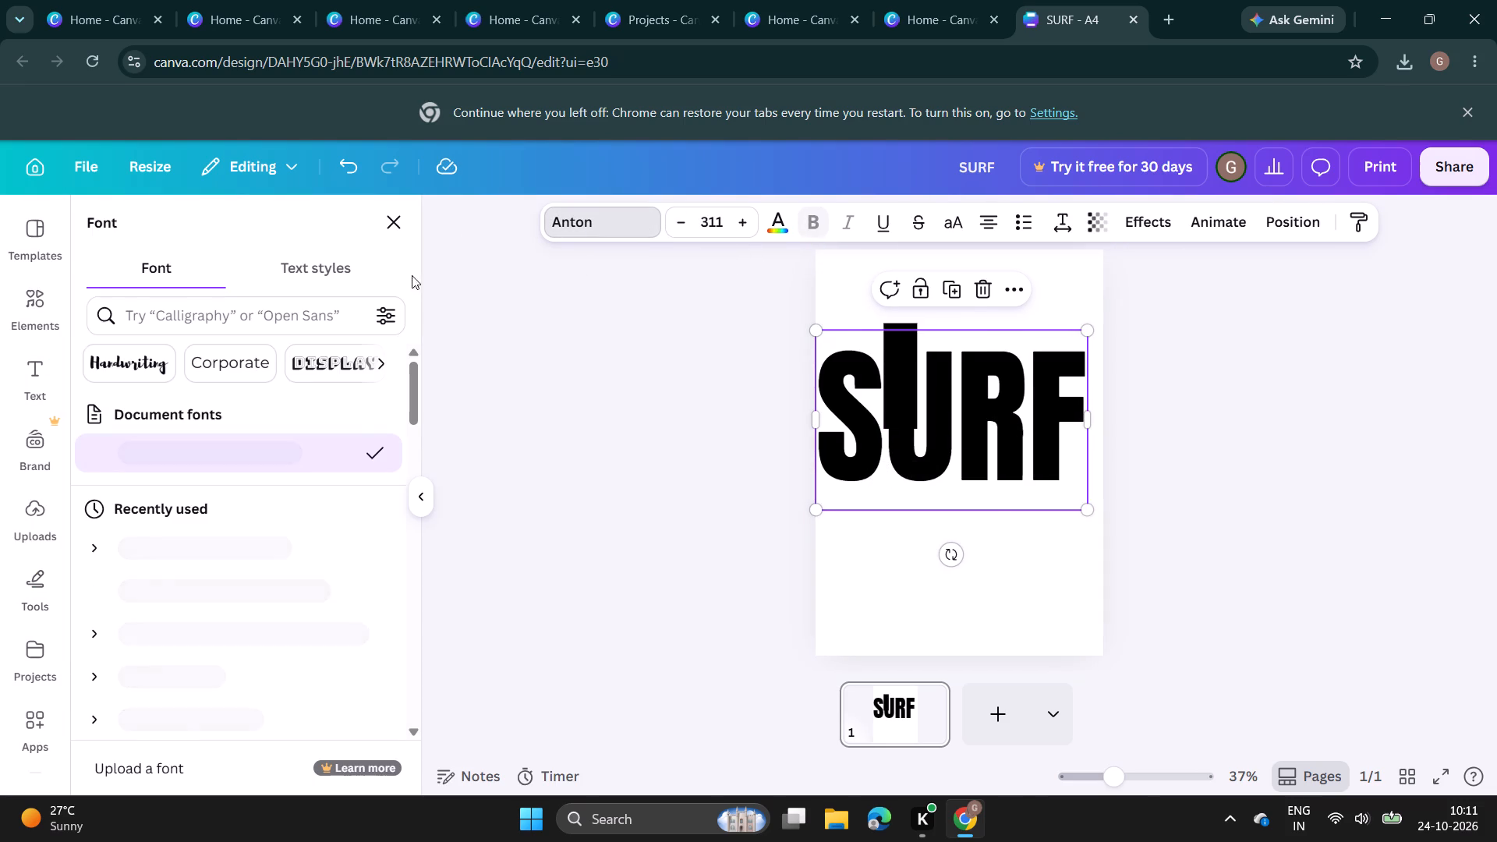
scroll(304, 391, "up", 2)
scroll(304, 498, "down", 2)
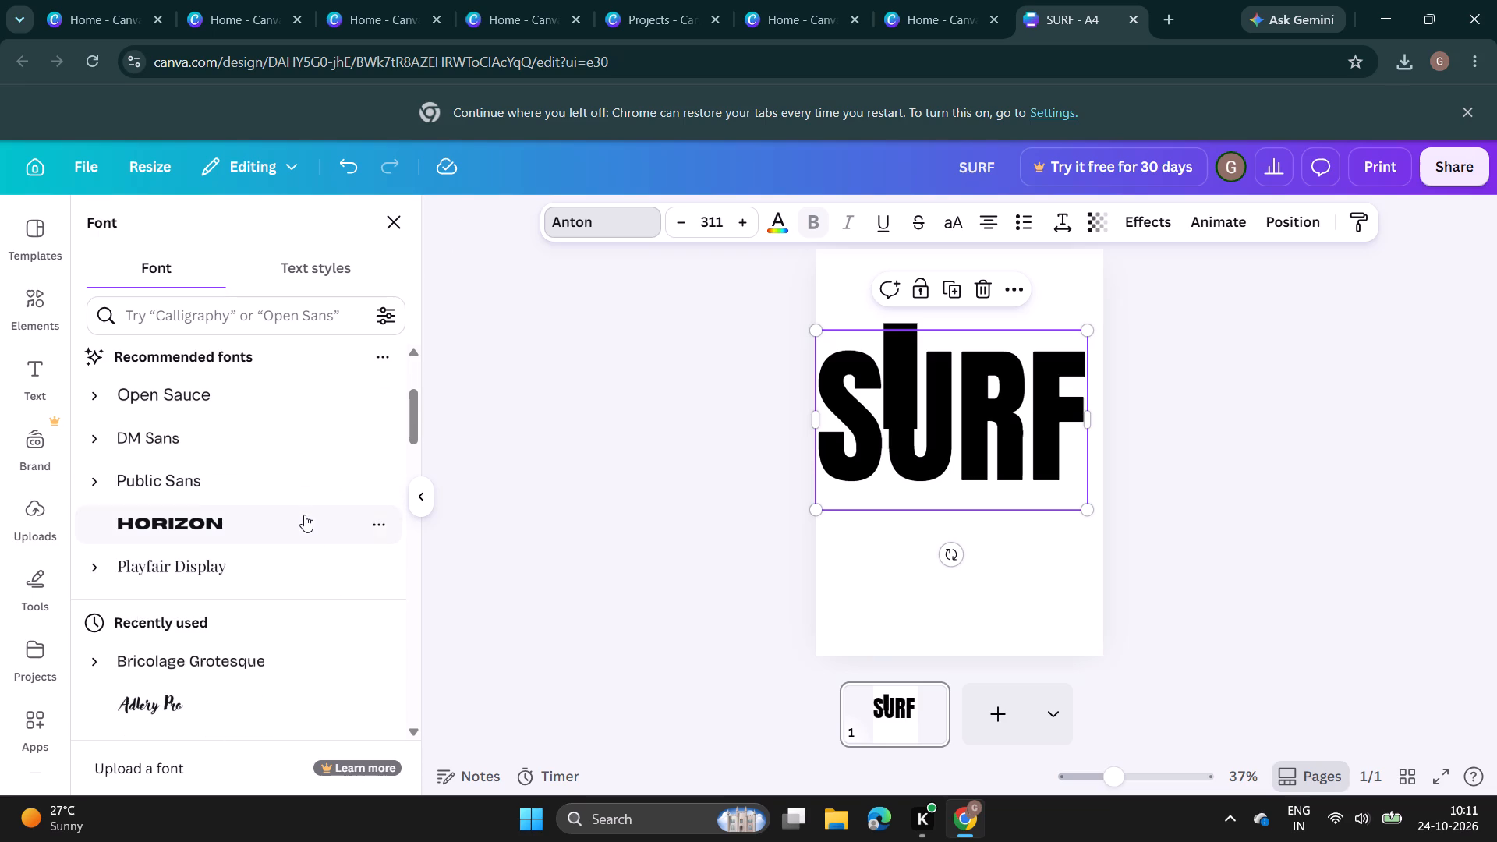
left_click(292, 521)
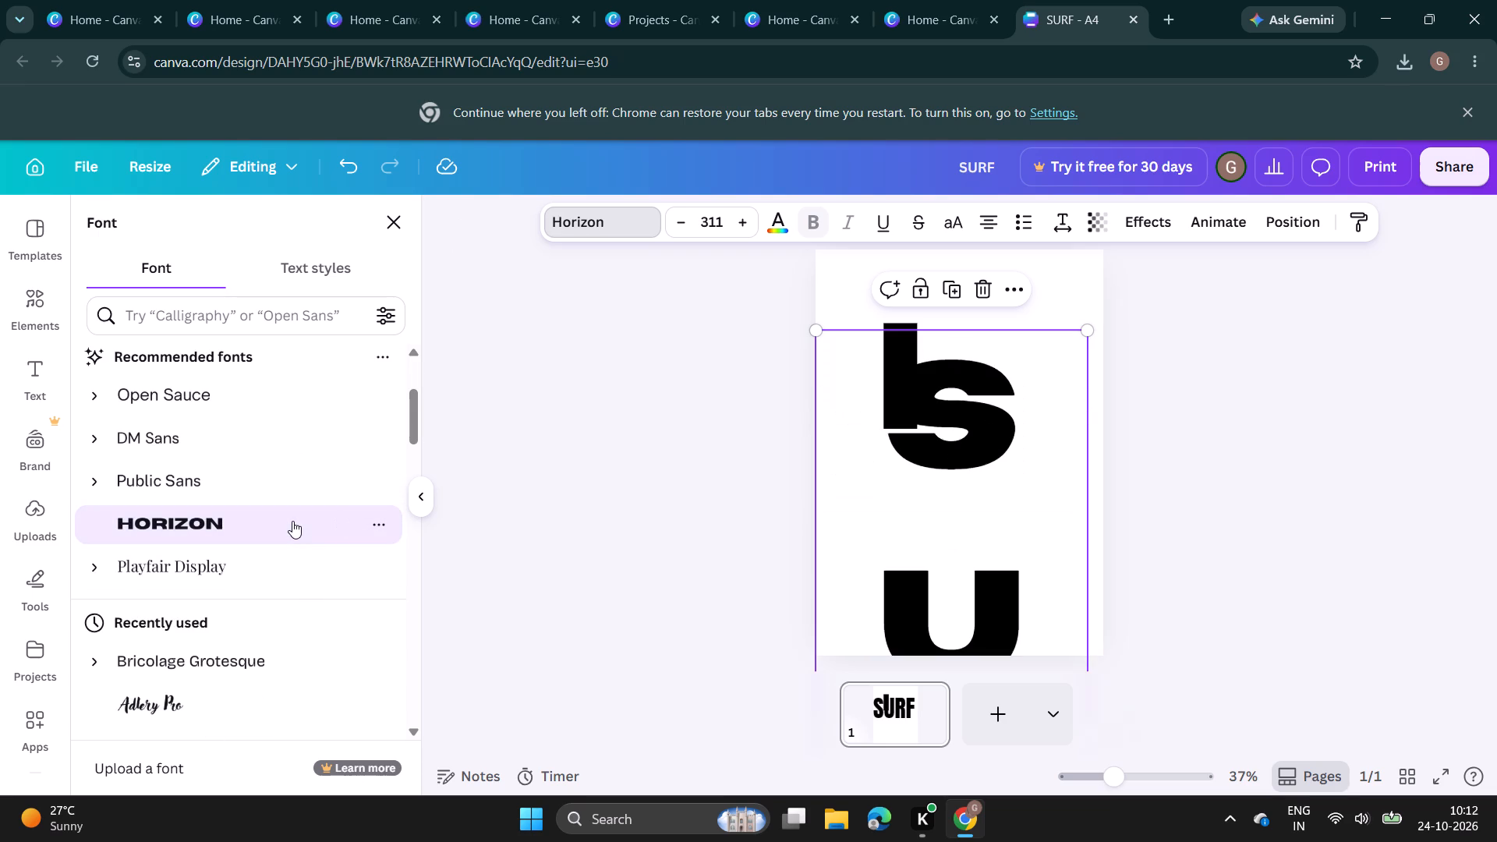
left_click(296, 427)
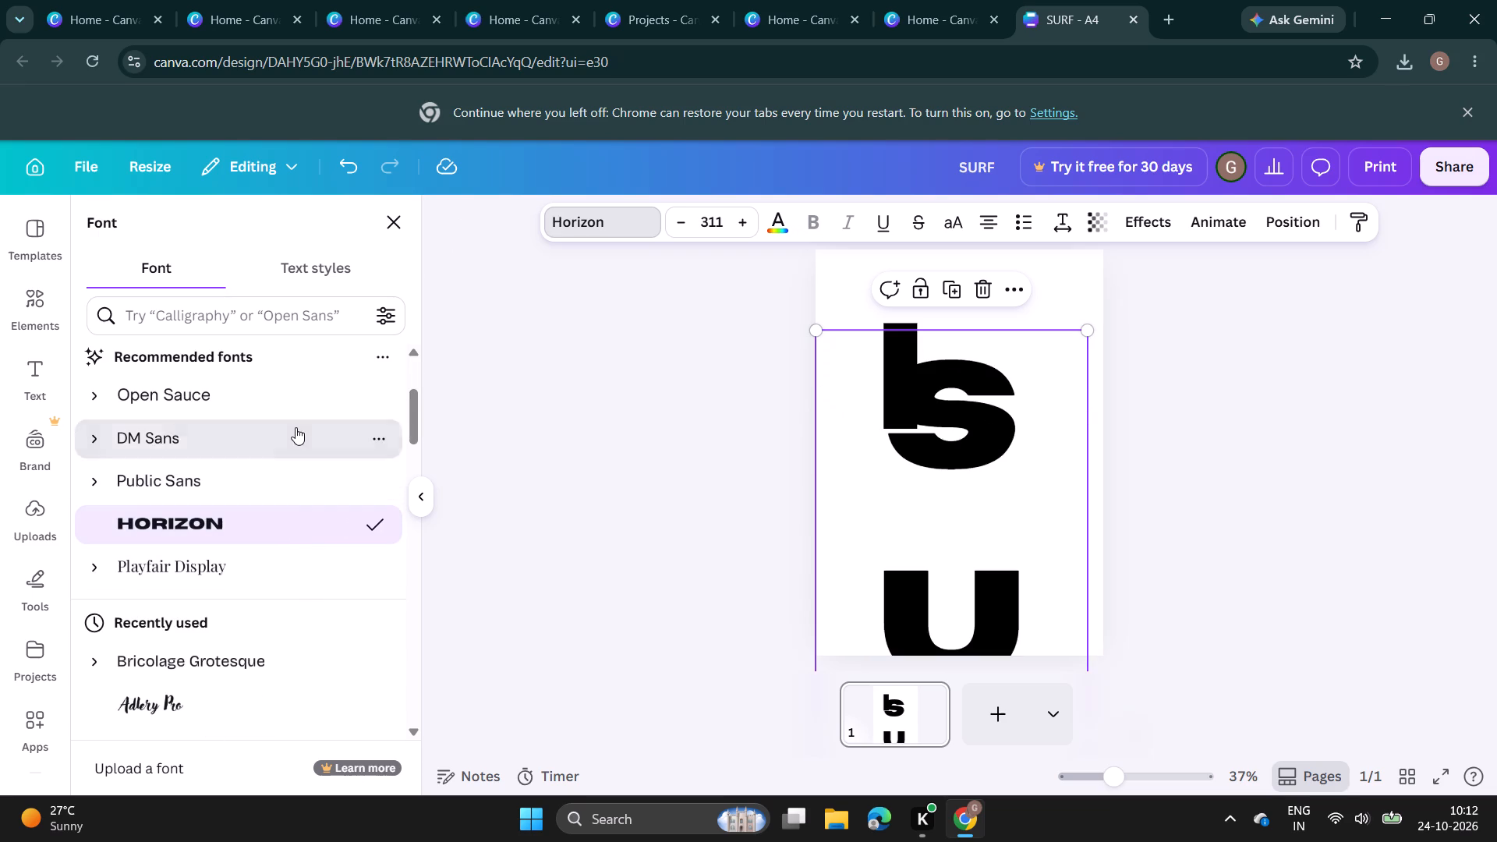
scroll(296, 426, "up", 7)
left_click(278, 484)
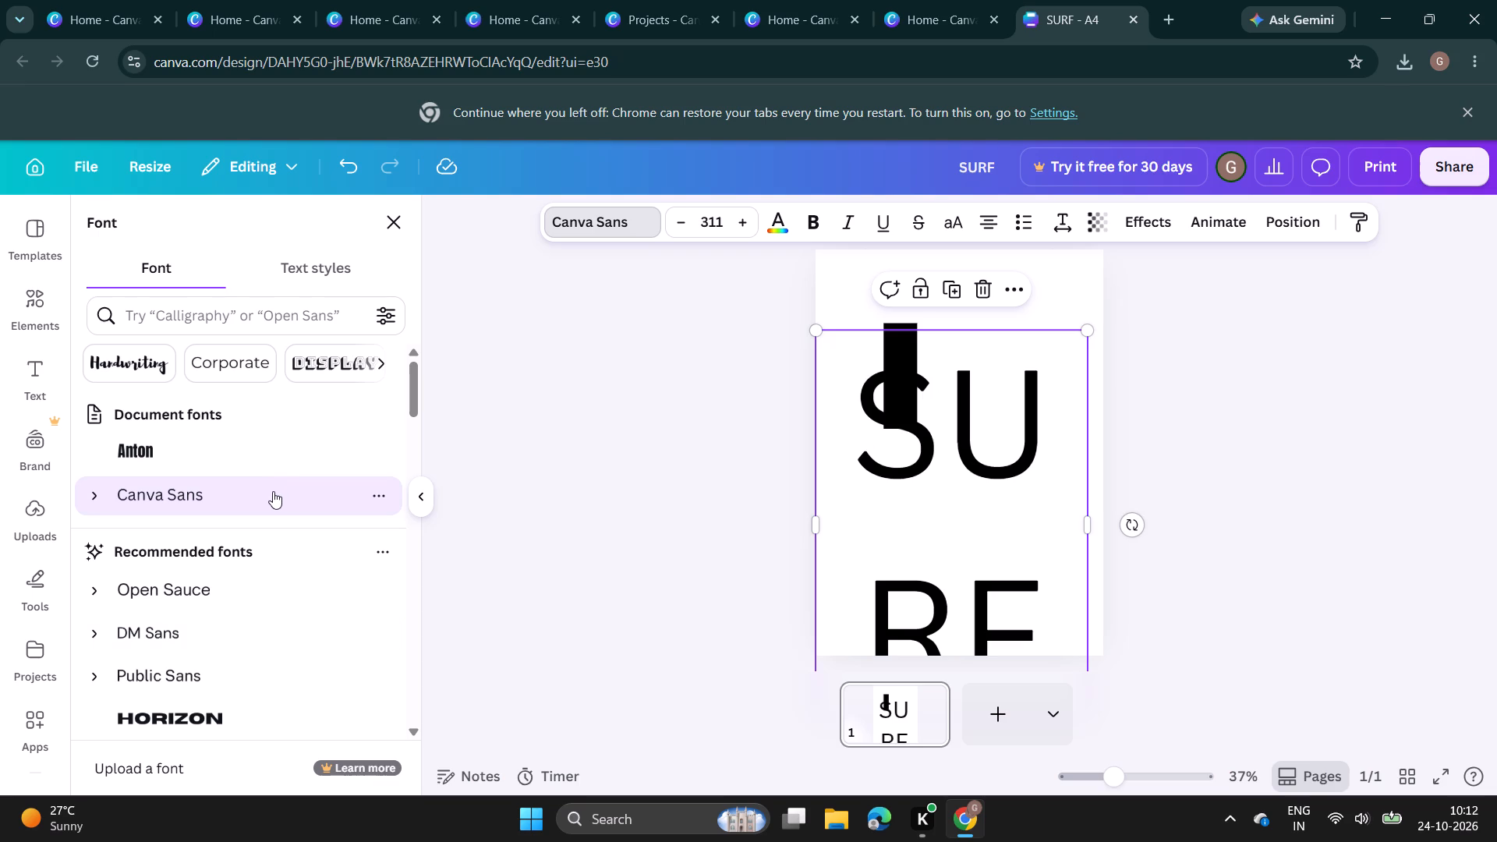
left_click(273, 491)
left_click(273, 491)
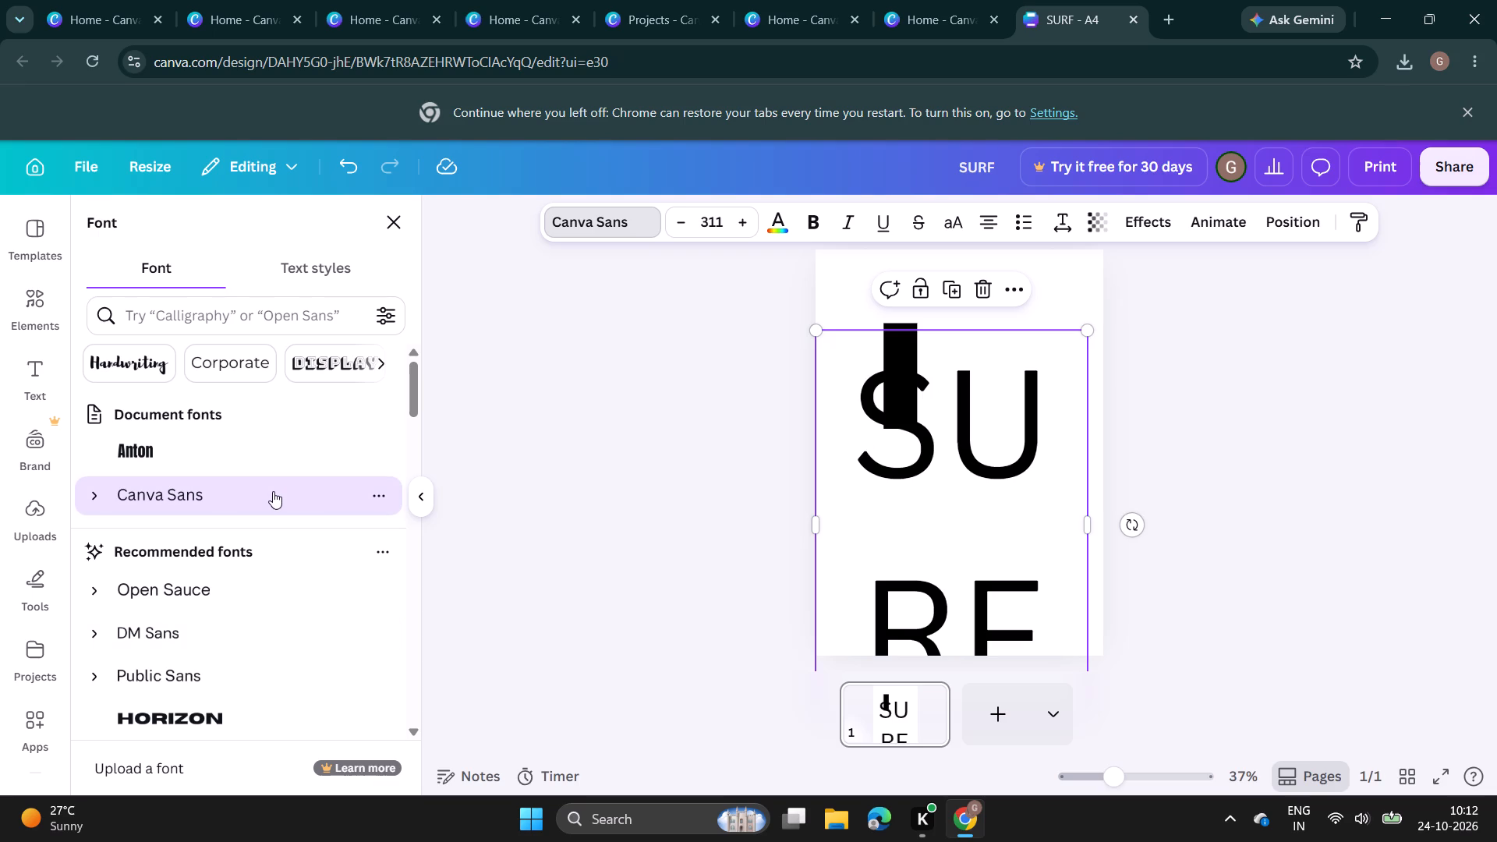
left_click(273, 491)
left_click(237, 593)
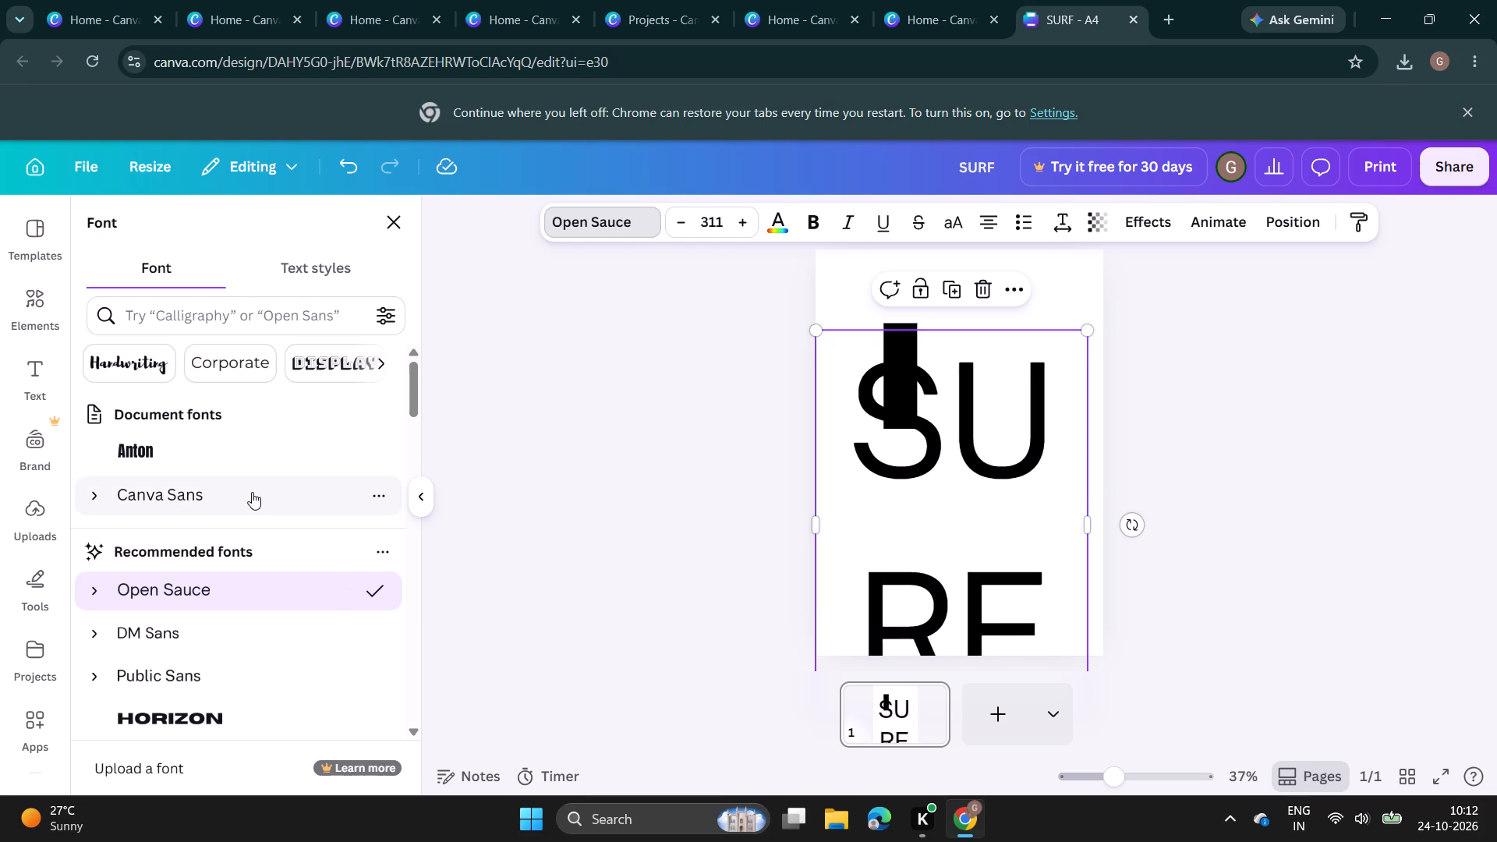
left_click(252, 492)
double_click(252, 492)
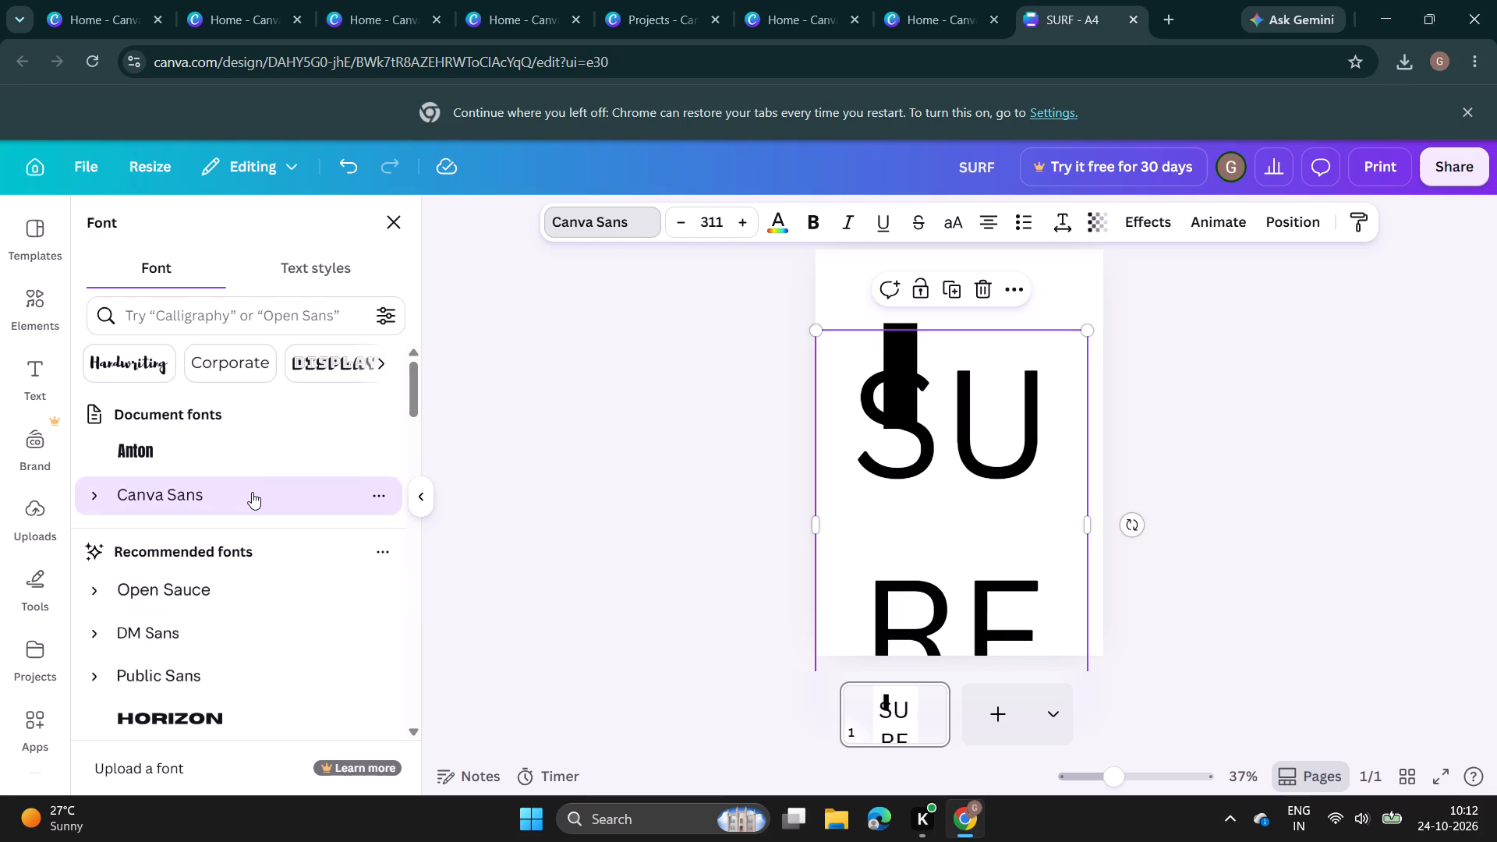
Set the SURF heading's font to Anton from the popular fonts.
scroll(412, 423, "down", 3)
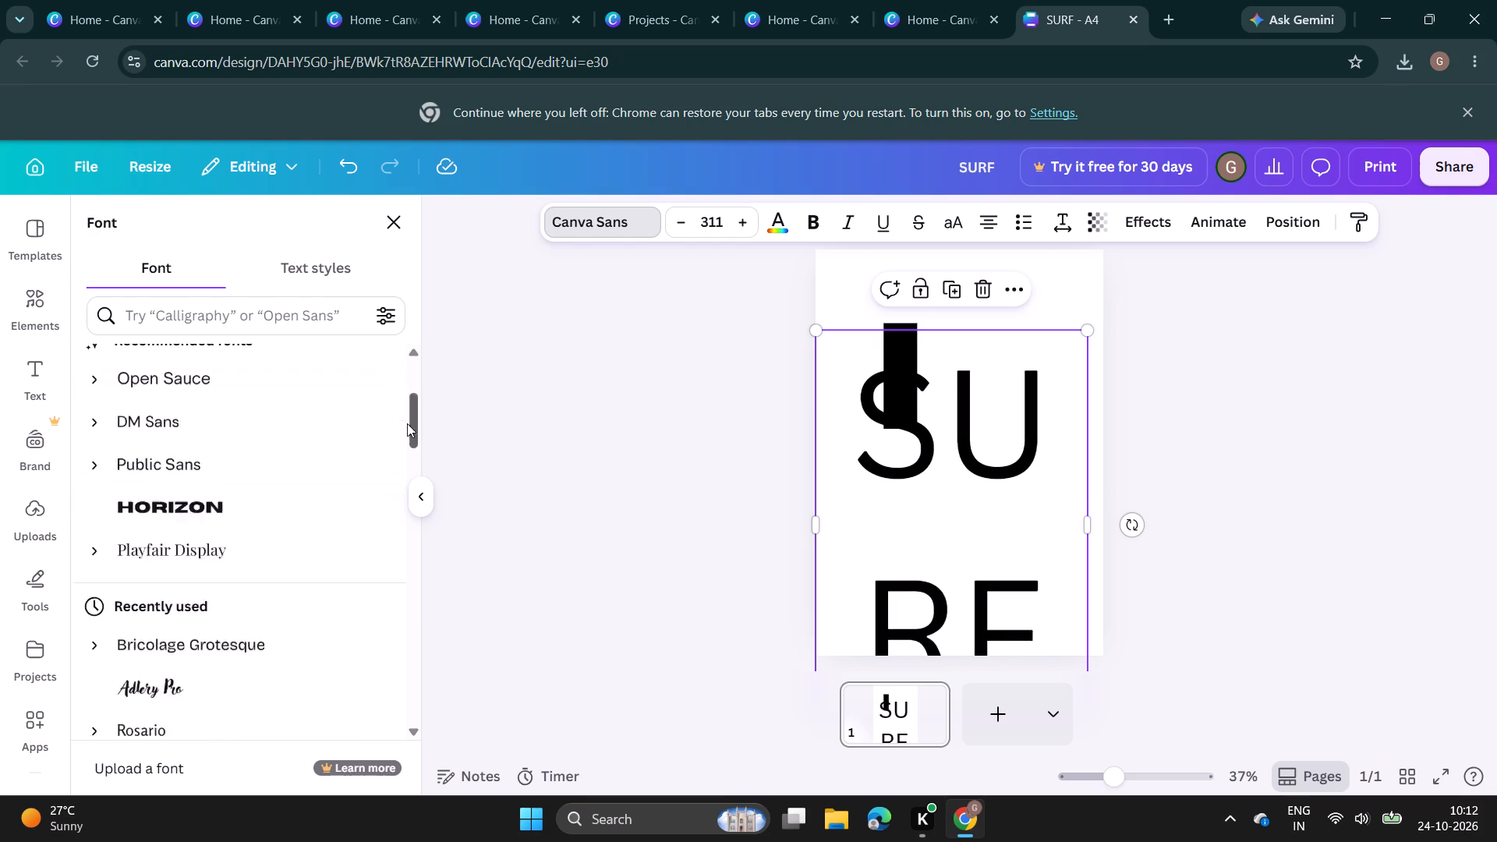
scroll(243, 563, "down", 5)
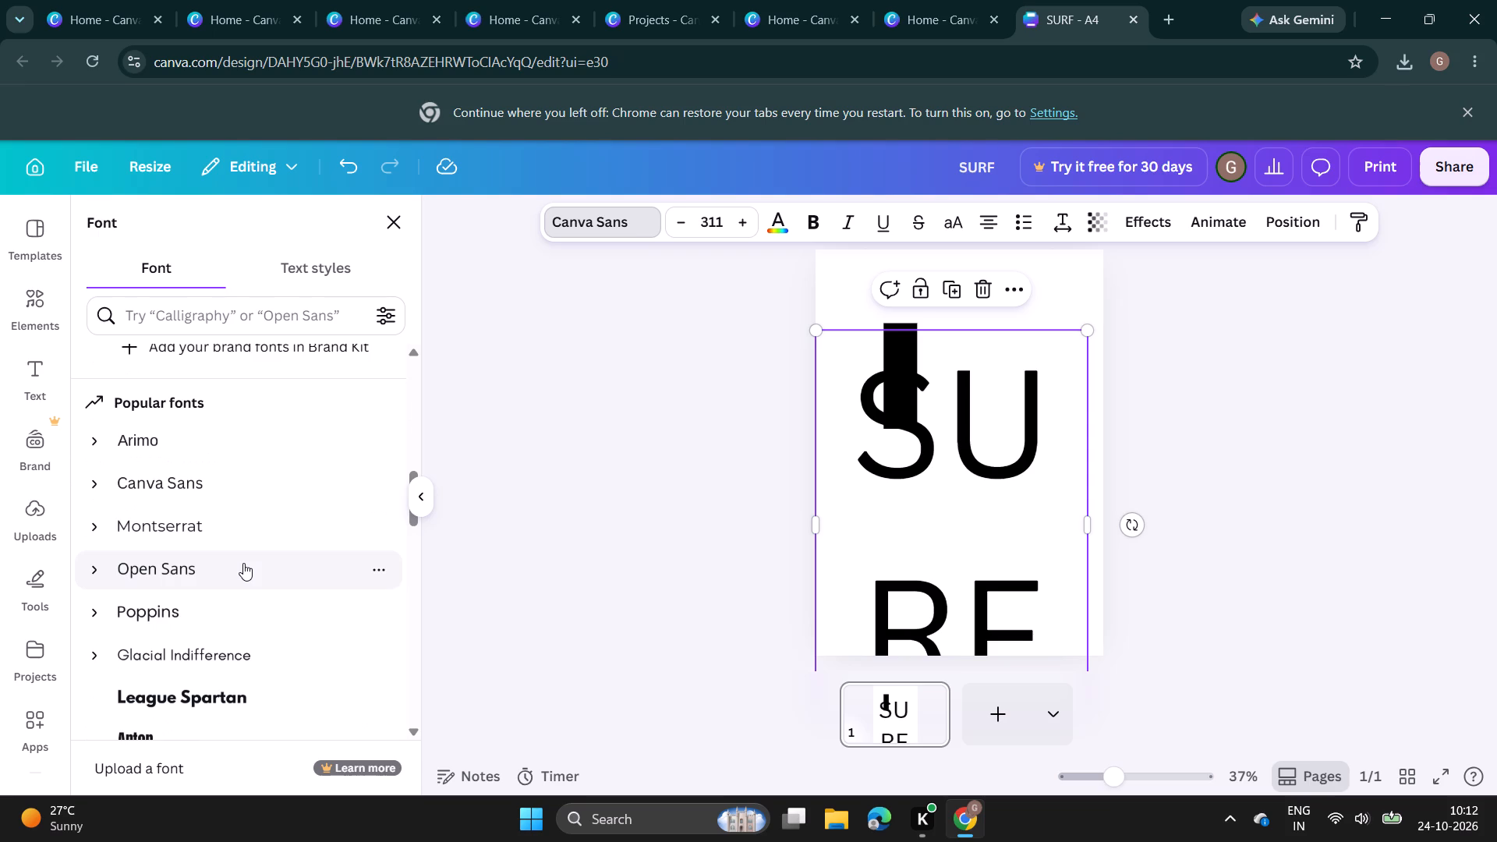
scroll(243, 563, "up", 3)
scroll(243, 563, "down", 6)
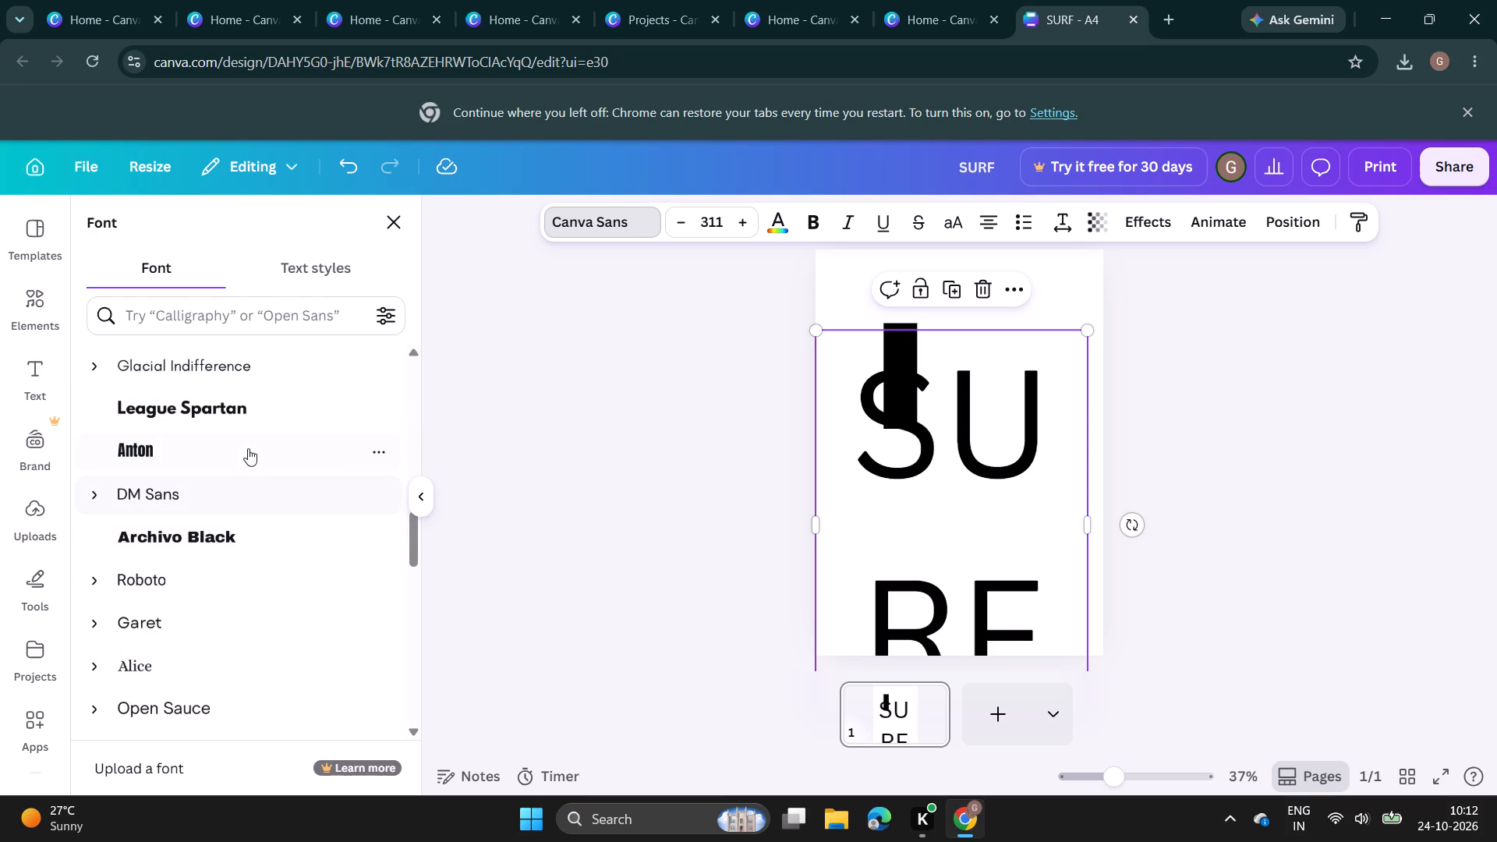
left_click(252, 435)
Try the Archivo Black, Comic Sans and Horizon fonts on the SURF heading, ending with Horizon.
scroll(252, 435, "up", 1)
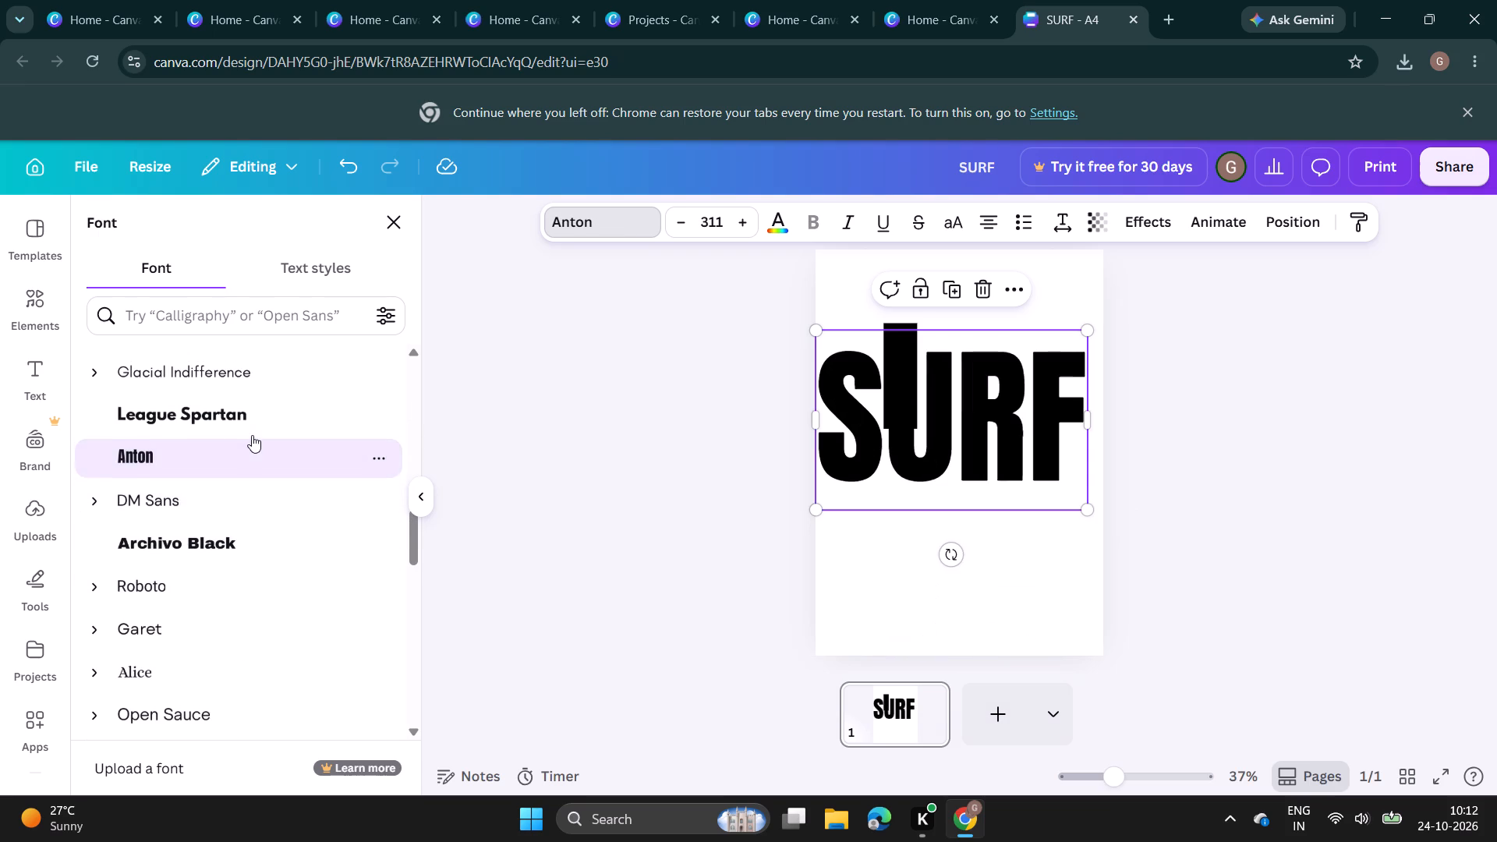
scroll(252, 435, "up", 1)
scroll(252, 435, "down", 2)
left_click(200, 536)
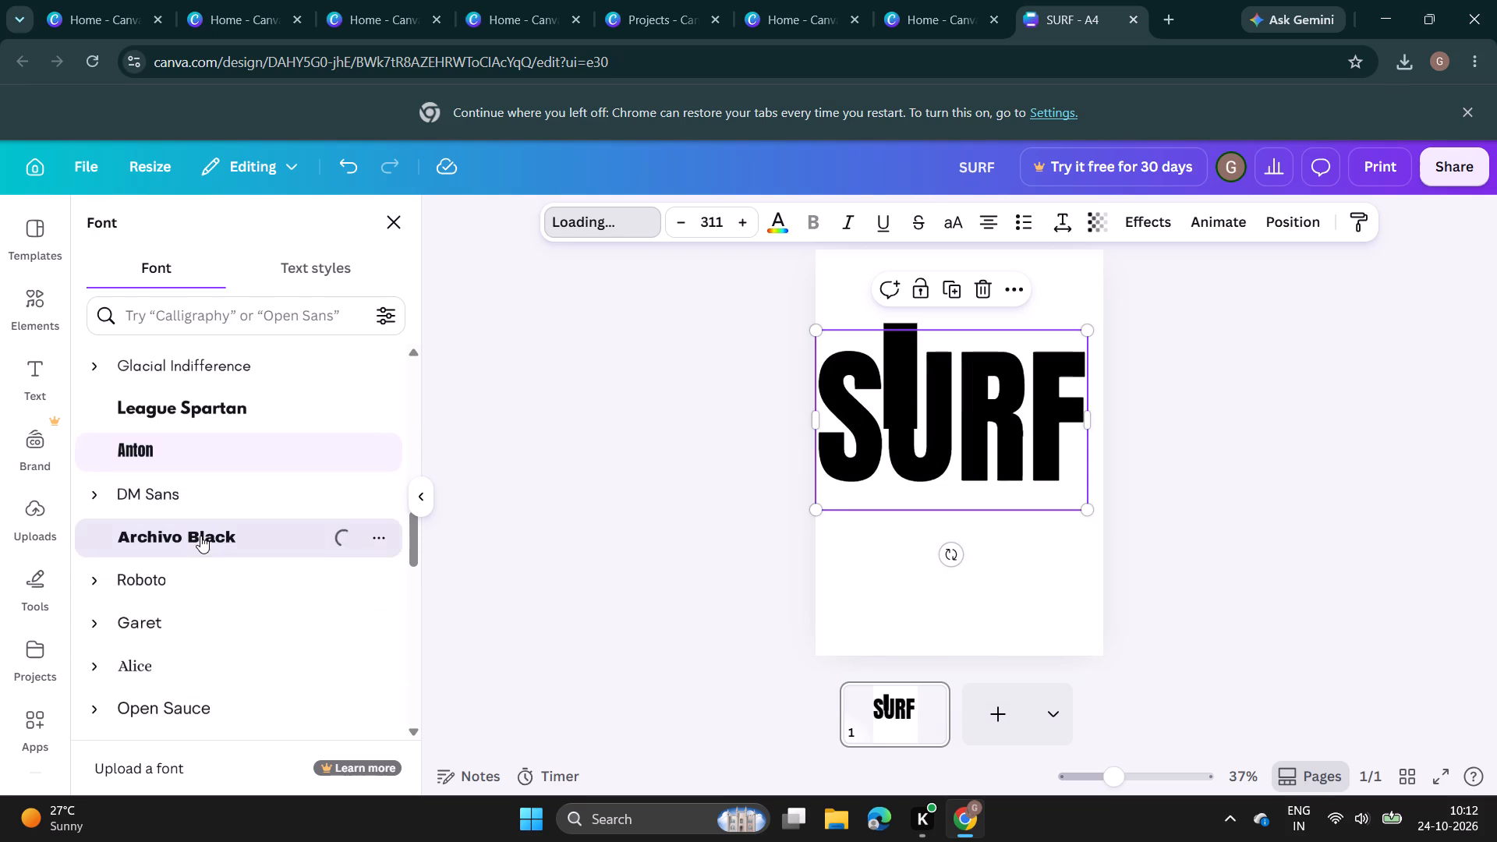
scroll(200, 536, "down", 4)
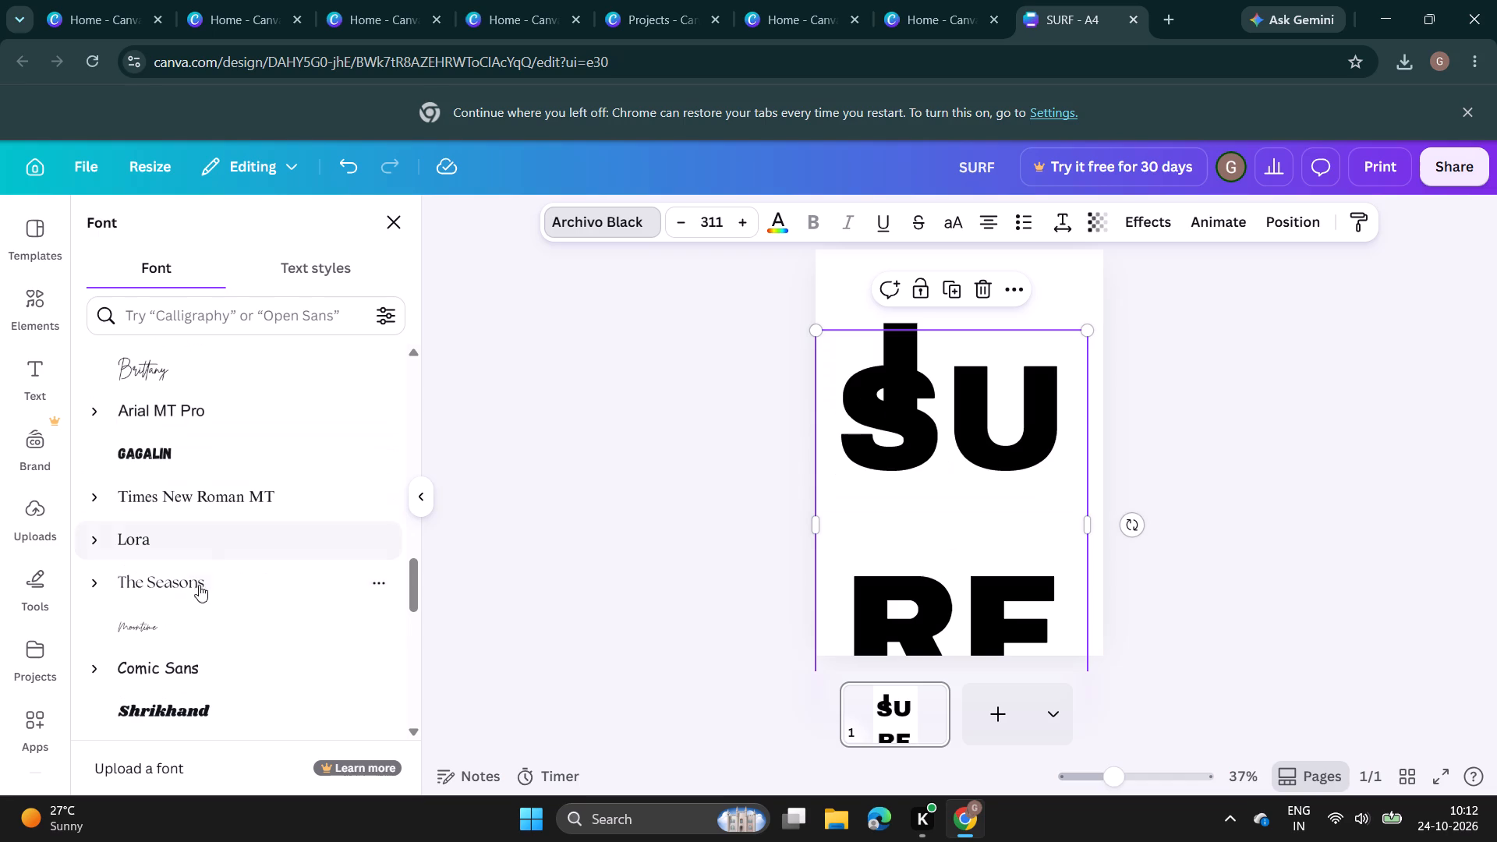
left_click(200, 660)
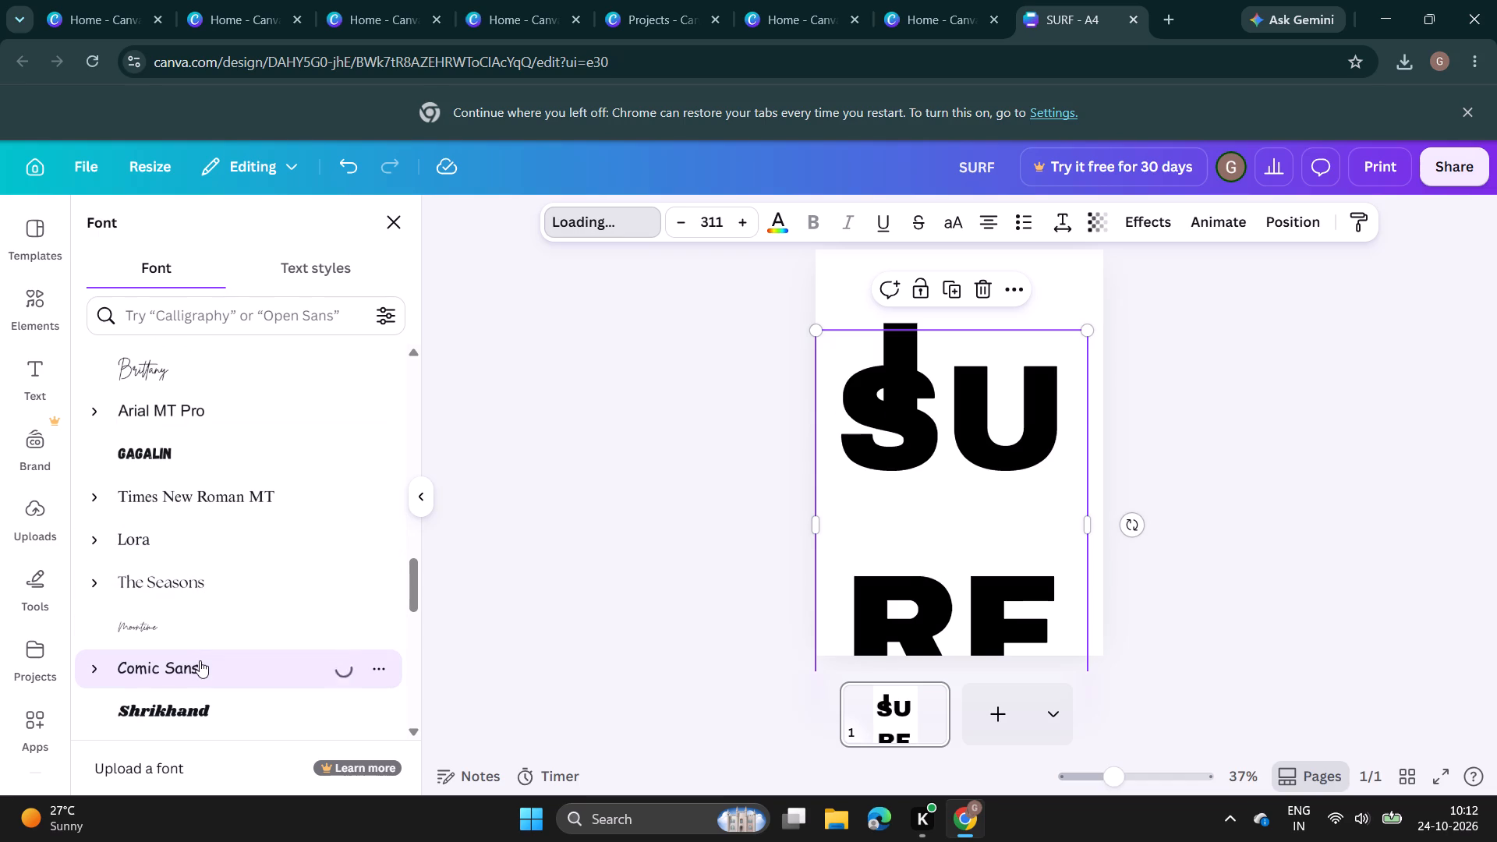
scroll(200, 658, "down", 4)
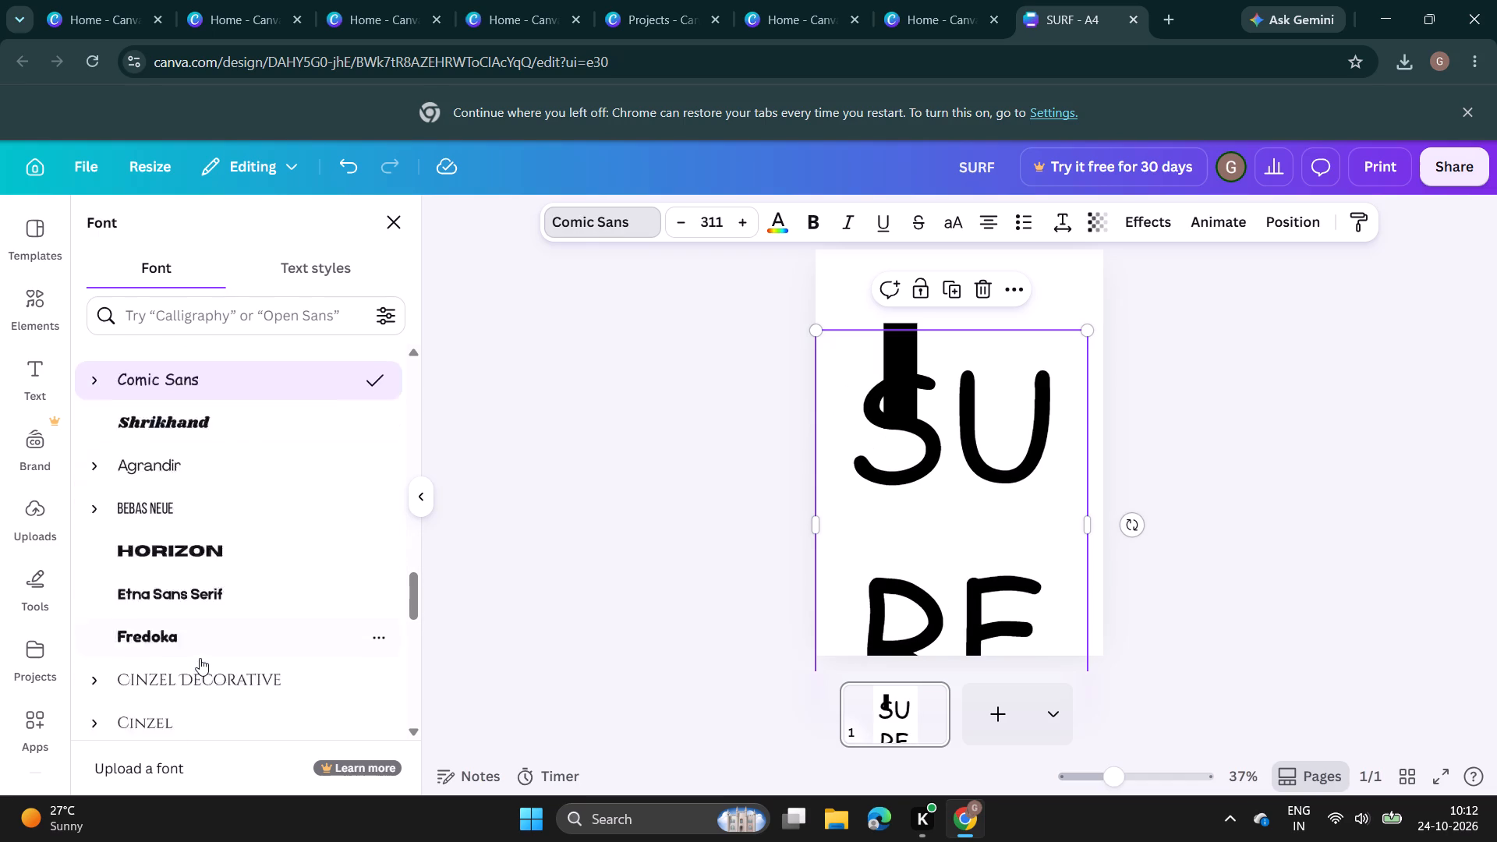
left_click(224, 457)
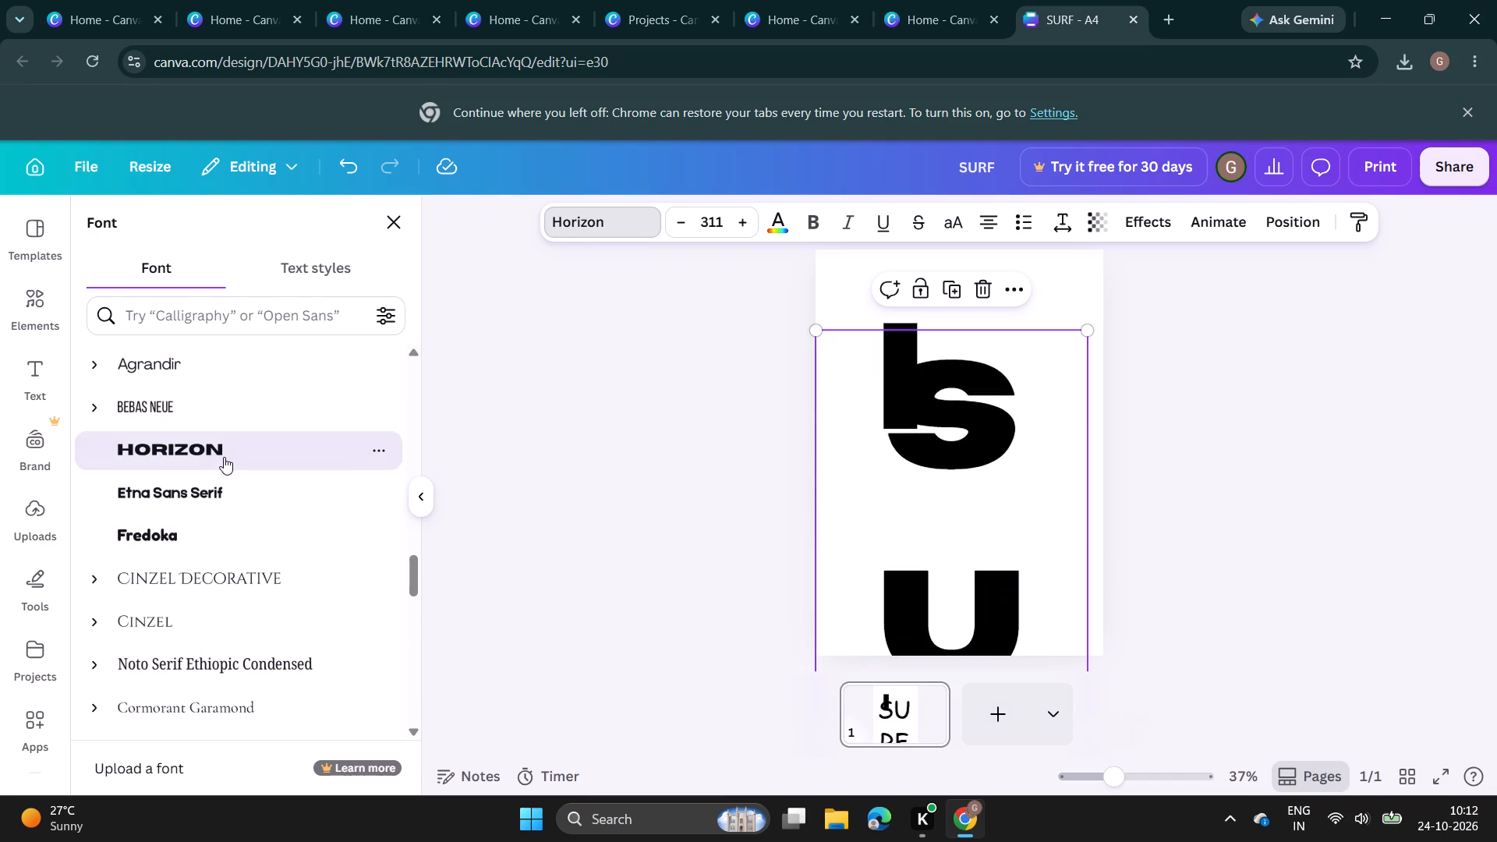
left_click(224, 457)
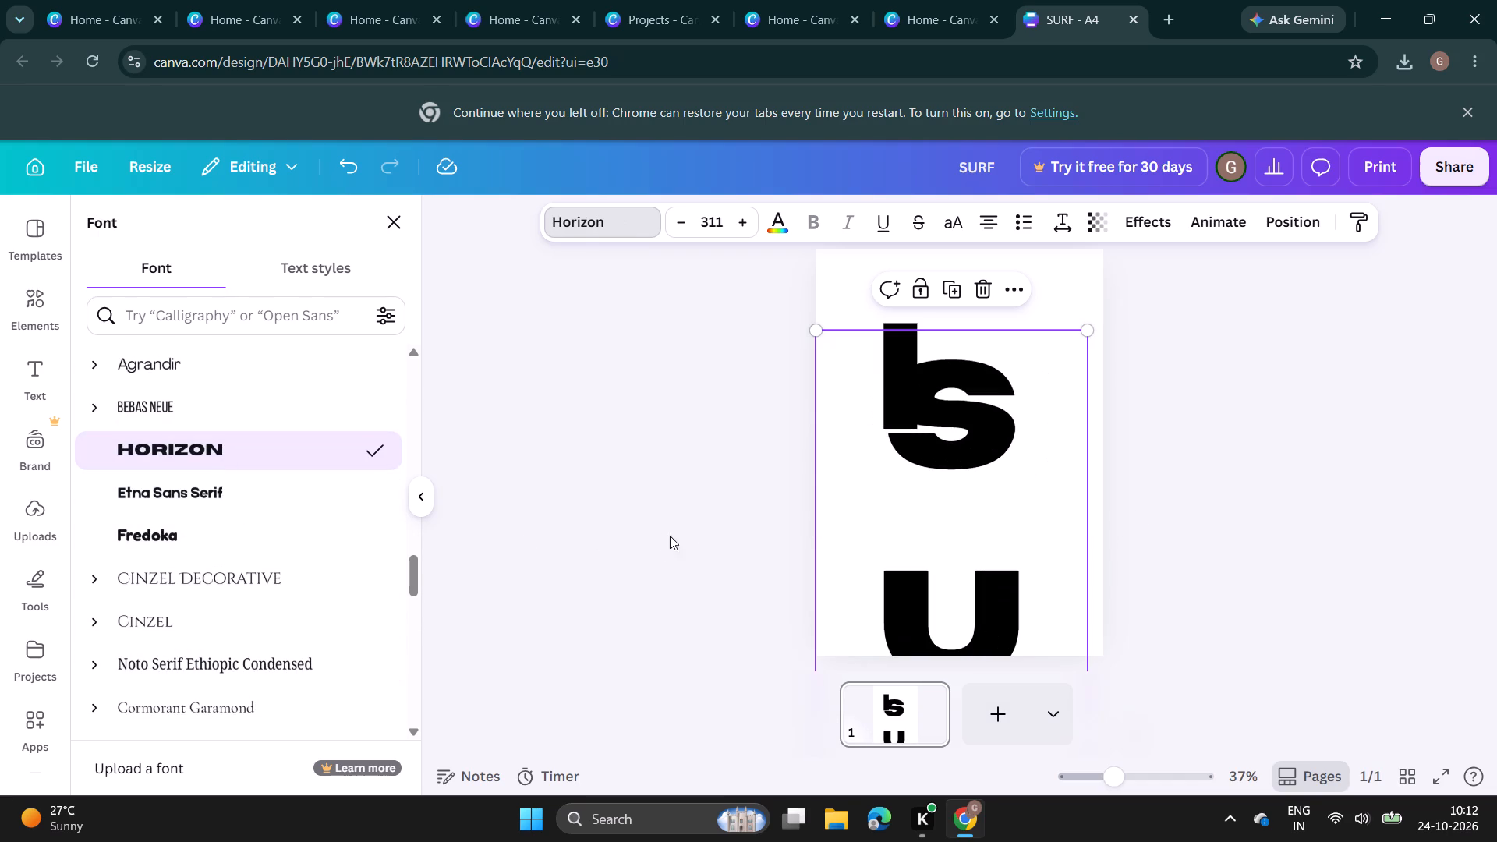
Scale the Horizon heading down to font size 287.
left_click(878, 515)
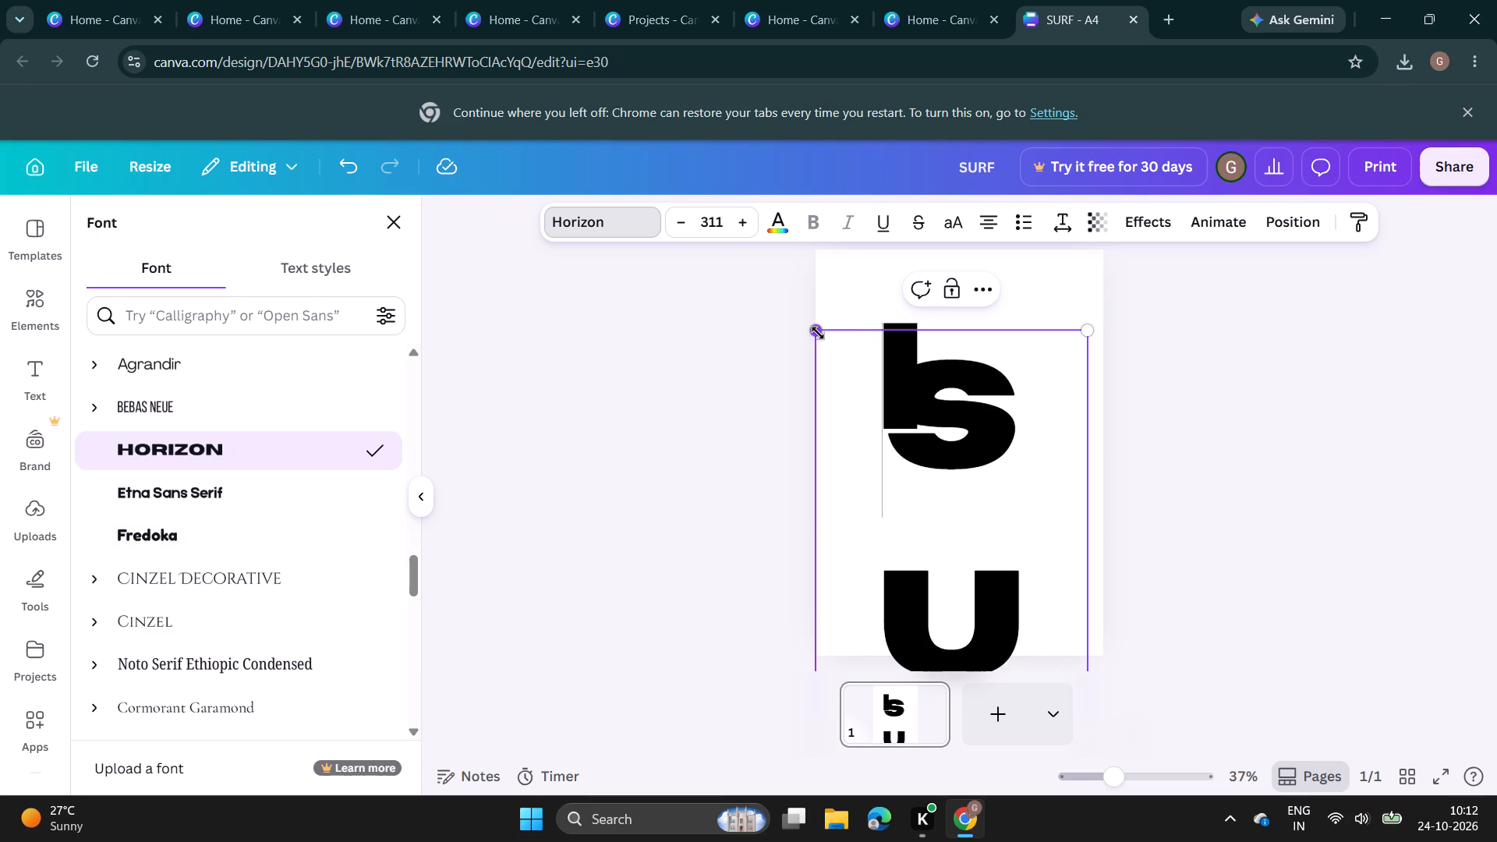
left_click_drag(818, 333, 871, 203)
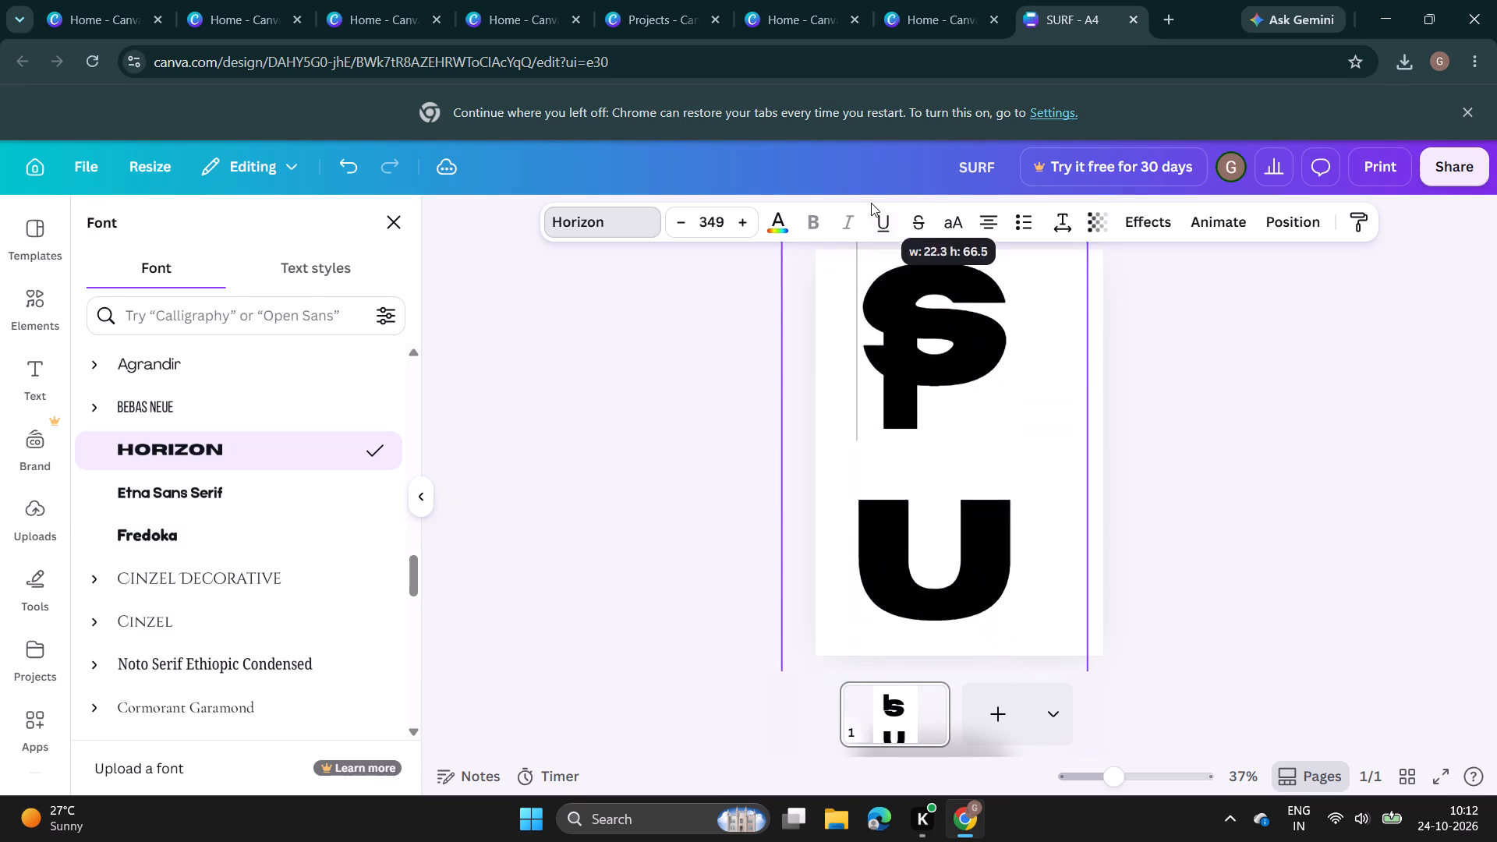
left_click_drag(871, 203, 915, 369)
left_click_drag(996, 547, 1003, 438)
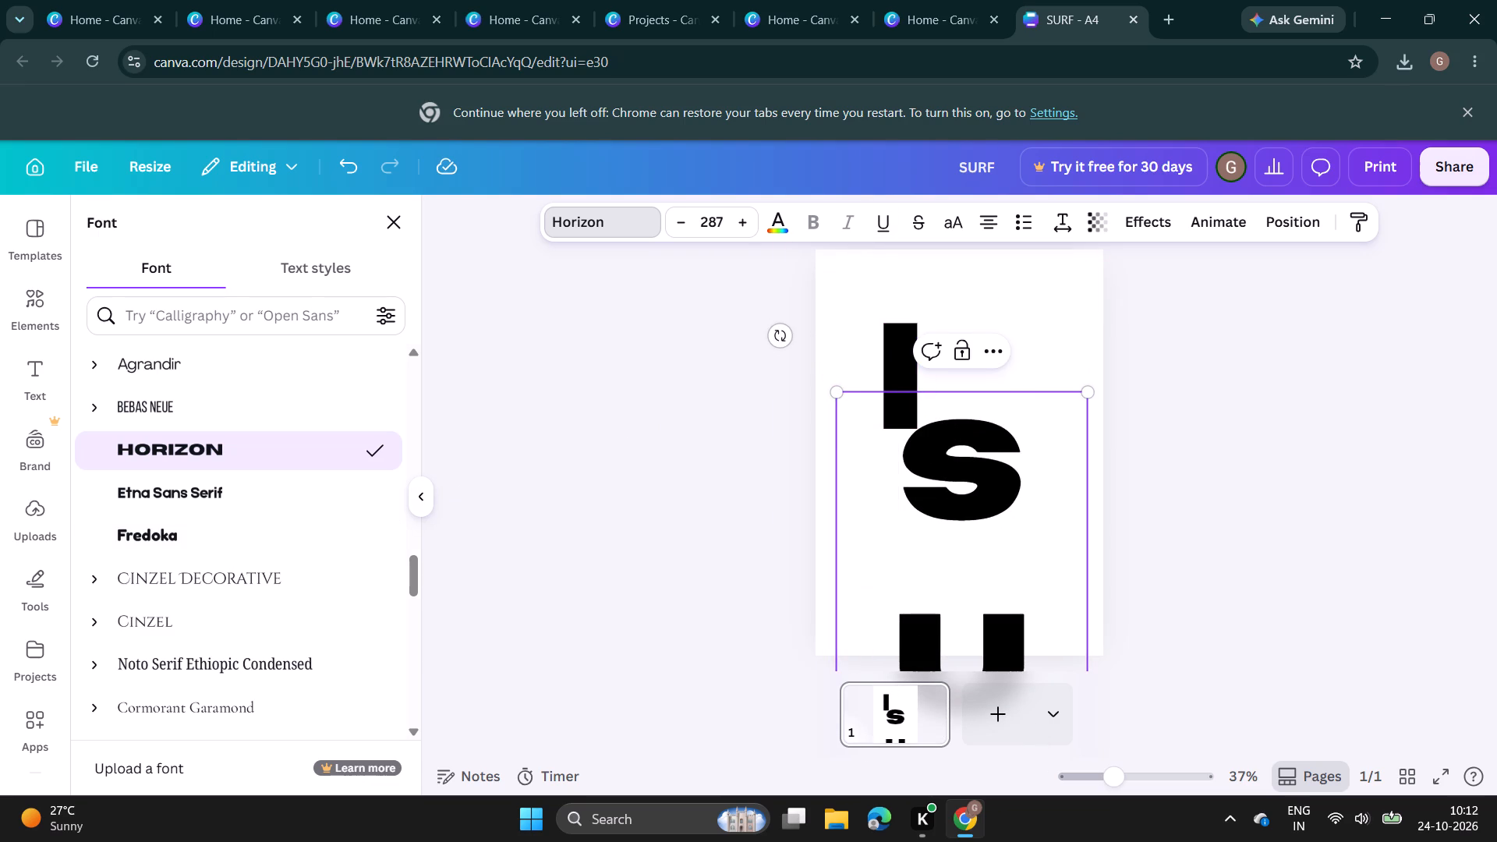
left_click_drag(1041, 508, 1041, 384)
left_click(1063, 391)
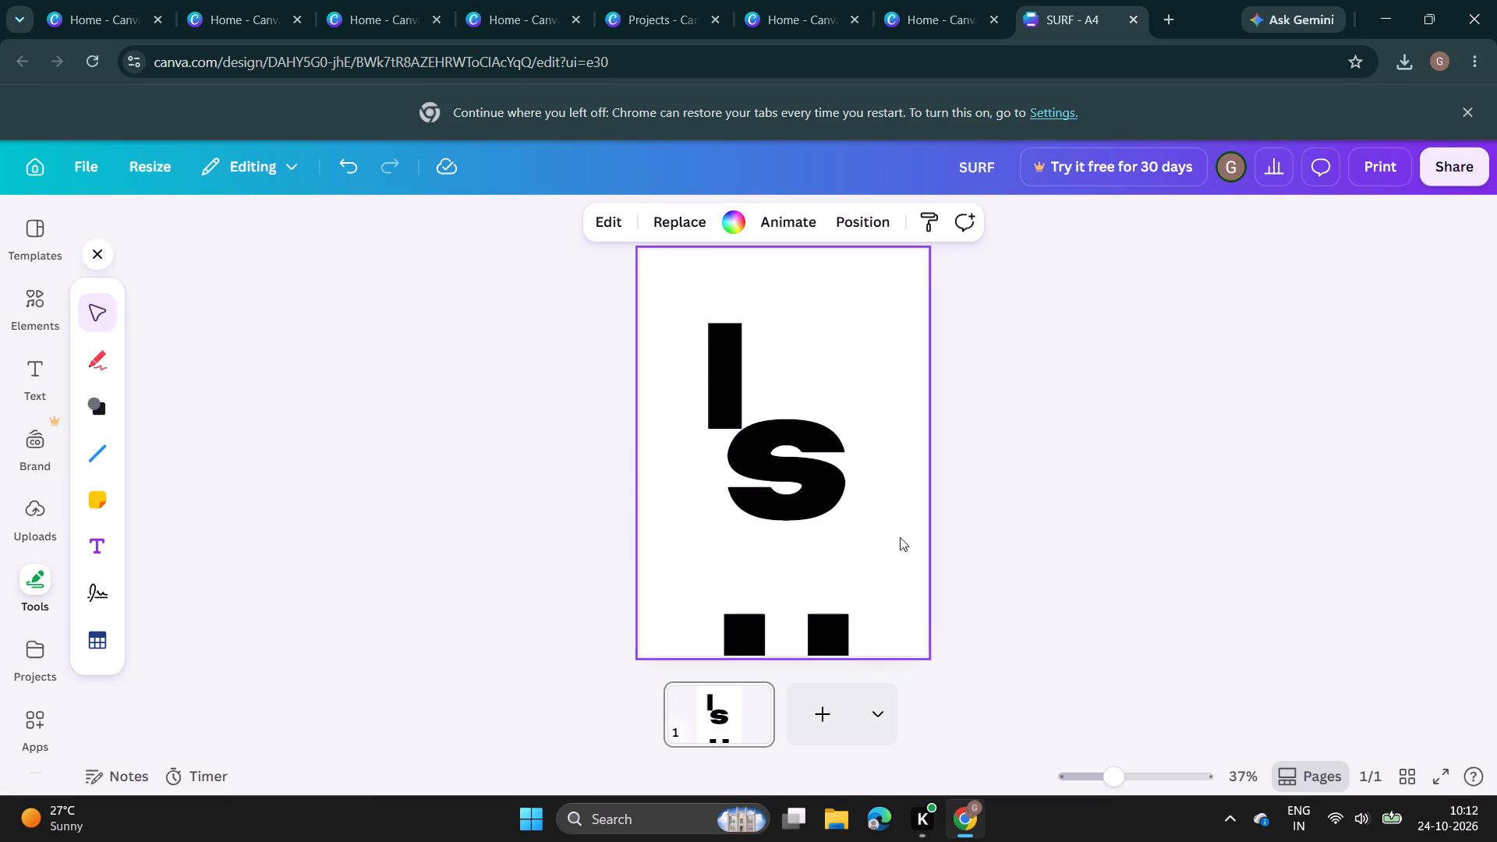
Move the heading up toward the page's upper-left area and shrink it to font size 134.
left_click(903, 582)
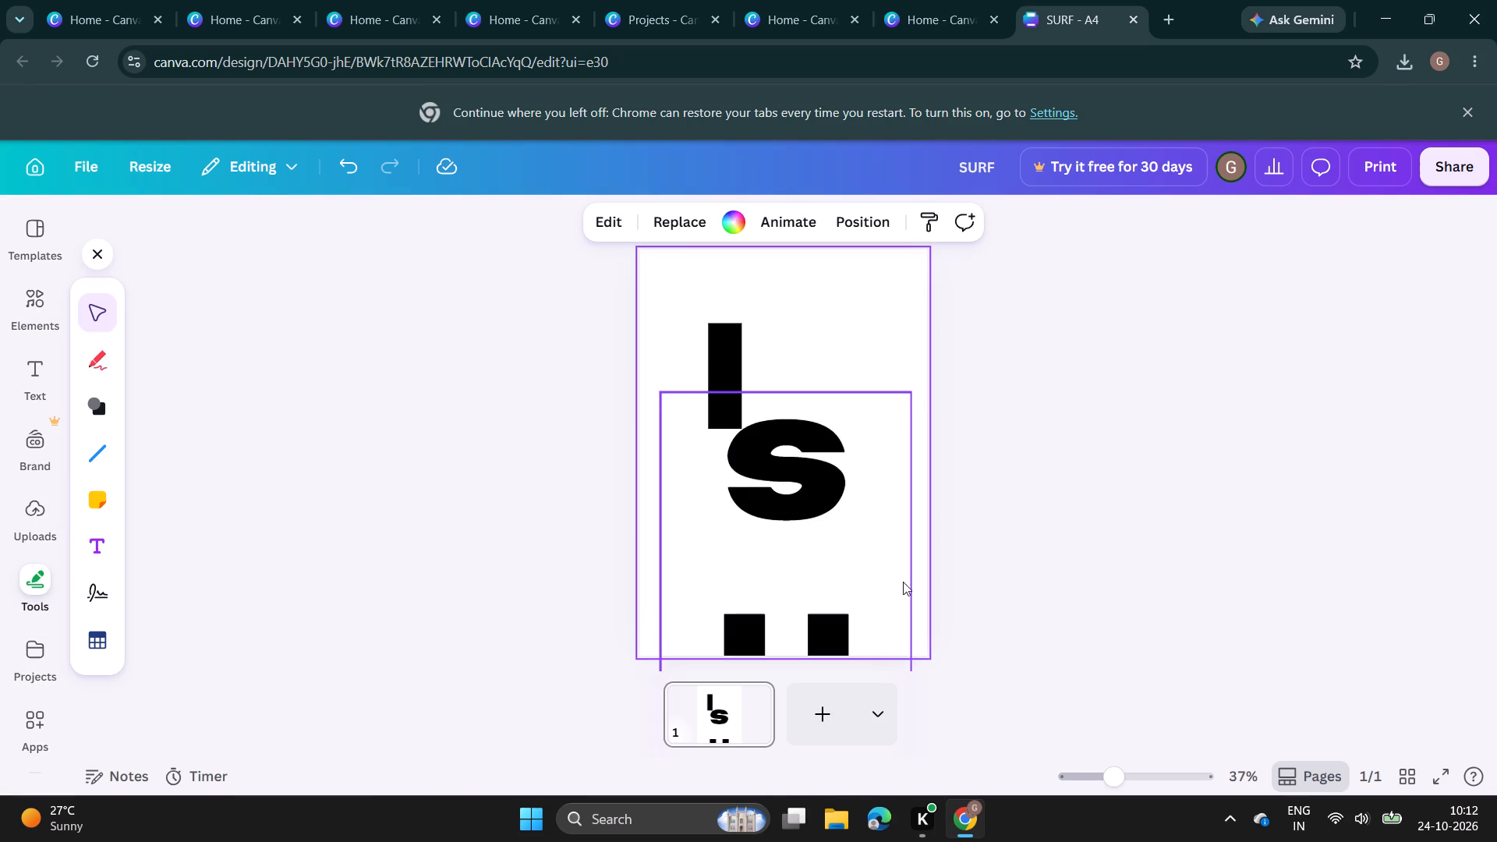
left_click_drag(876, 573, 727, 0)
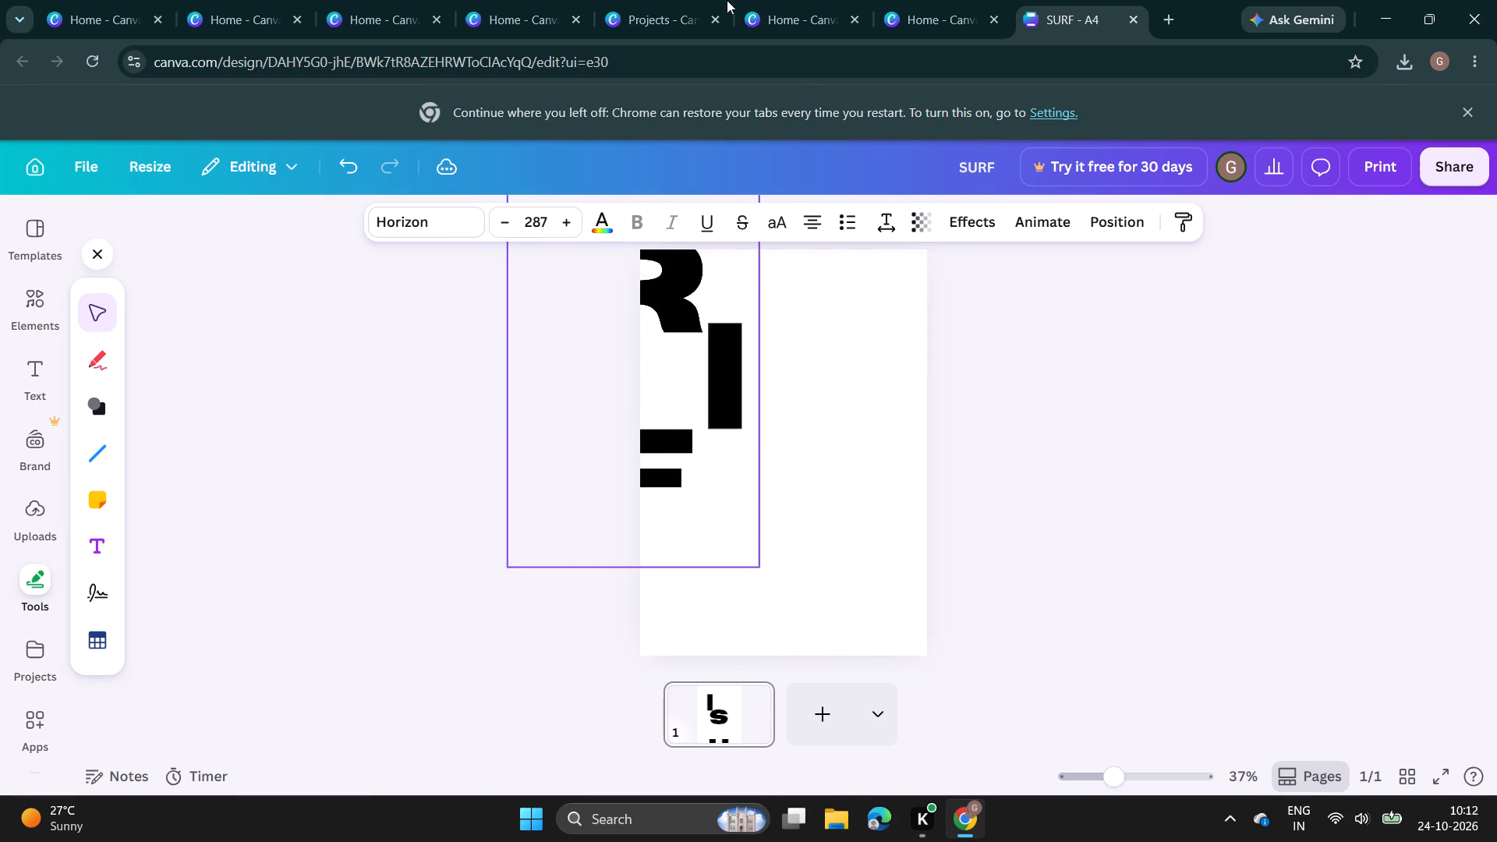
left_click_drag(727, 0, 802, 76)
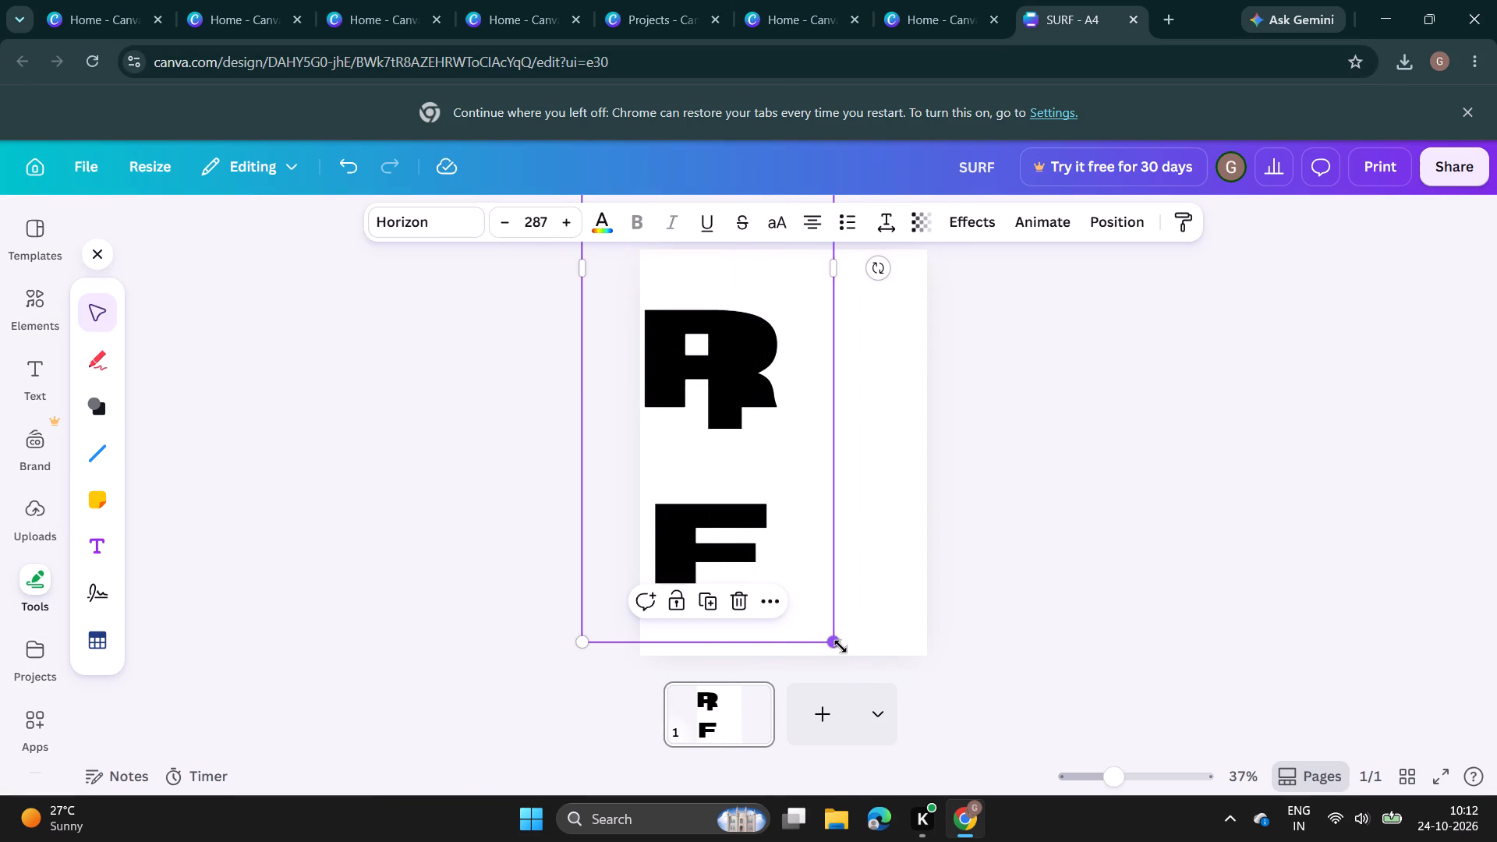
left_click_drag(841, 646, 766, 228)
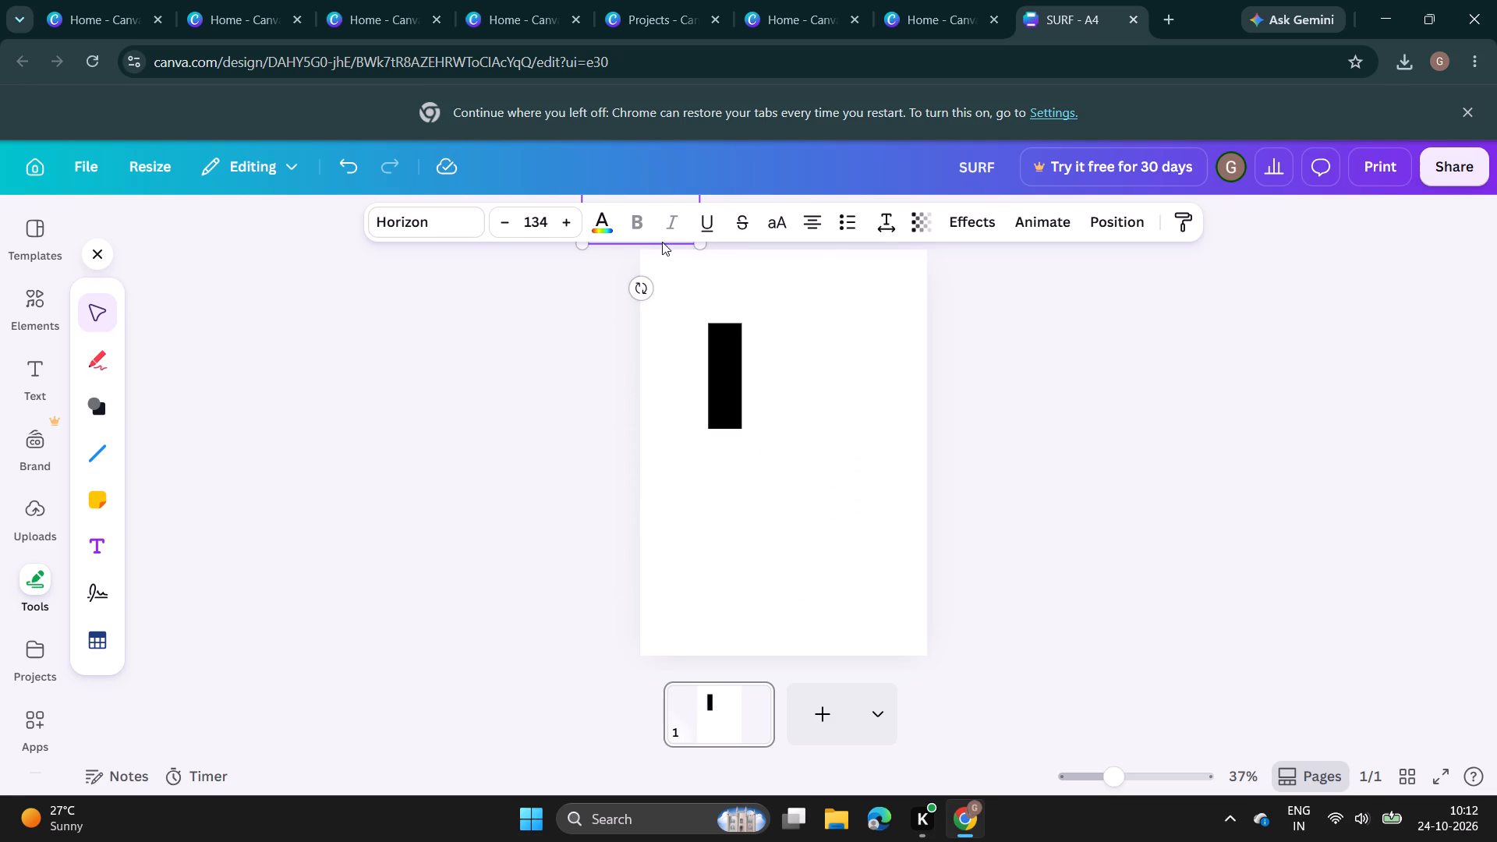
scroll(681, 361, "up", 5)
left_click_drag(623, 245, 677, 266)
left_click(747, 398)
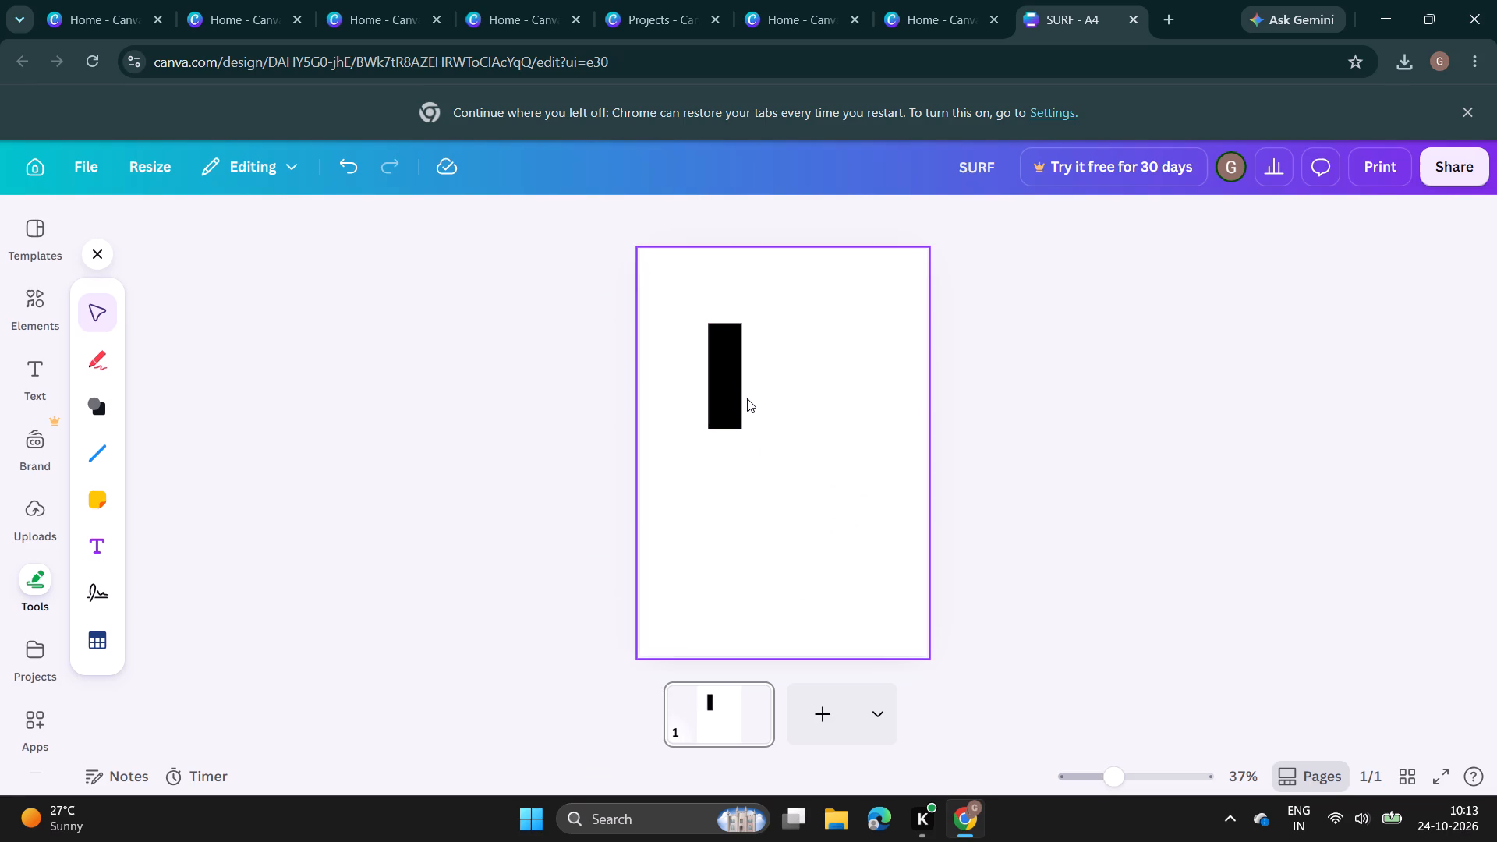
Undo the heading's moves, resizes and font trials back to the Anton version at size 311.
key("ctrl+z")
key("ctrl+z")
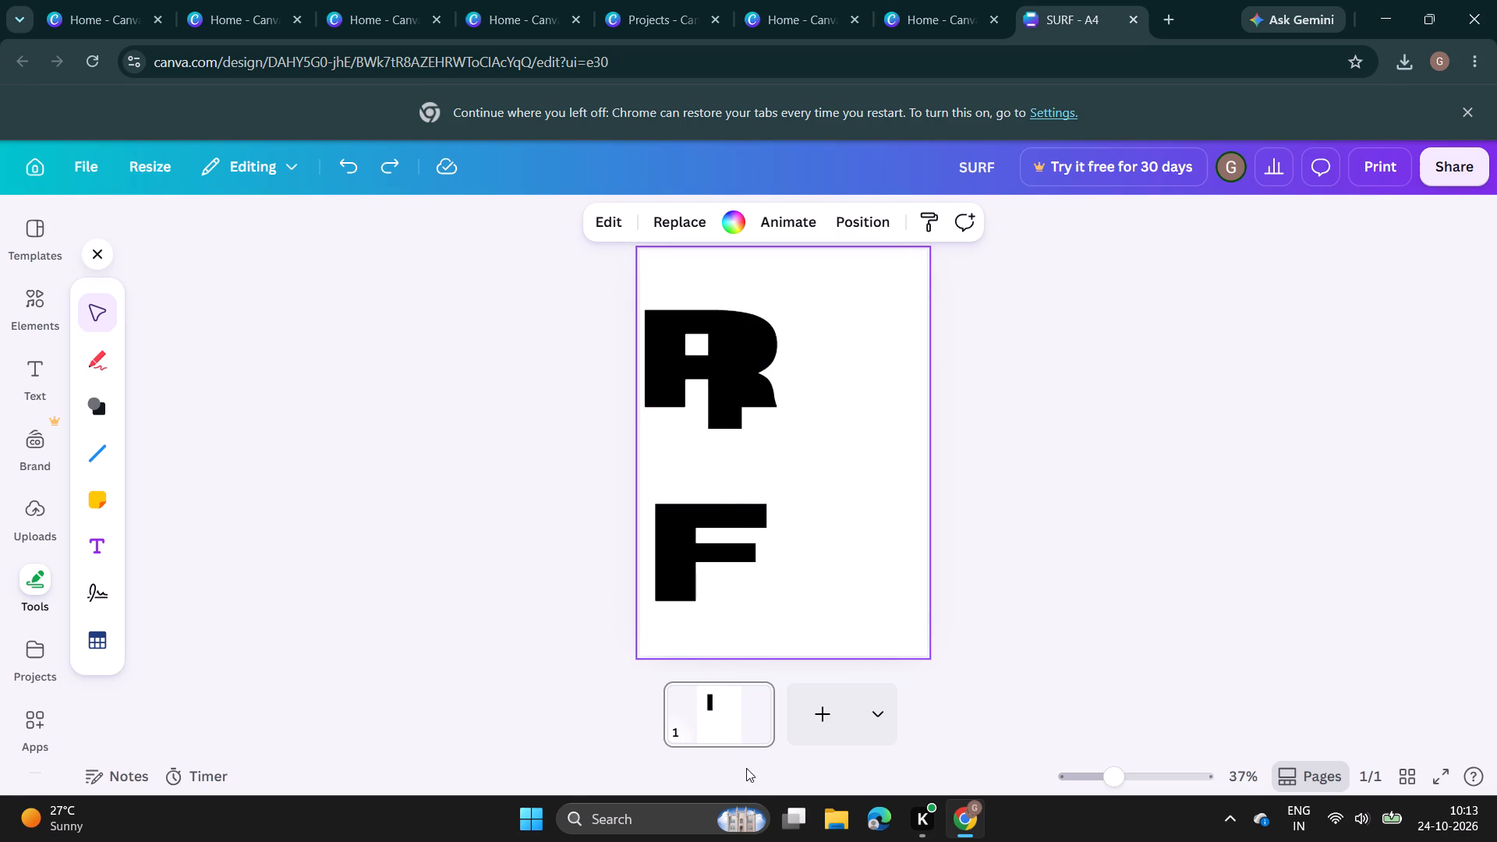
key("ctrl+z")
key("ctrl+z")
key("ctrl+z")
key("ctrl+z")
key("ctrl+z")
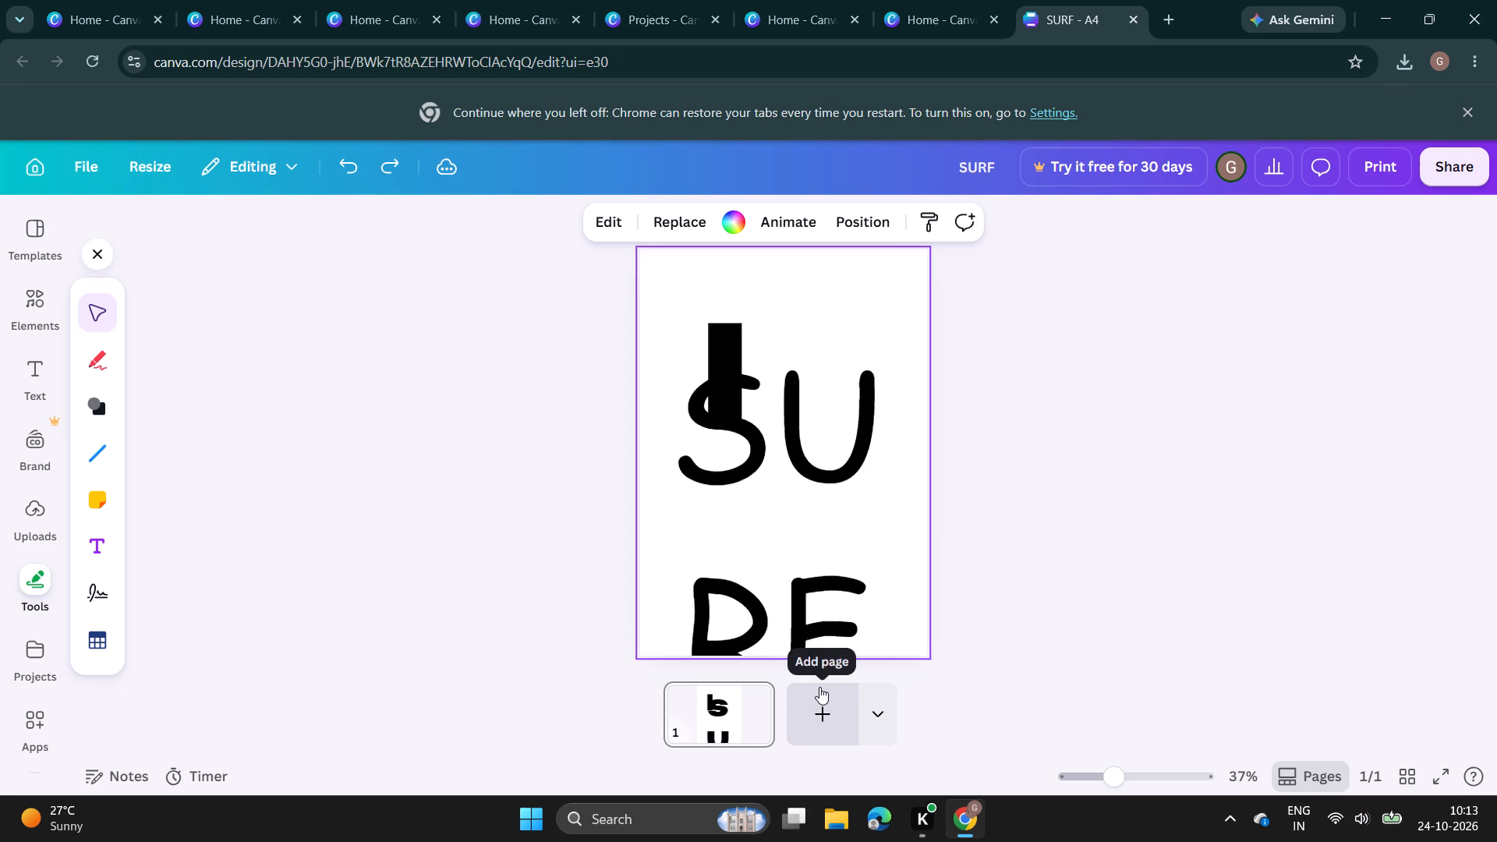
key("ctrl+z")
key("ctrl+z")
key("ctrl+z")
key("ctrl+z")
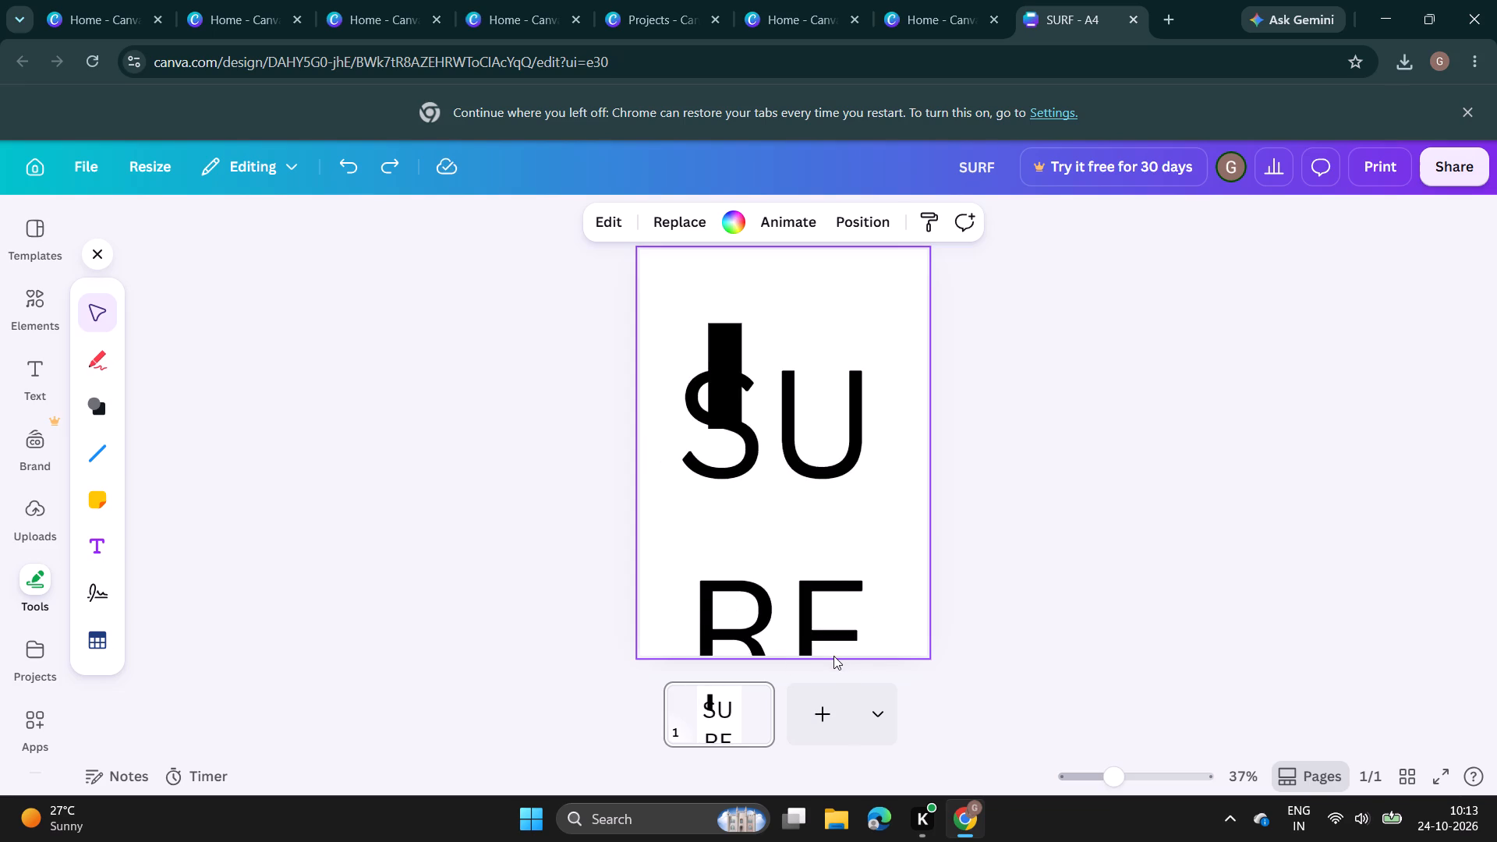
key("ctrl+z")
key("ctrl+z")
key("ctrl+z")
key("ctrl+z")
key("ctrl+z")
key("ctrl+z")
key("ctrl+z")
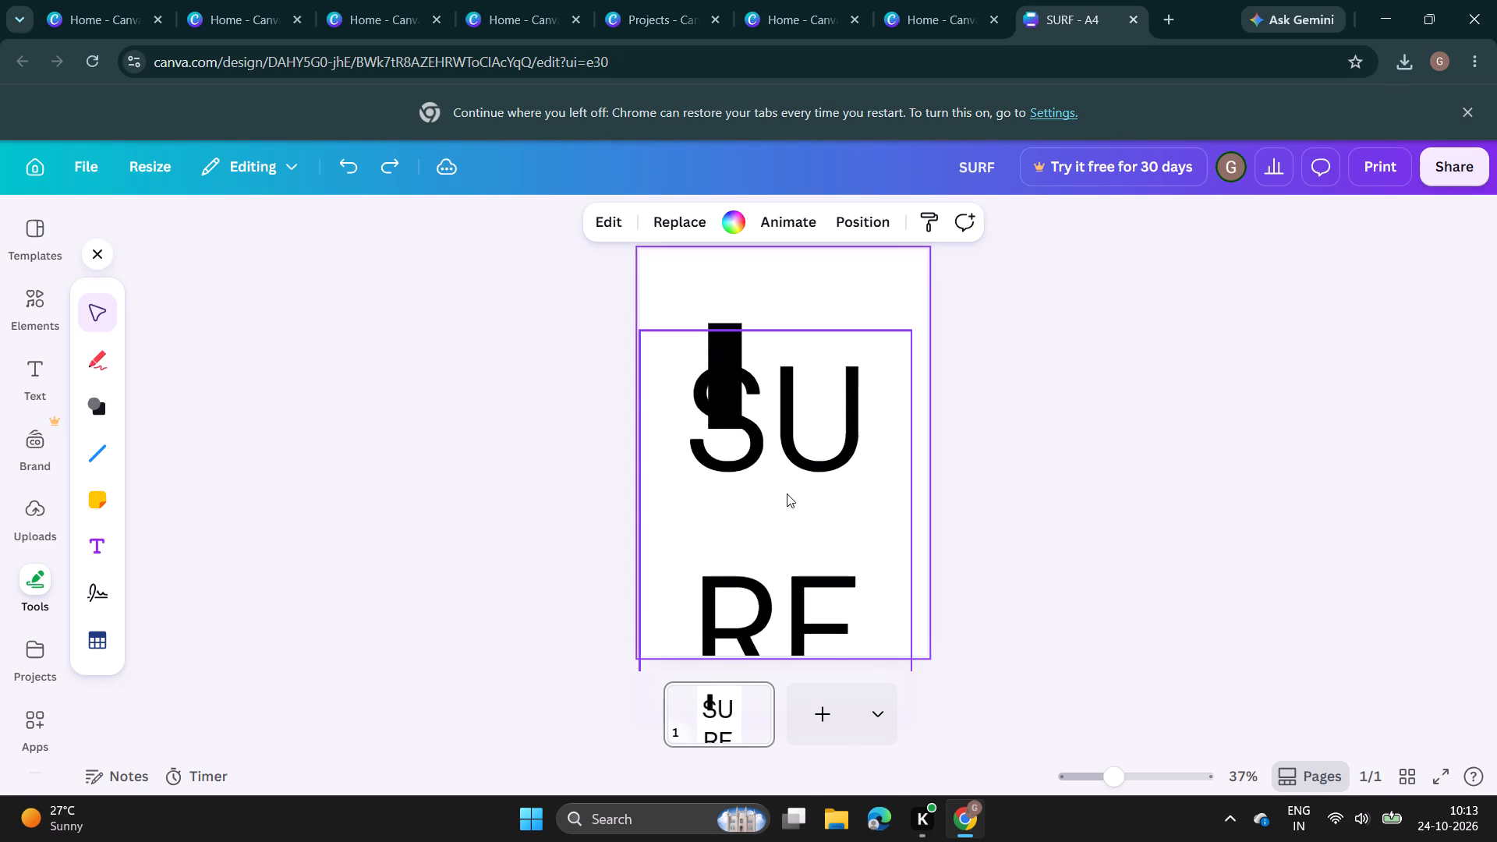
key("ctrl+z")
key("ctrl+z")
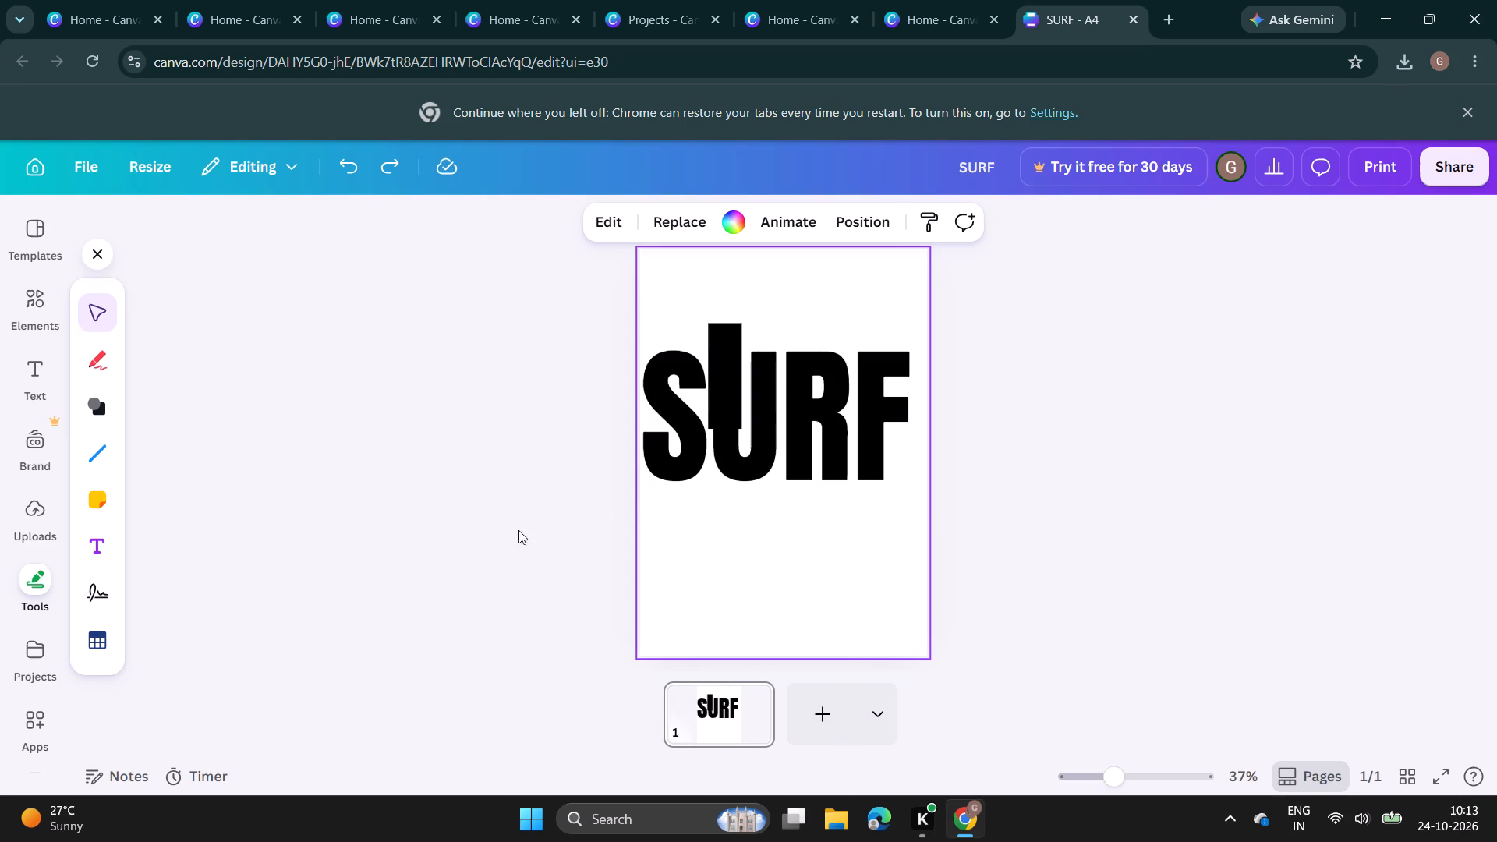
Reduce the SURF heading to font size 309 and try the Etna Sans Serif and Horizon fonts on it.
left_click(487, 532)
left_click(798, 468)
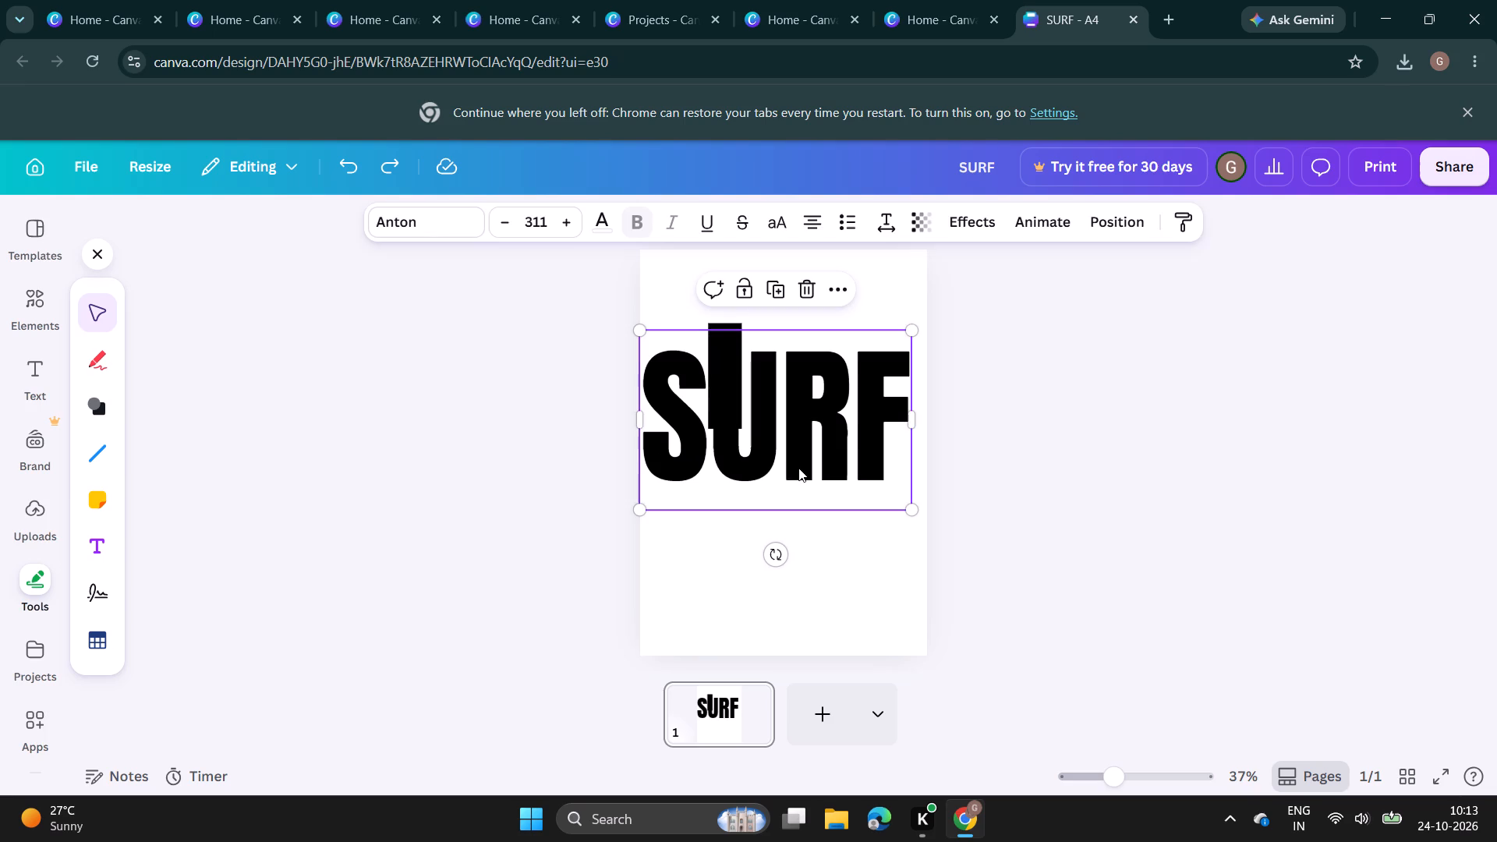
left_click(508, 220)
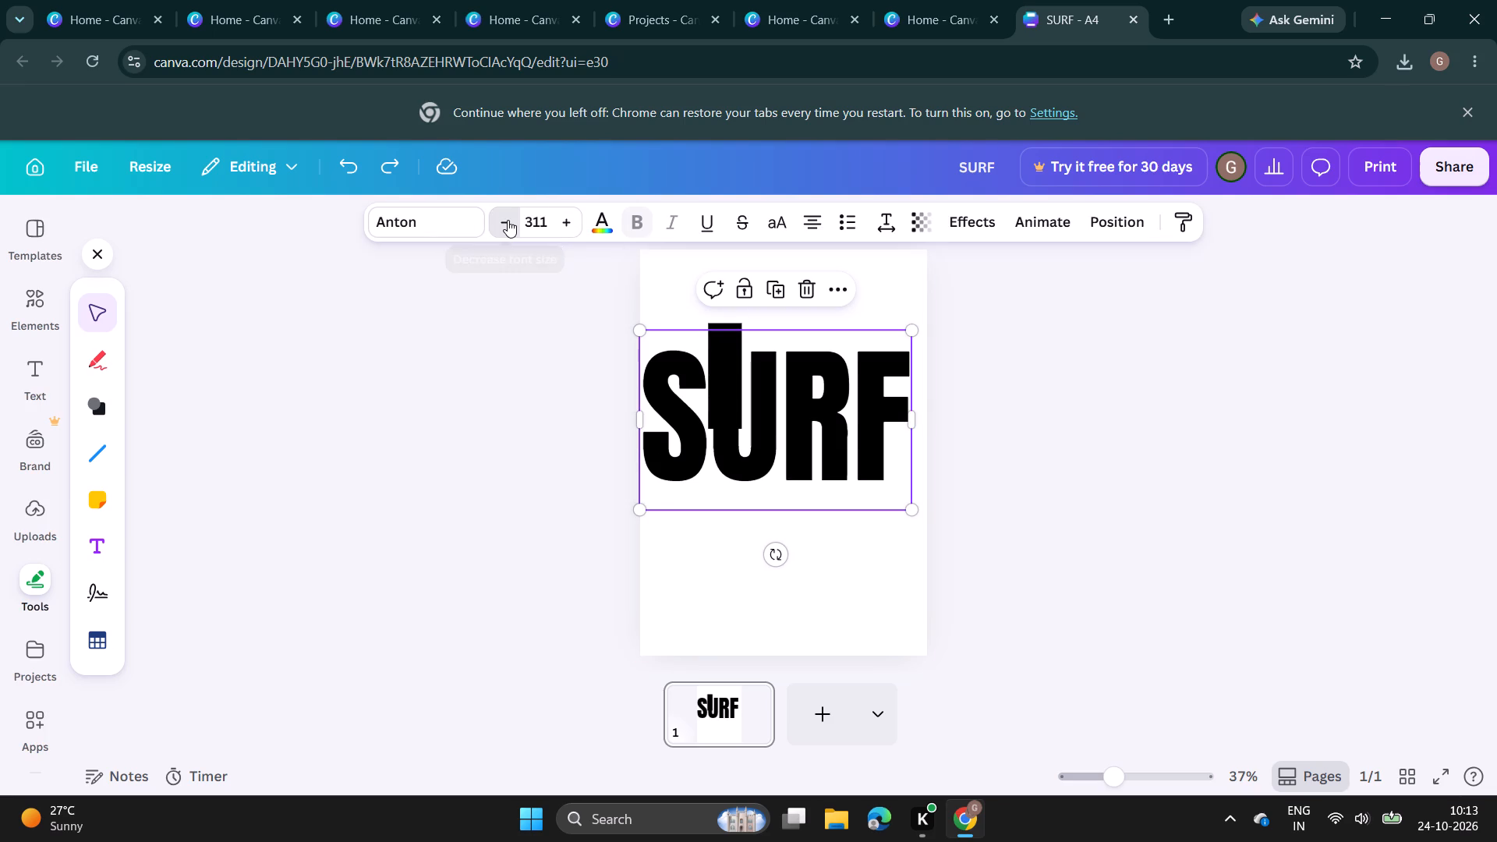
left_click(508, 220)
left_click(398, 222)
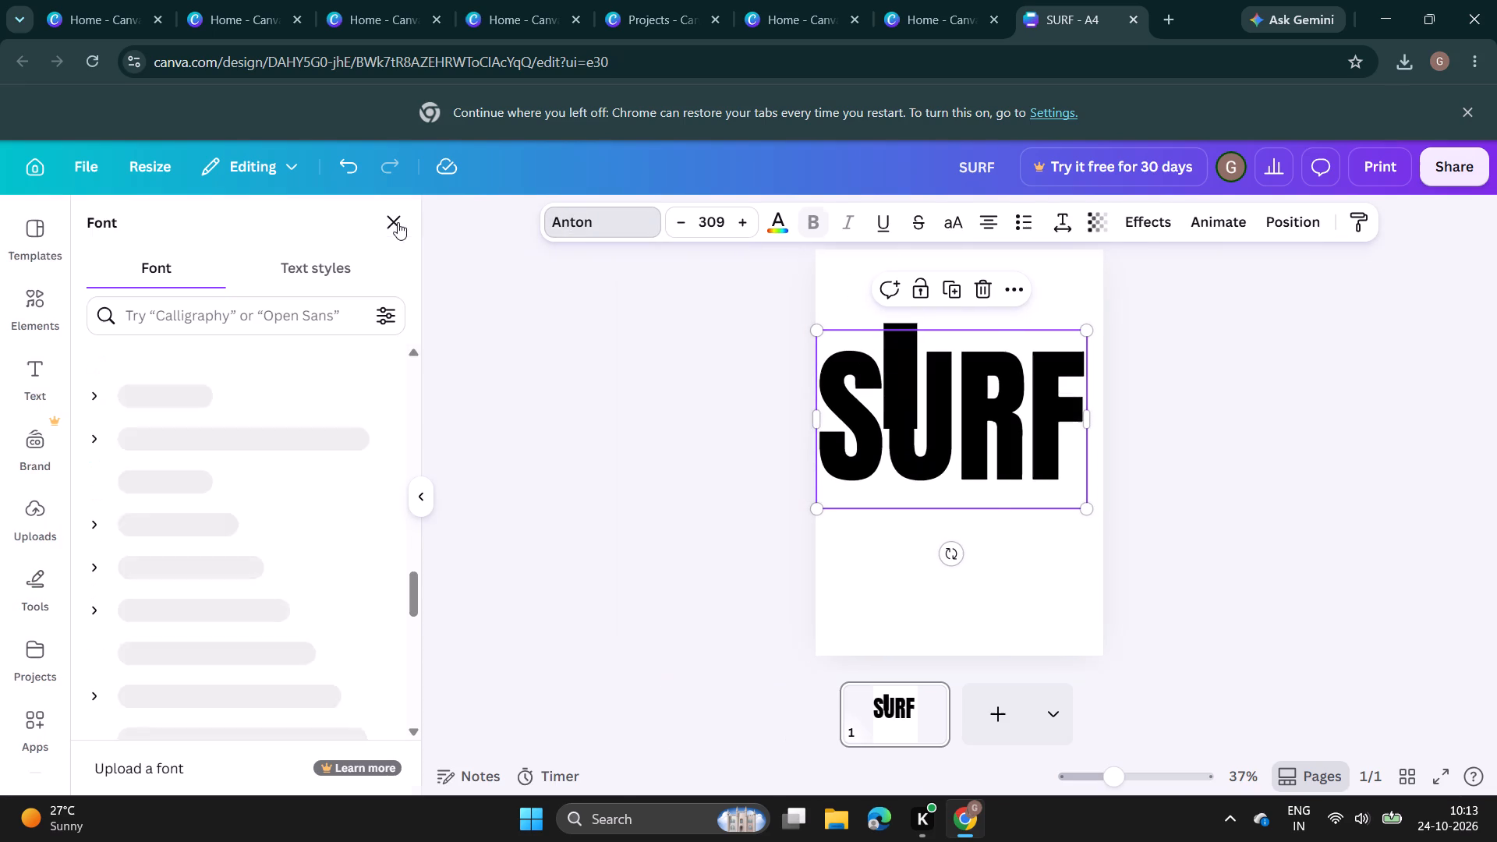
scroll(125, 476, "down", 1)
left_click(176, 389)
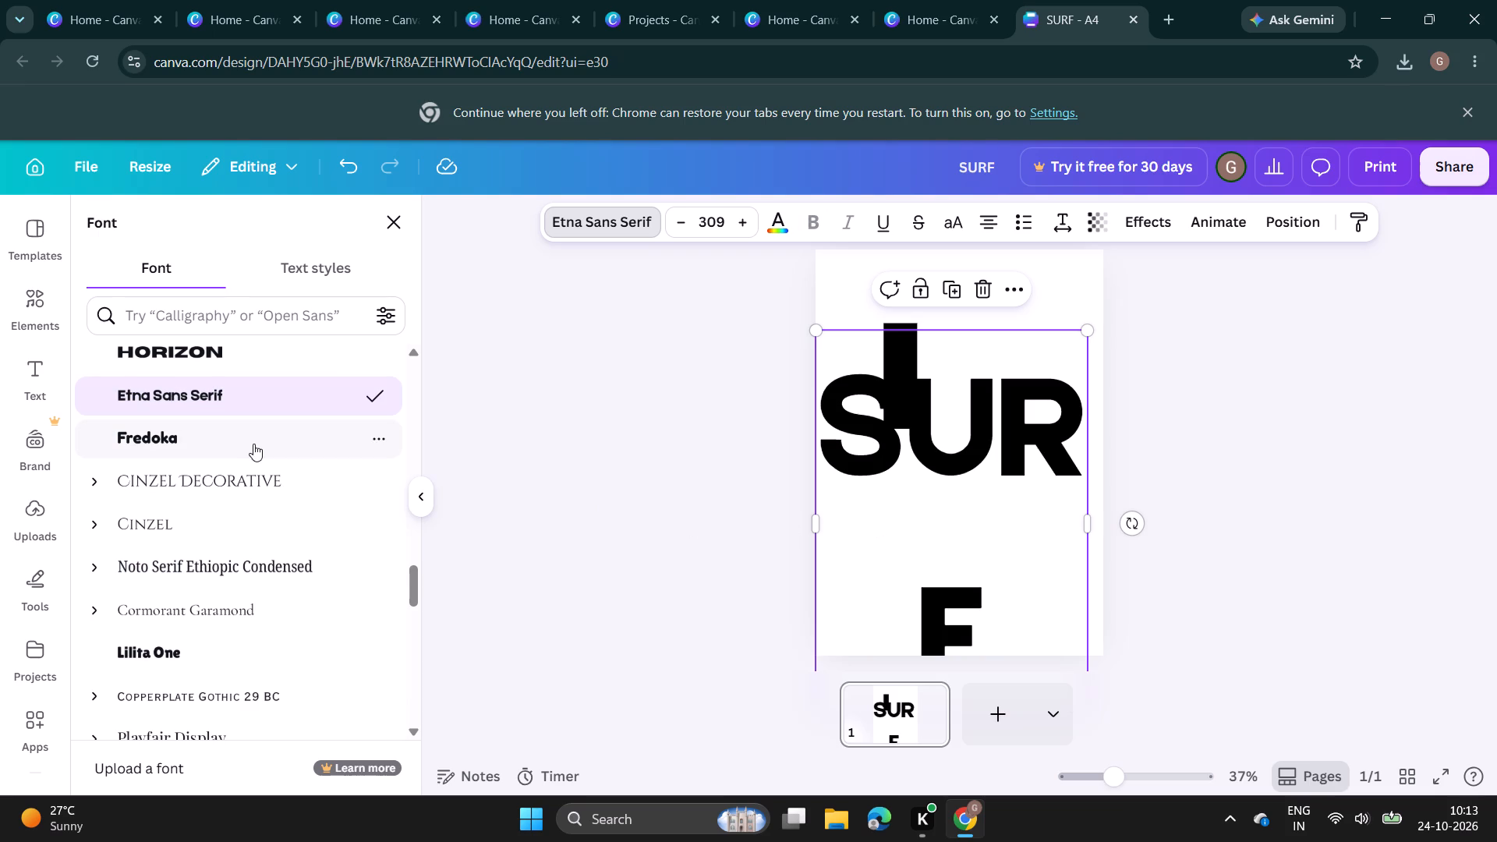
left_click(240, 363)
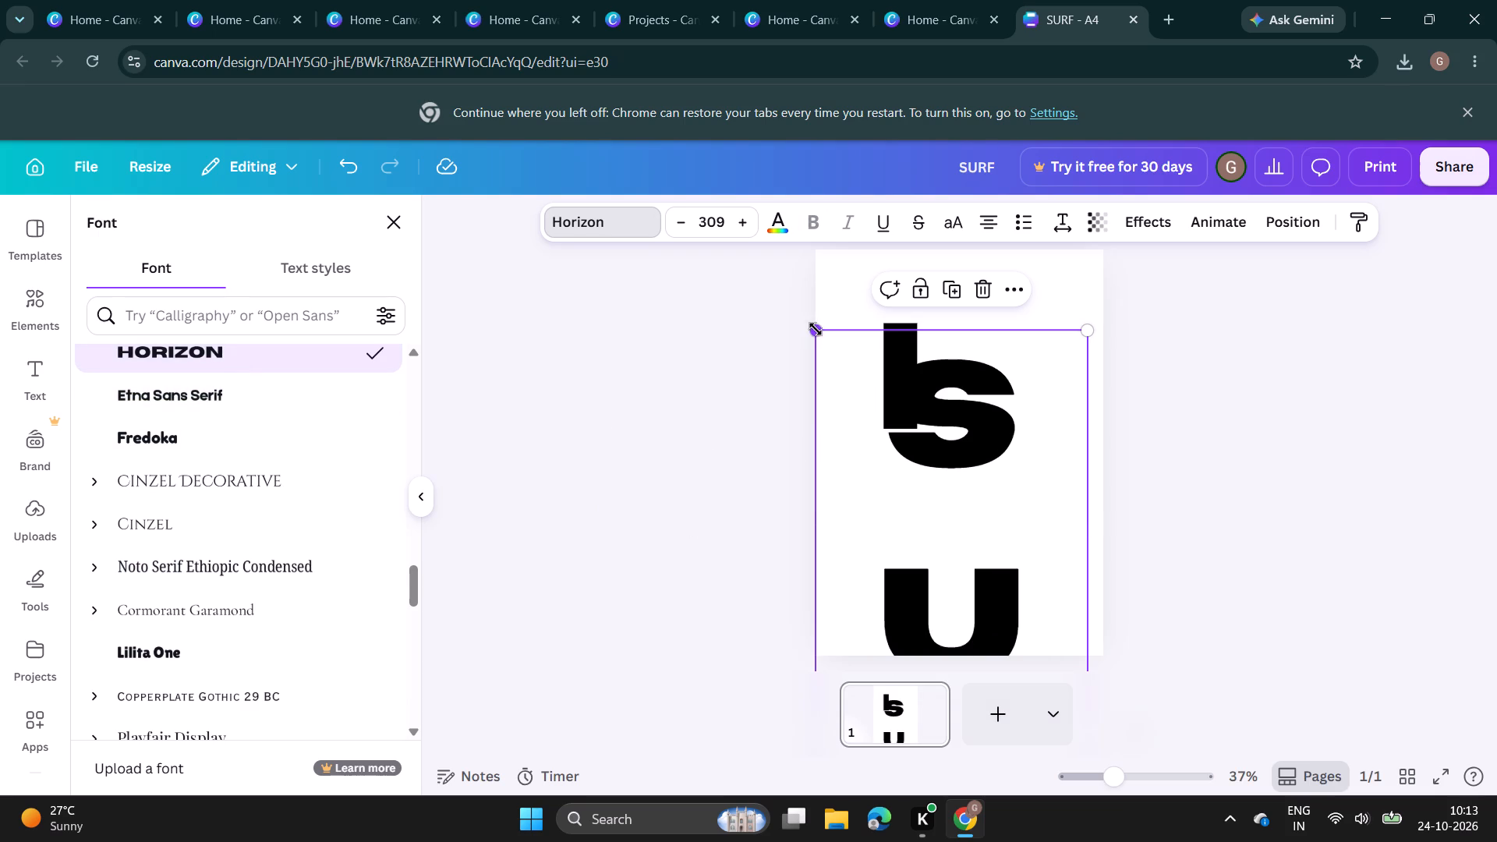
Scale the Horizon SURF heading down to font size 73.8 and move it to the middle of the page.
left_click_drag(816, 329, 927, 536)
left_click_drag(936, 610, 936, 589)
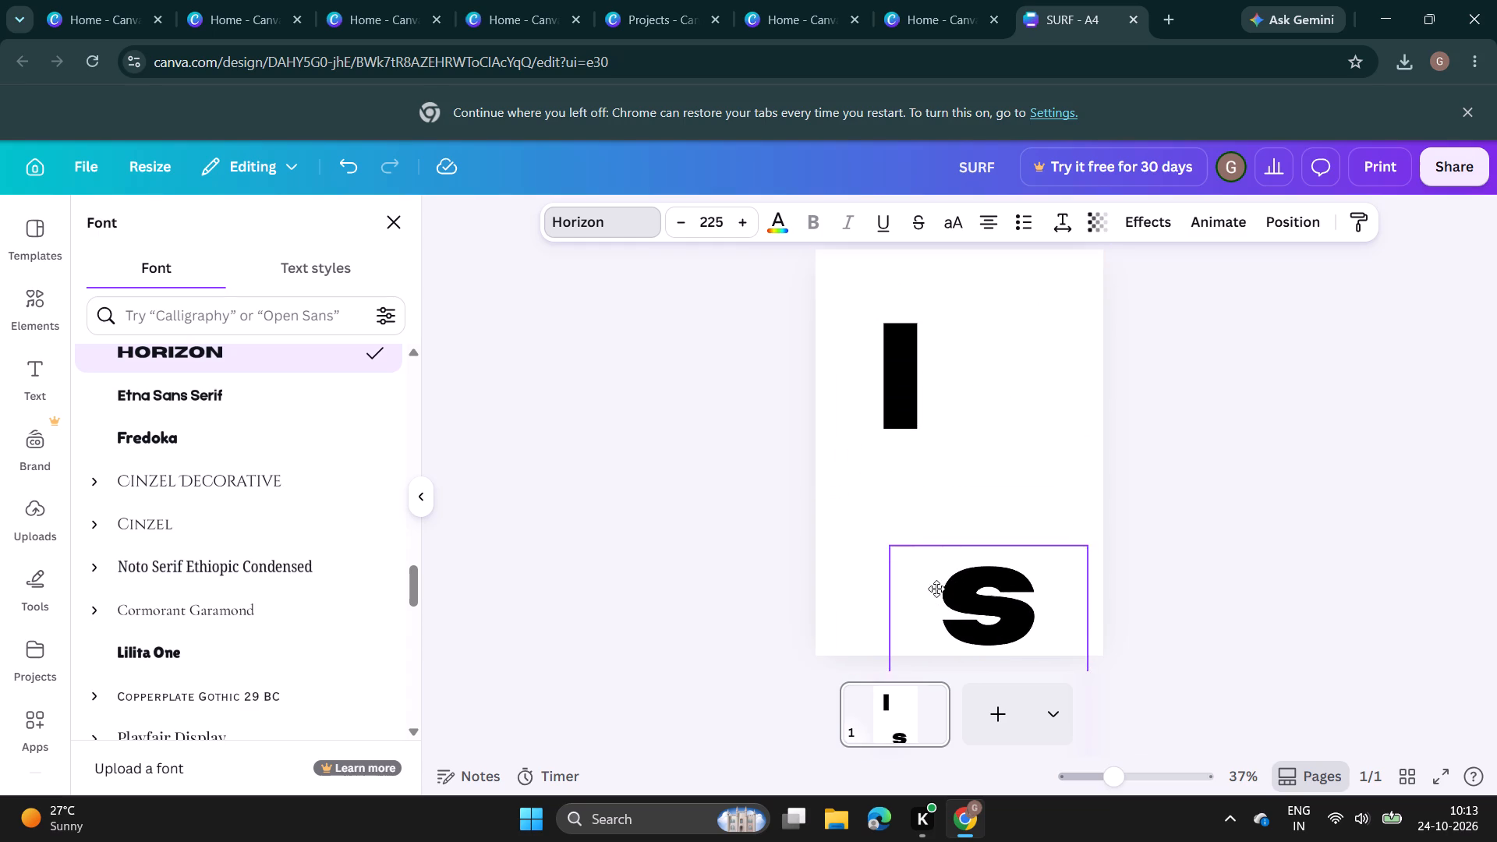
left_click_drag(936, 589, 883, 396)
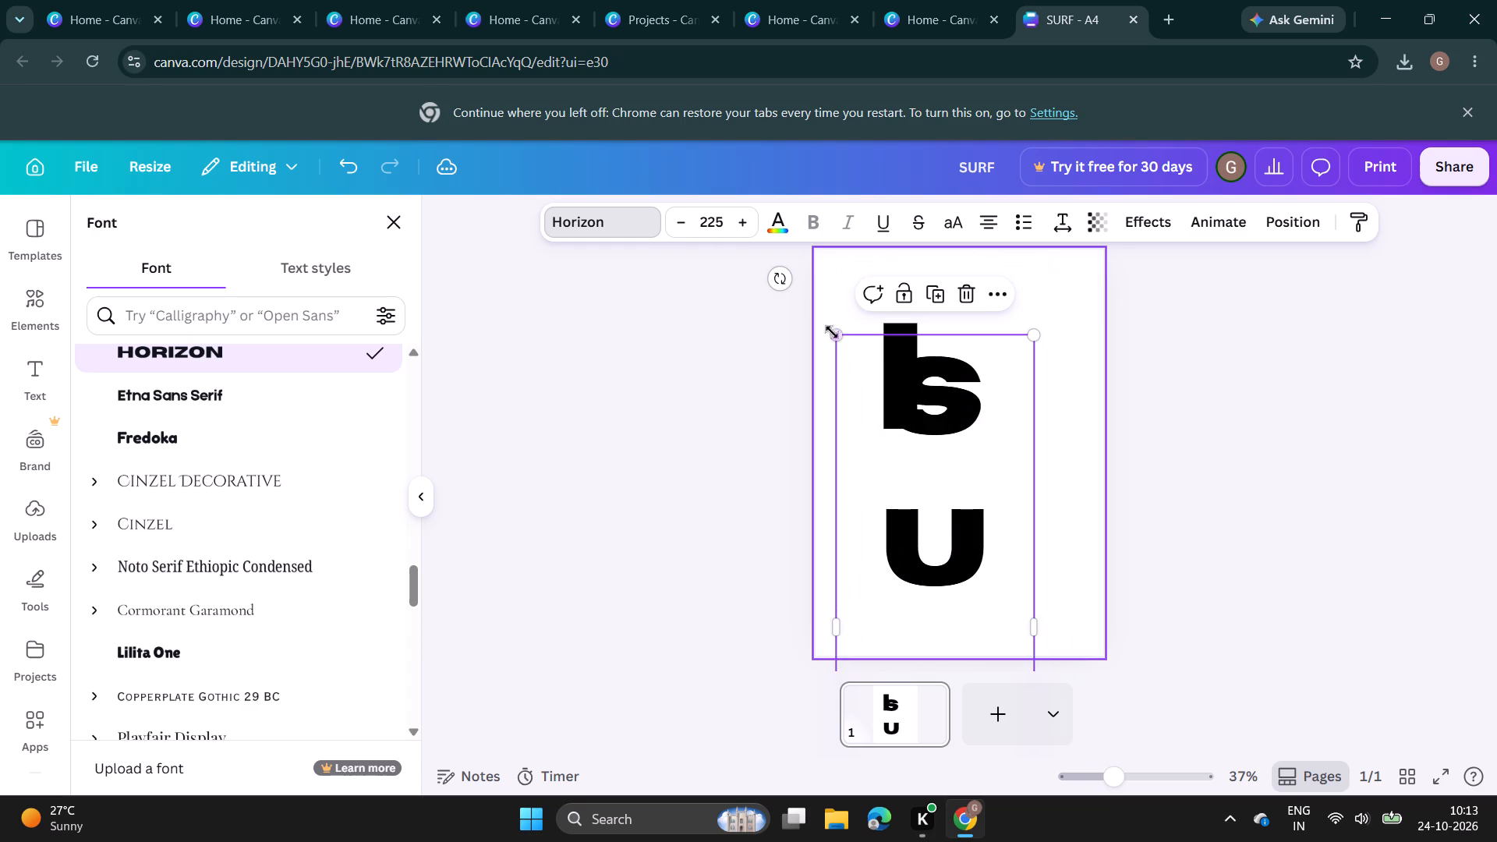
left_click_drag(838, 337, 886, 527)
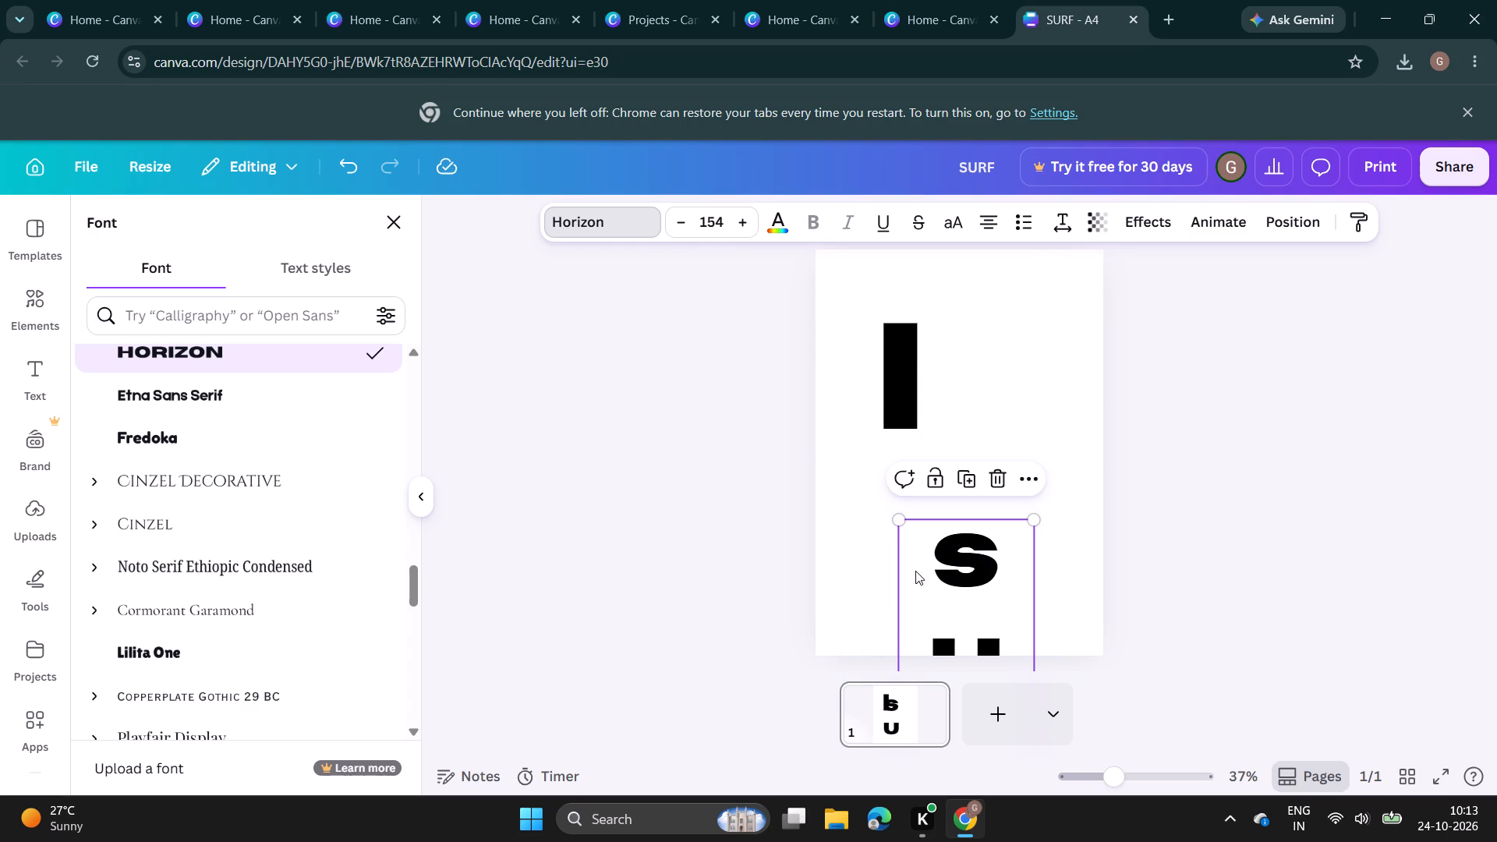
left_click_drag(931, 613, 924, 380)
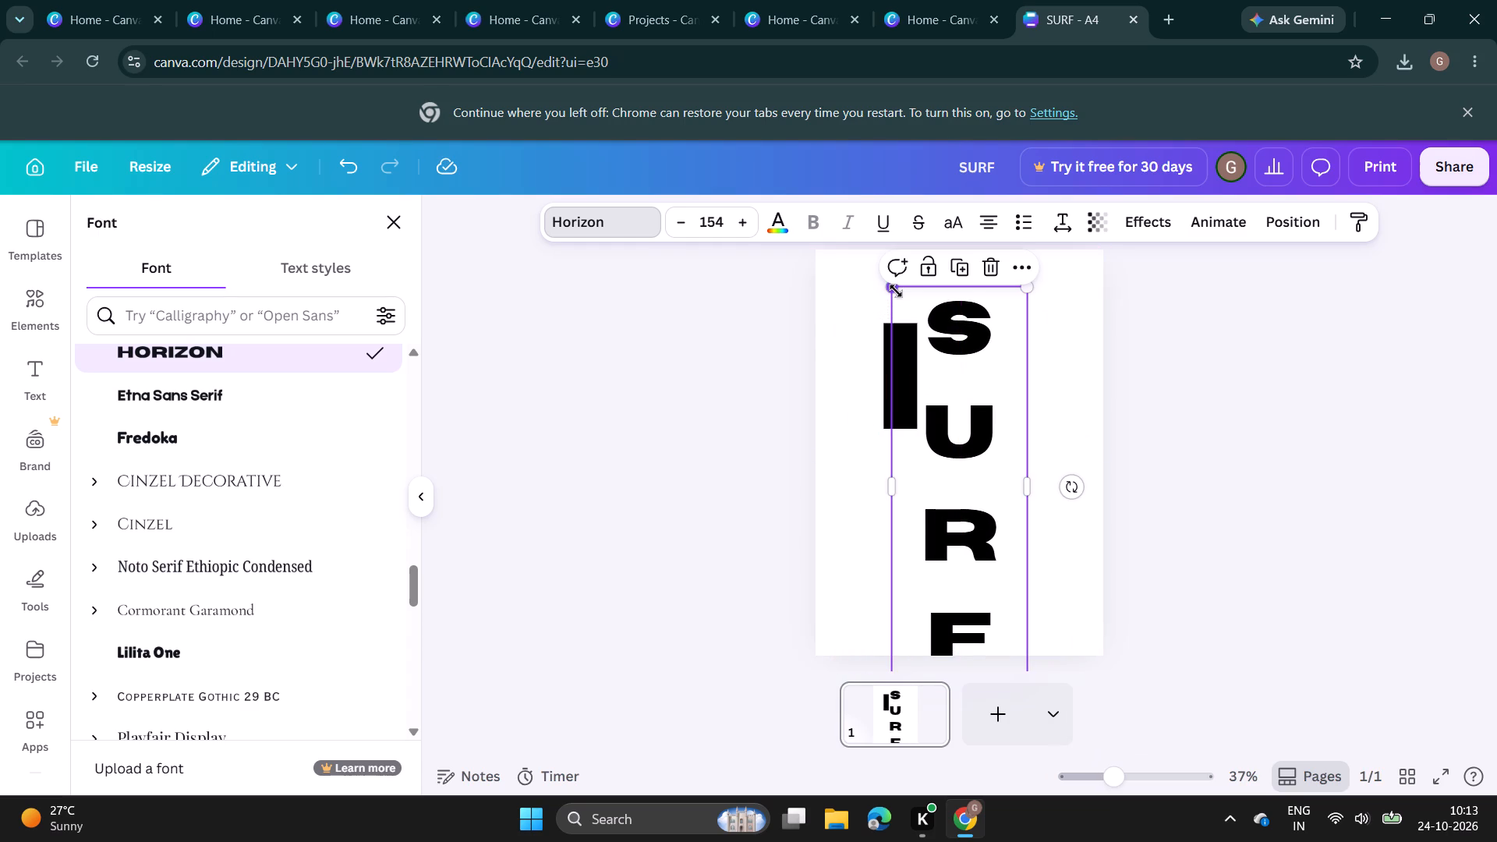
left_click_drag(896, 291, 930, 511)
left_click_drag(1000, 545, 994, 505)
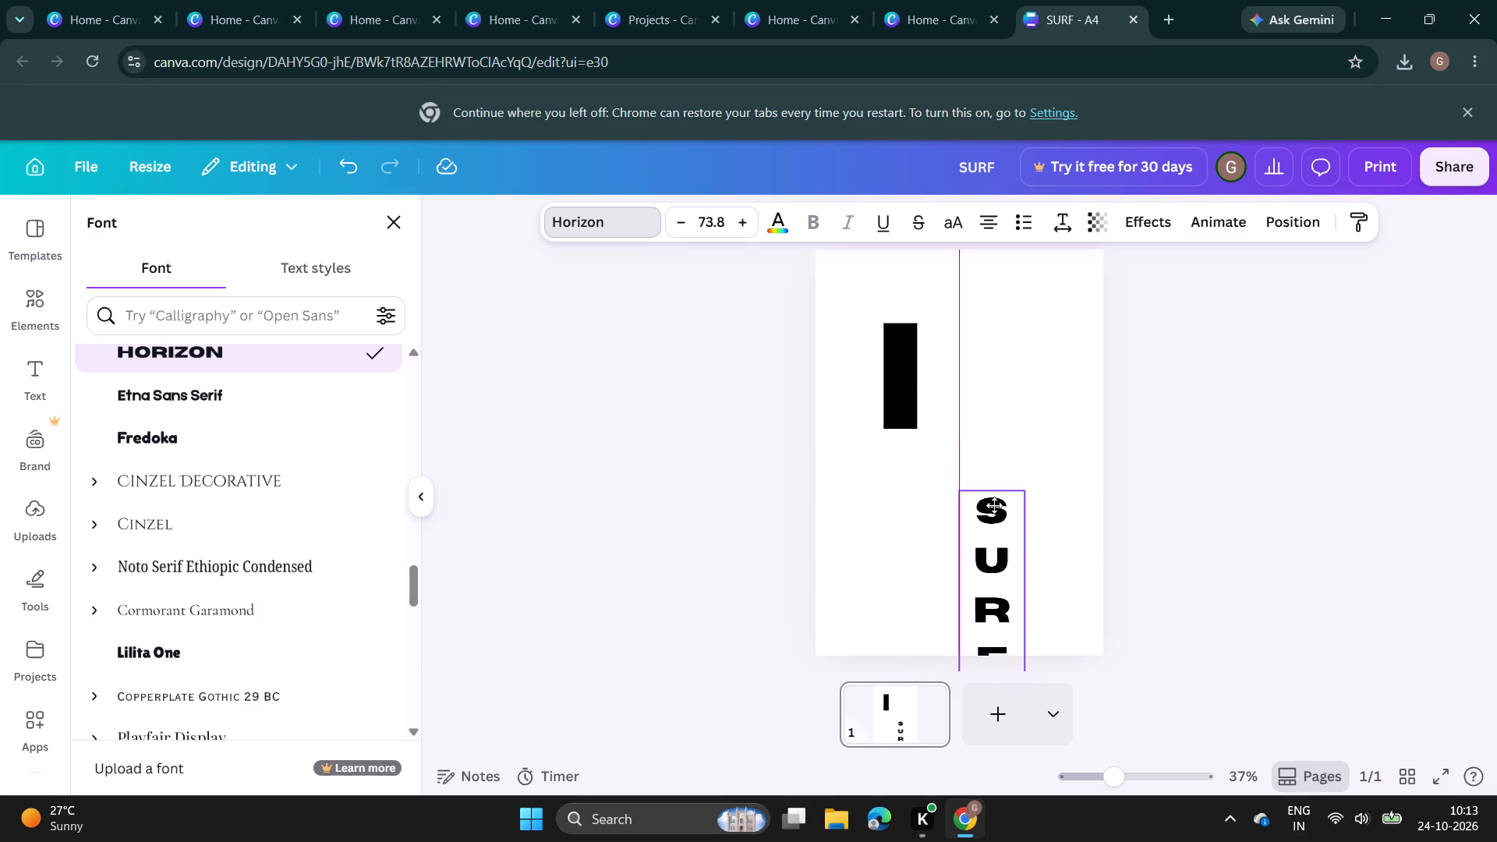
left_click_drag(994, 505, 943, 434)
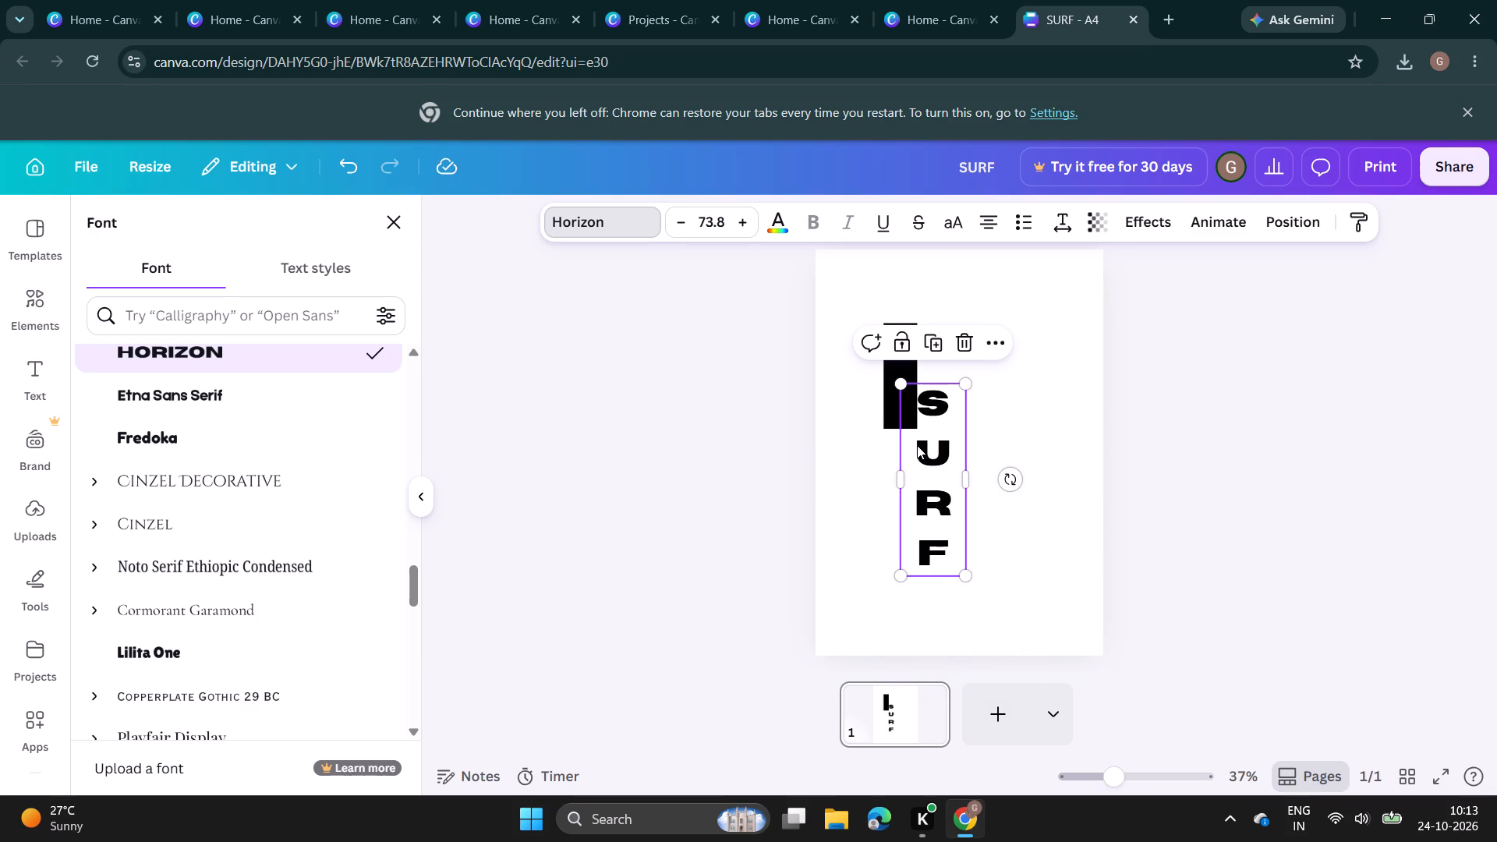
Widen the heading so SURF fits on one line, enlarge it to font size 148 and position it across the page width.
left_click(912, 444)
left_click(913, 449)
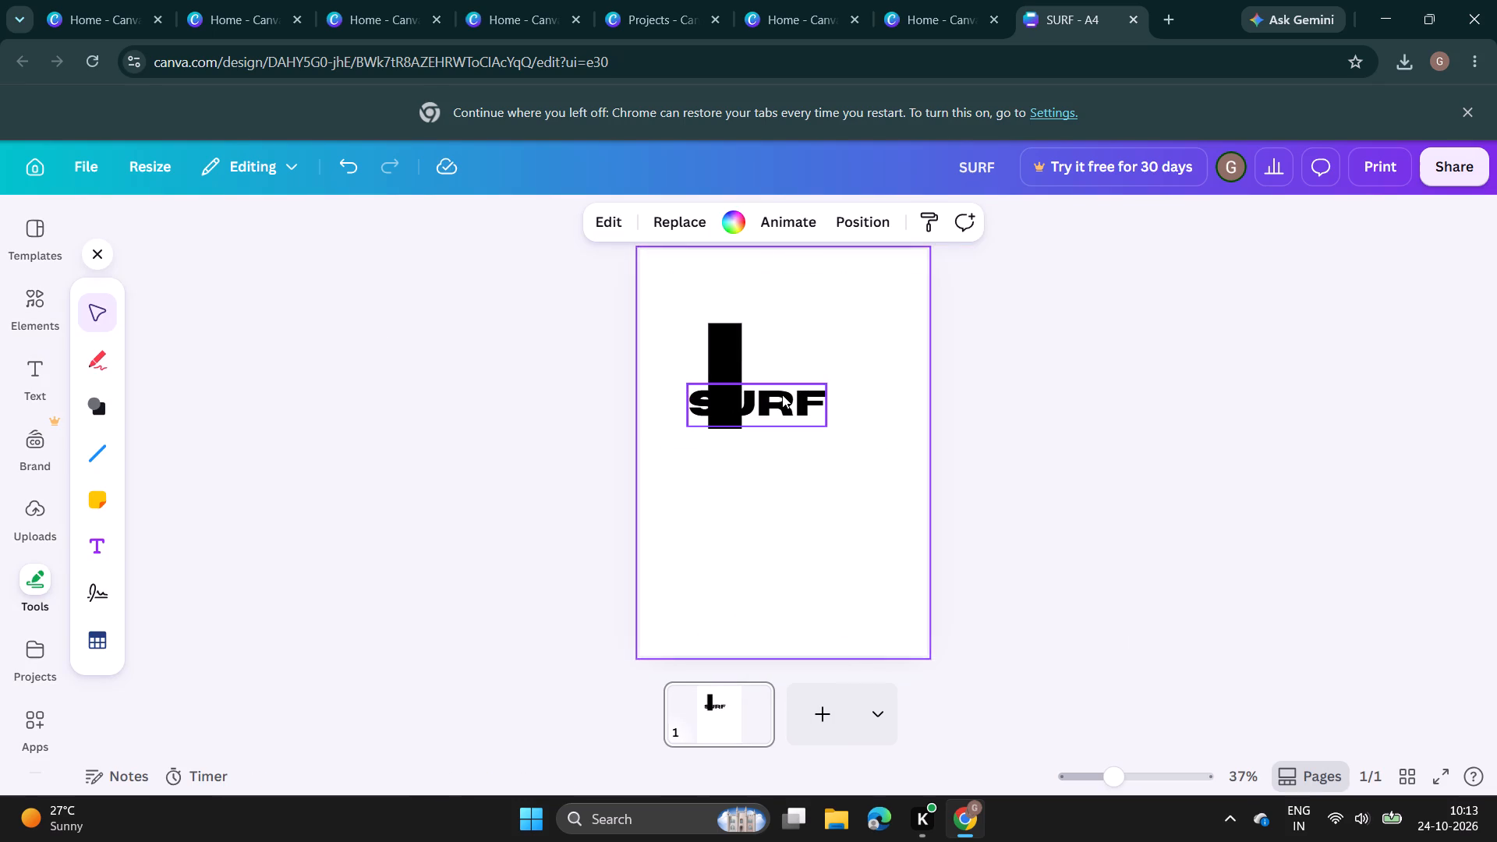
left_click(782, 394)
left_click_drag(826, 420, 926, 423)
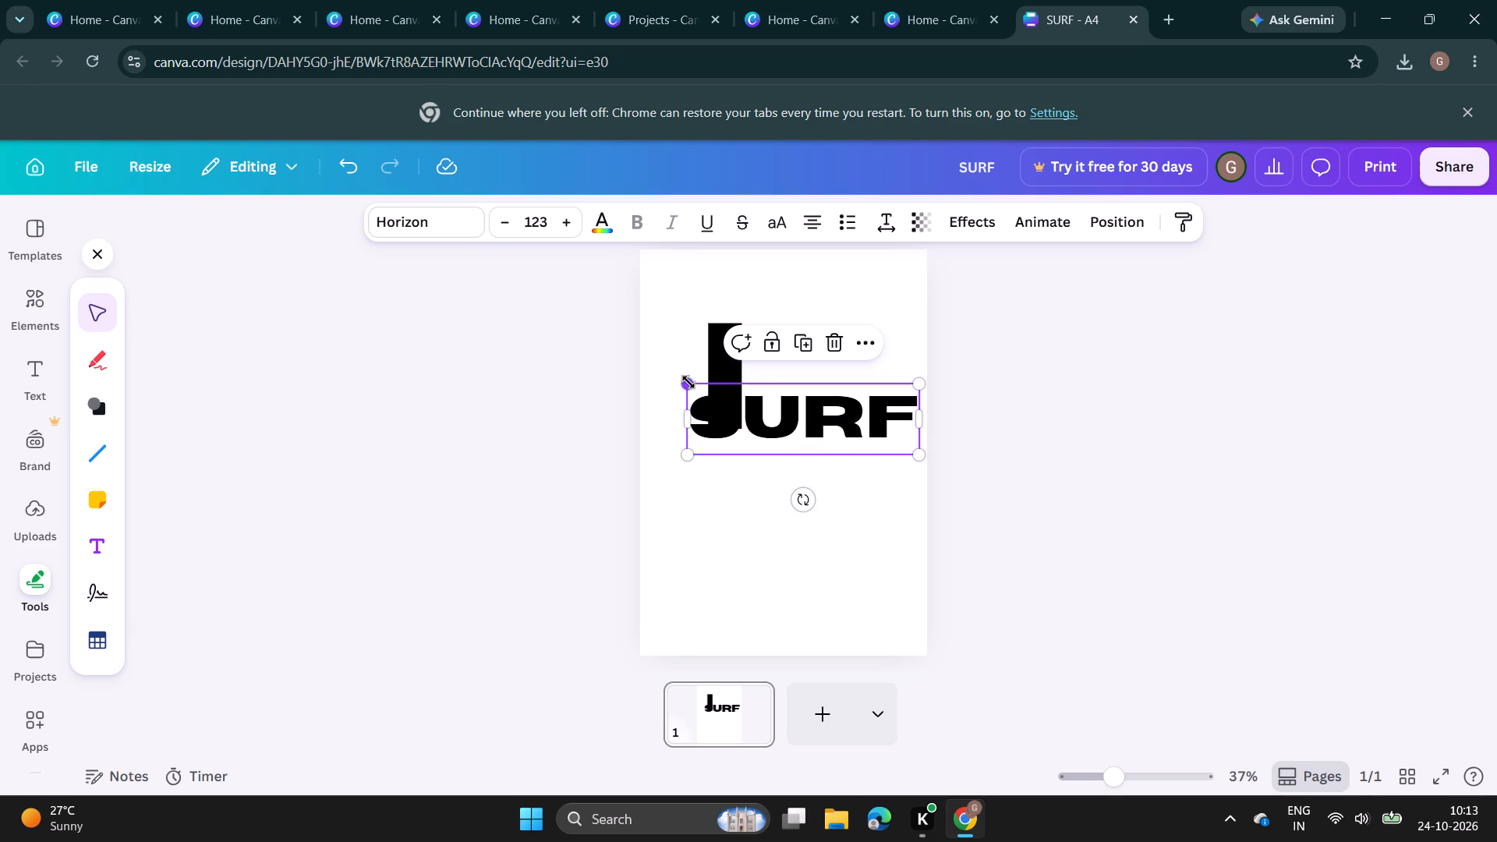
left_click_drag(688, 382, 653, 337)
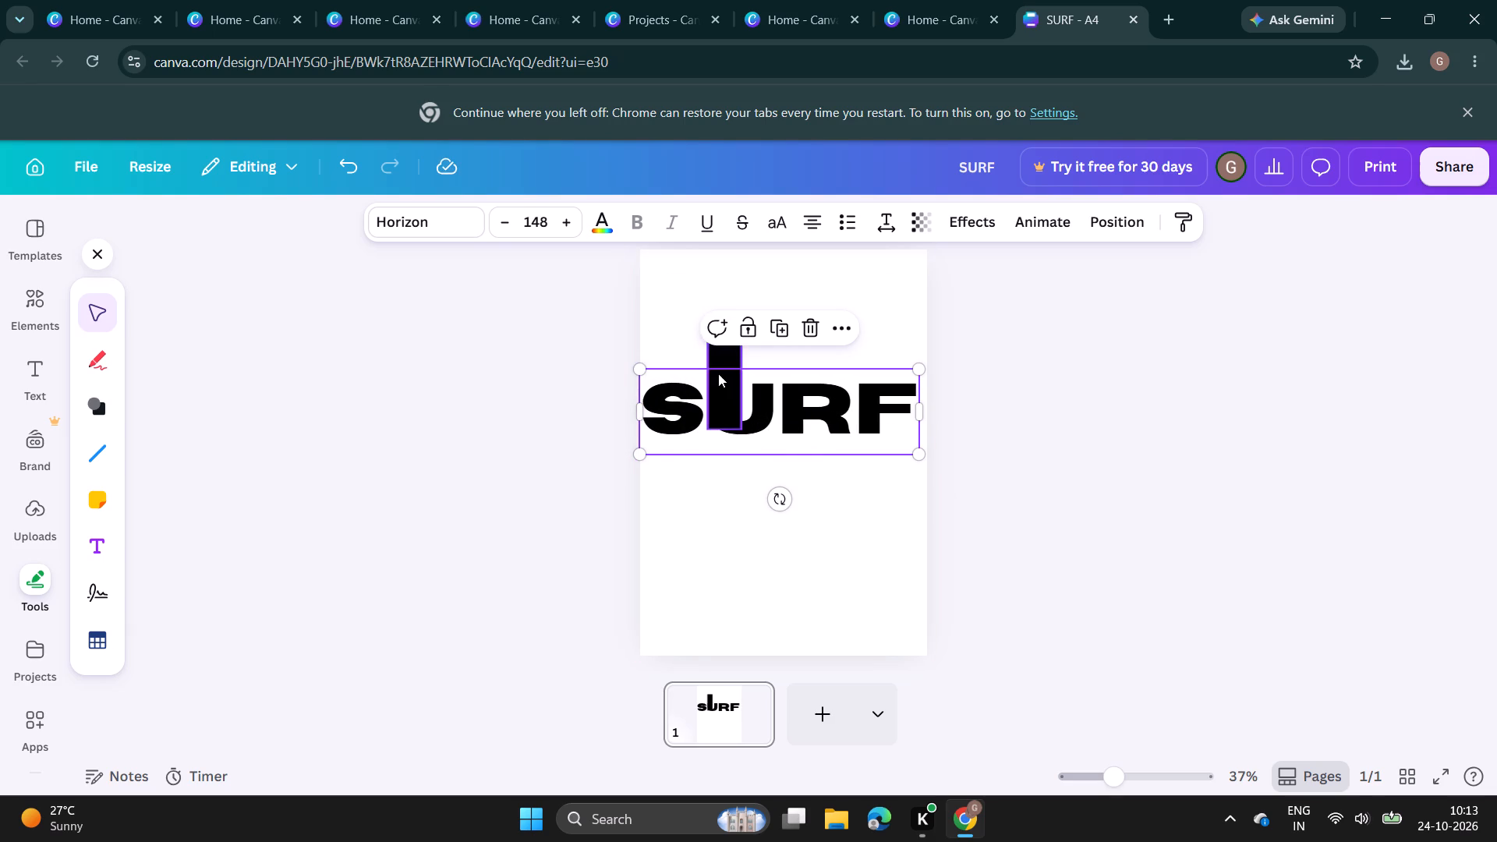
left_click_drag(717, 372, 720, 356)
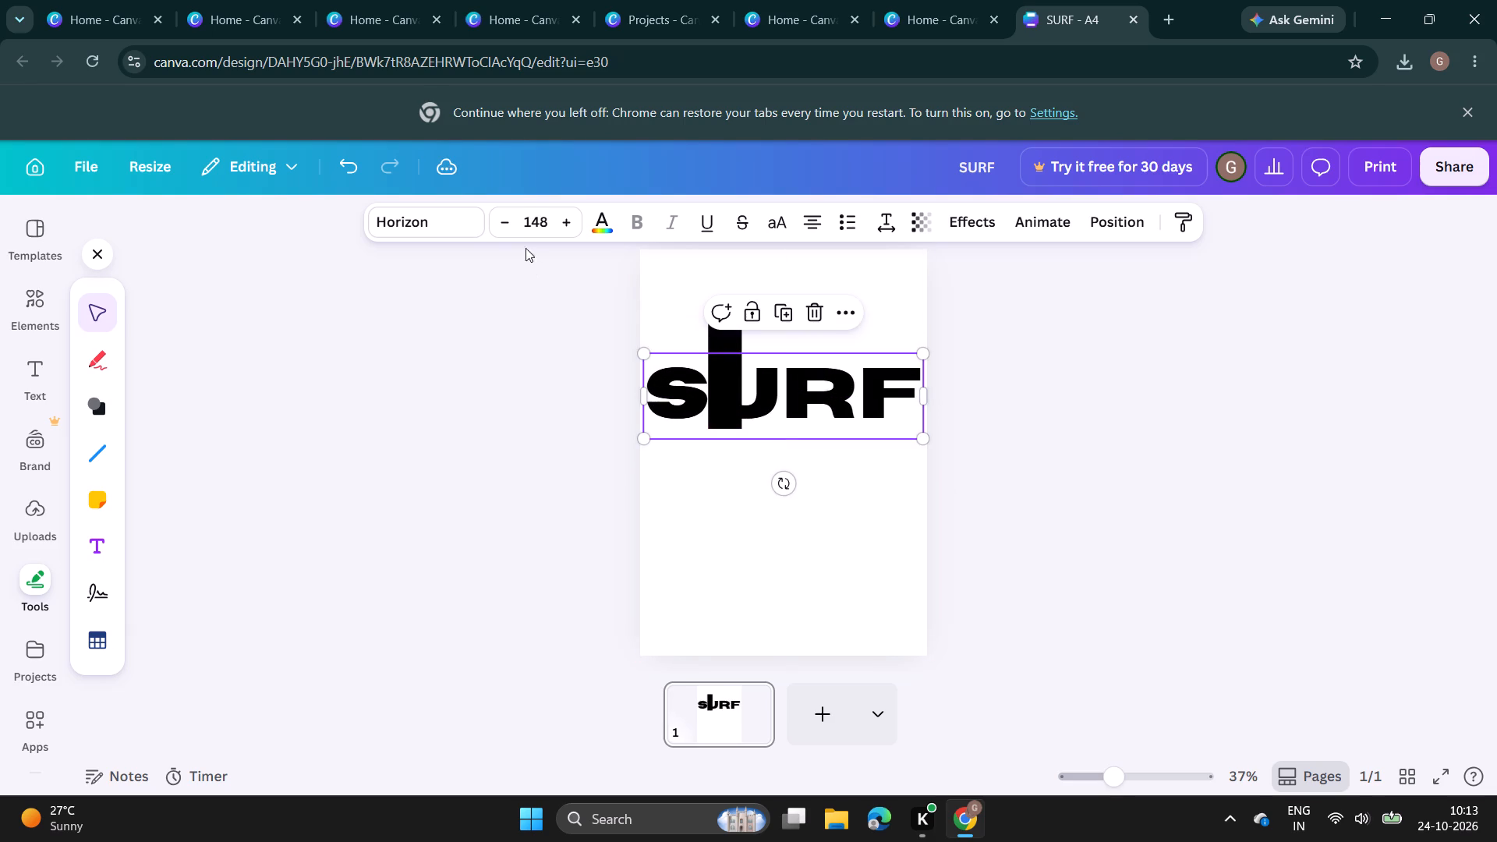
Change the SURF heading's font to HK Modular.
left_click(462, 221)
scroll(357, 379, "down", 3)
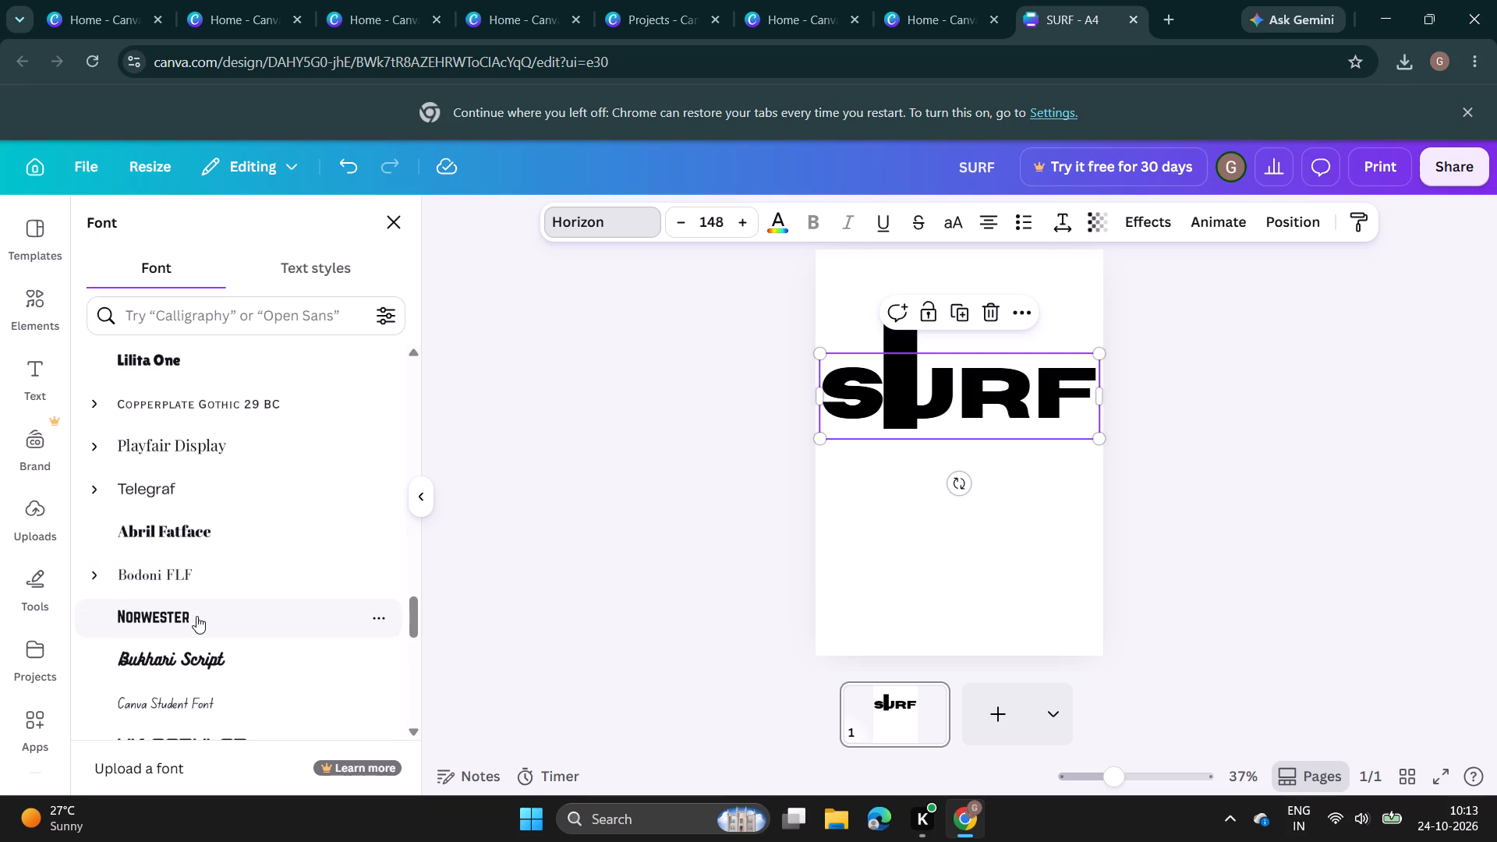
scroll(196, 616, "down", 2)
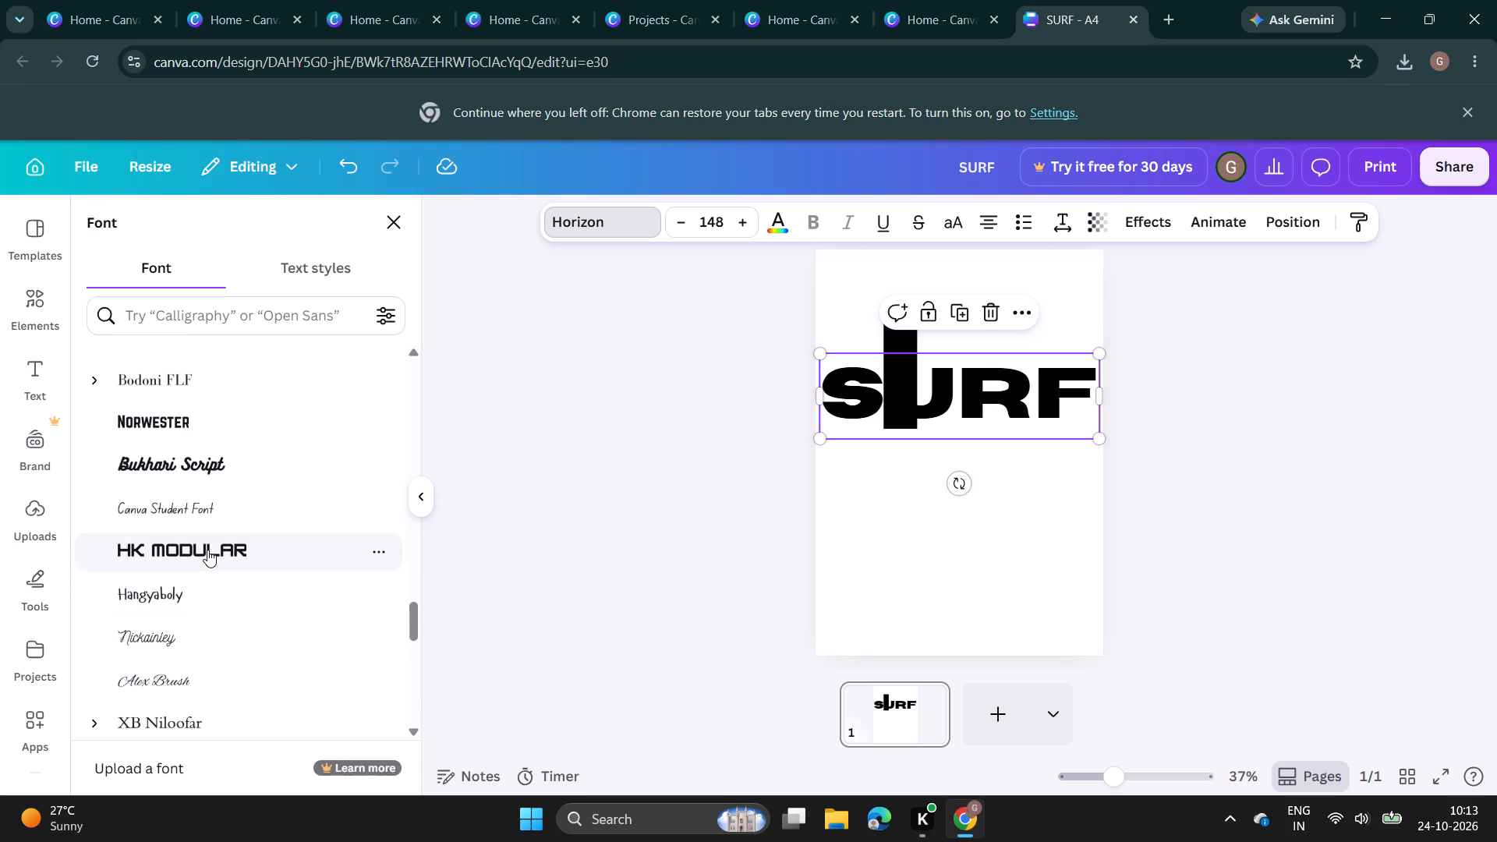
left_click(207, 550)
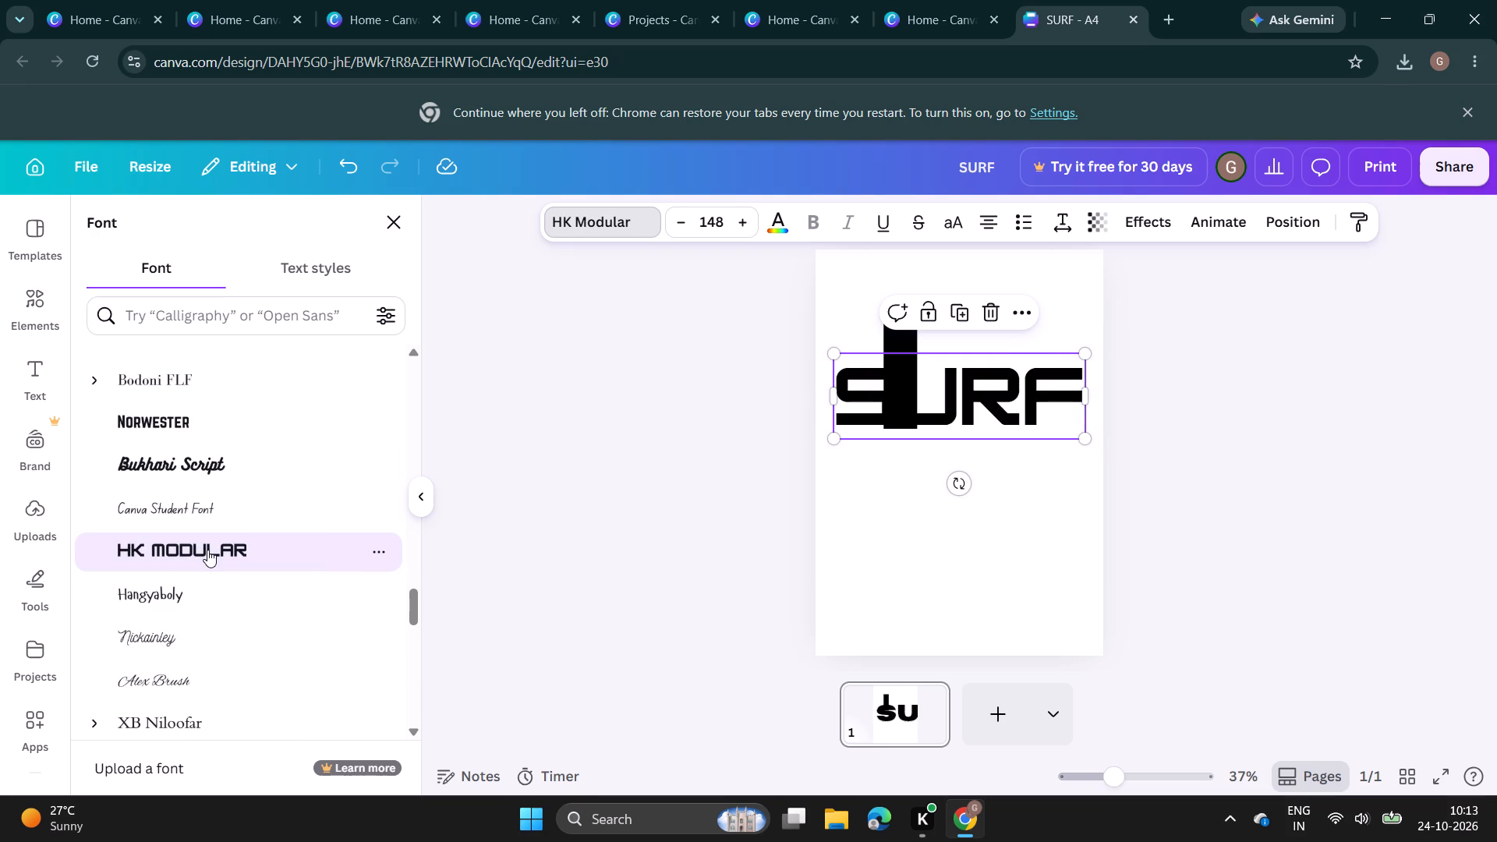
left_click(982, 489)
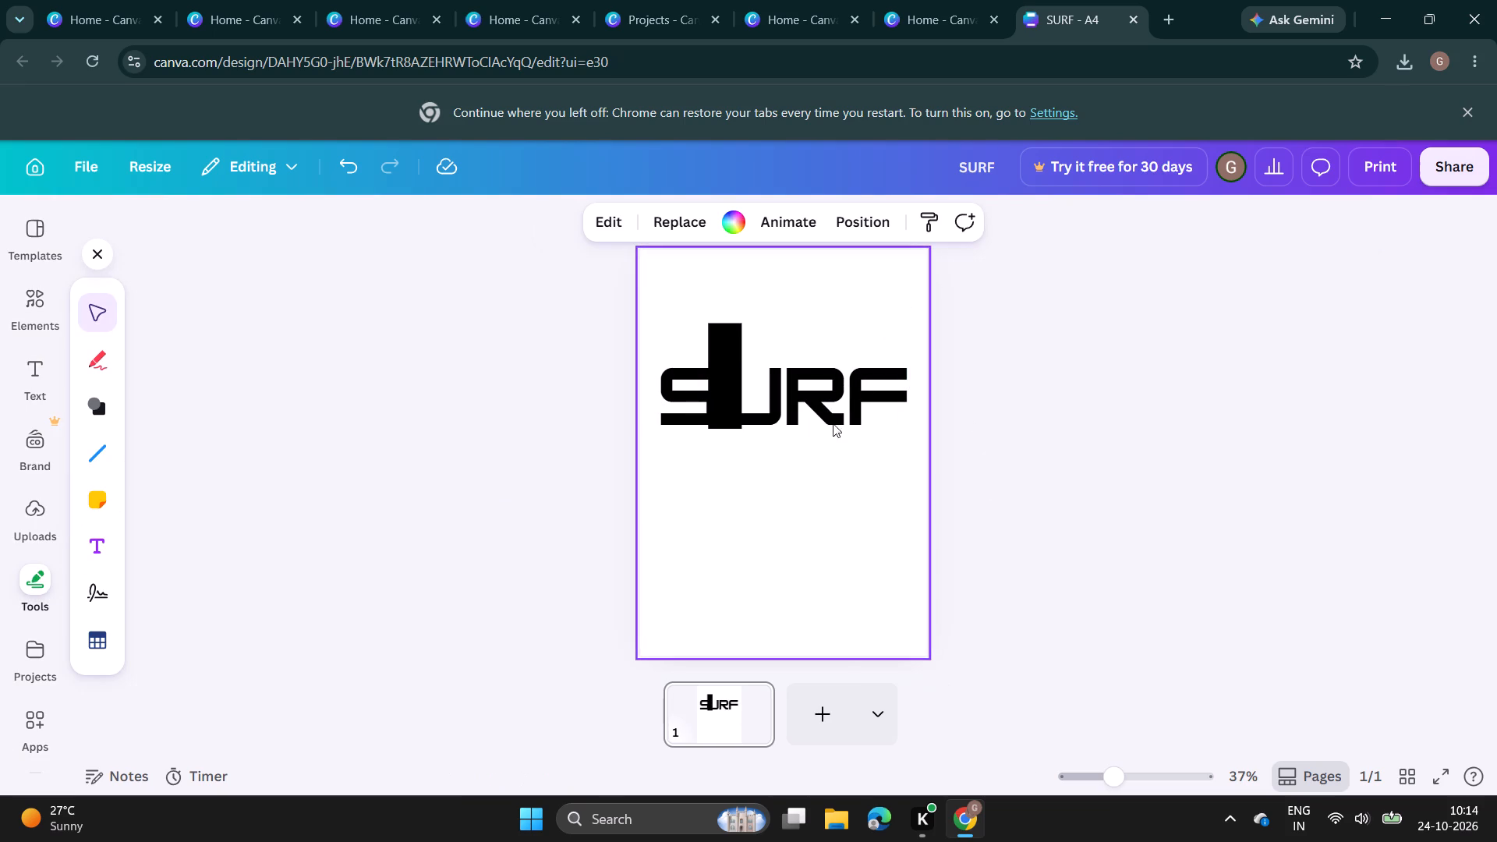
Enlarge the HK Modular heading to font size 163 so it spans nearly the full page width.
left_click(812, 419)
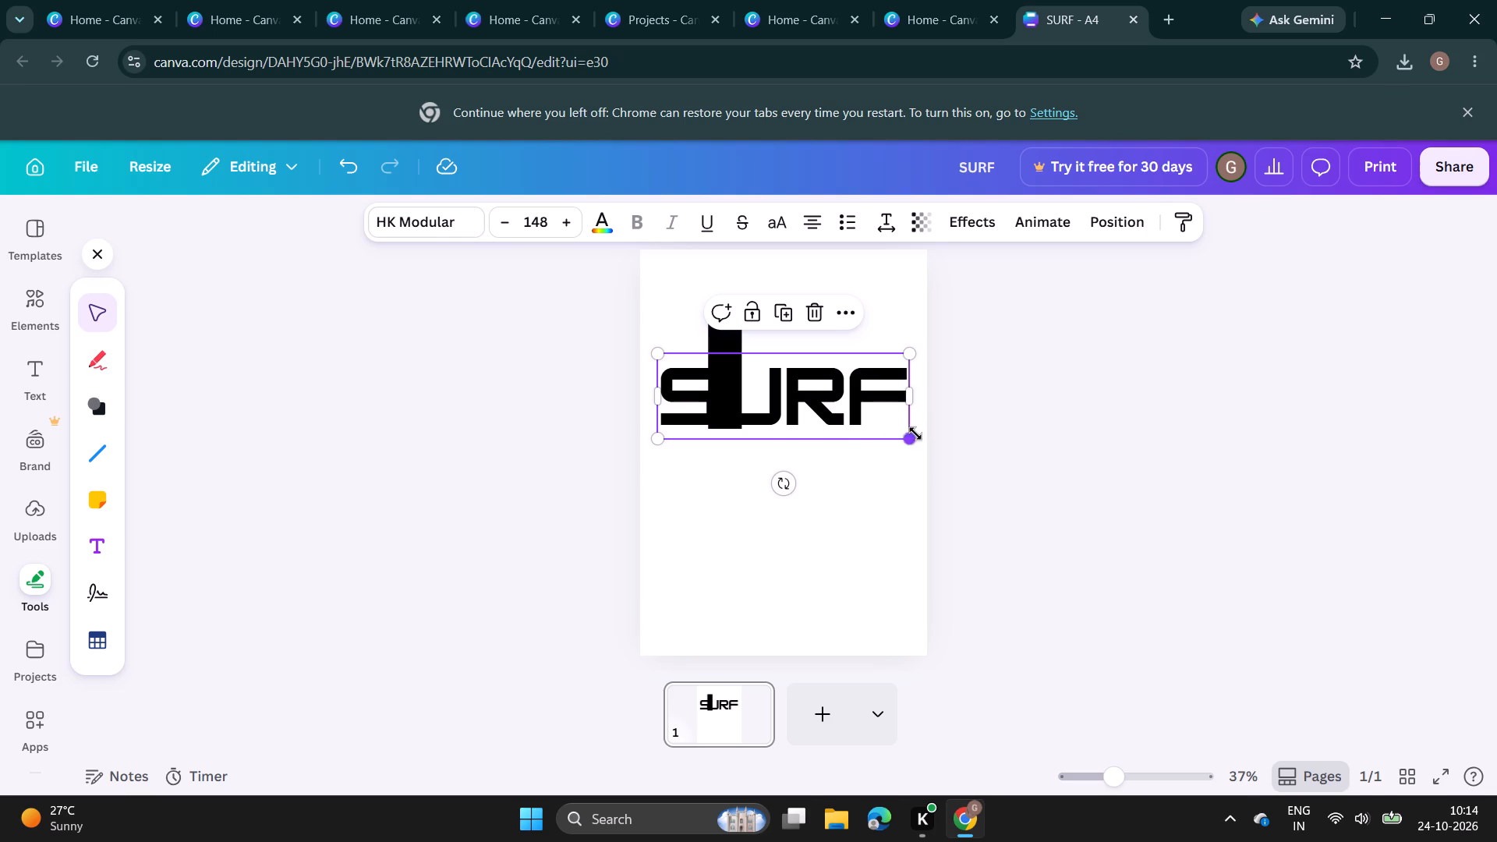
left_click_drag(910, 434, 912, 453)
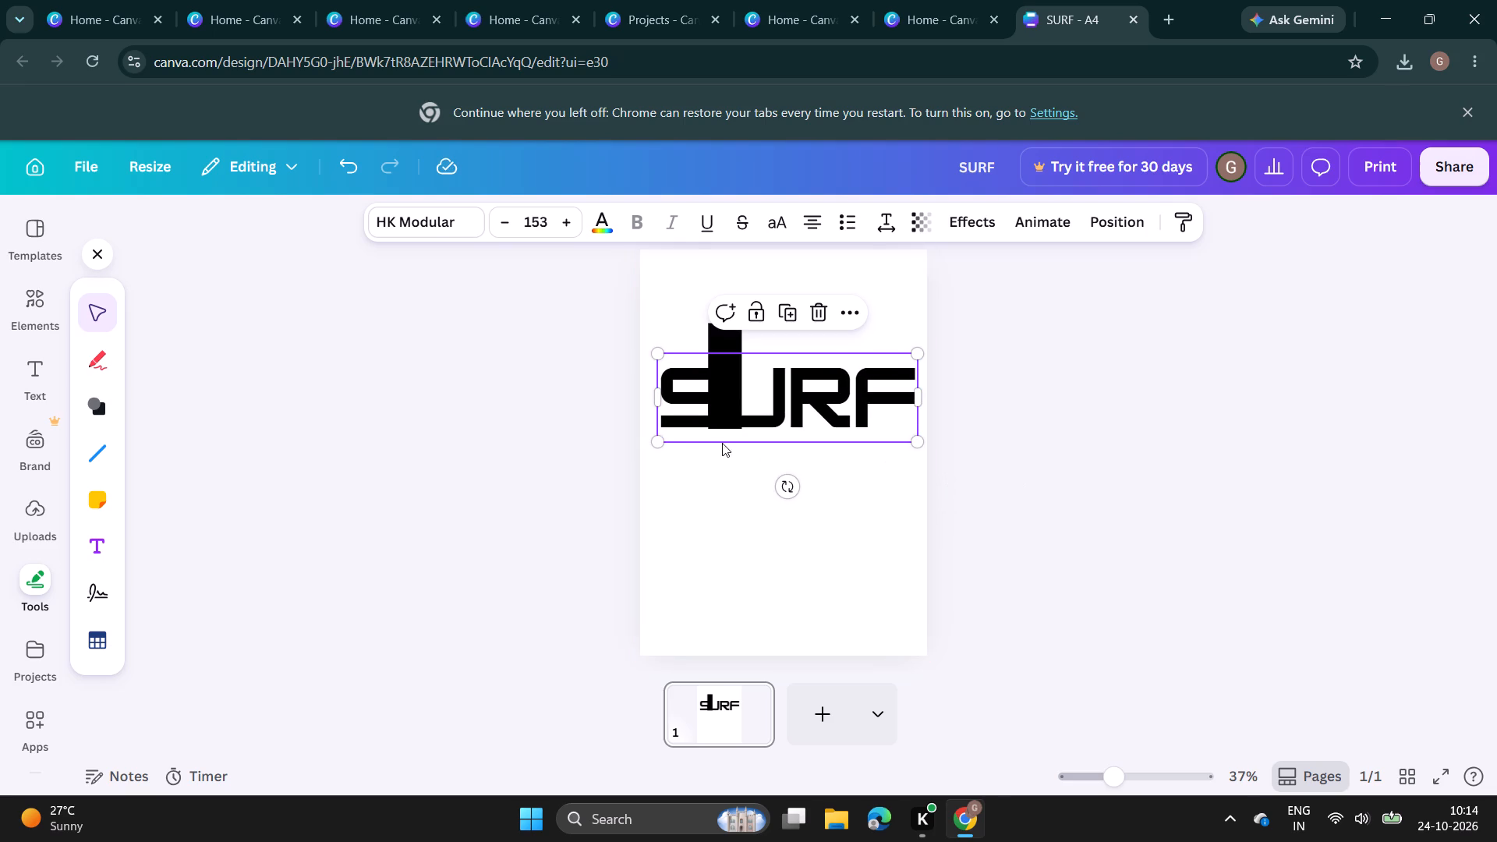
left_click_drag(660, 441, 648, 455)
Move the black rectangle up so its lower end overlaps the left stem of the U.
left_click(736, 399)
left_click_drag(736, 399, 740, 366)
left_click(740, 366)
left_click_drag(724, 387, 731, 361)
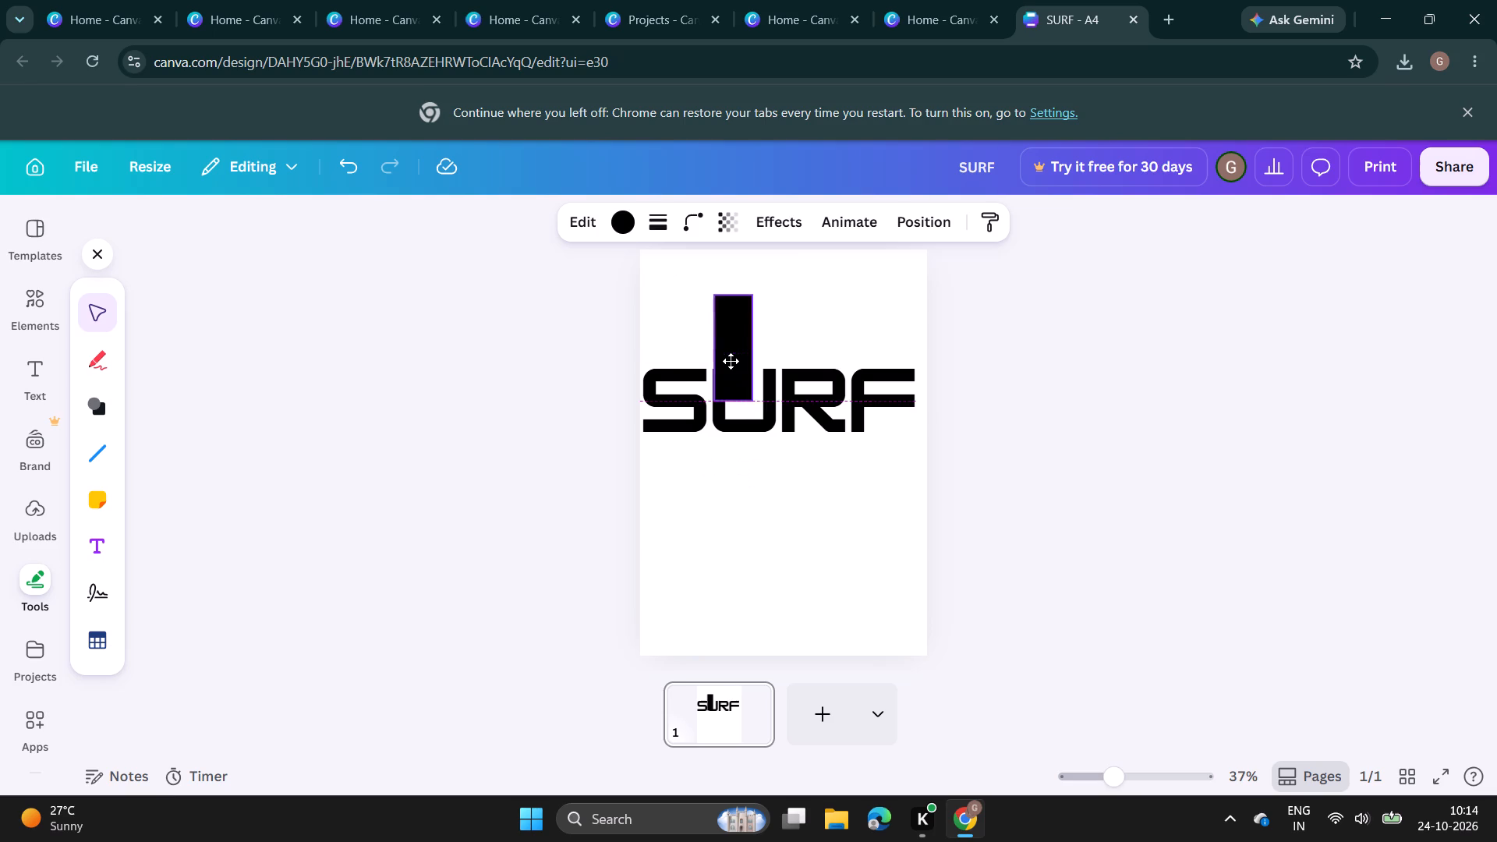
left_click_drag(731, 361, 723, 355)
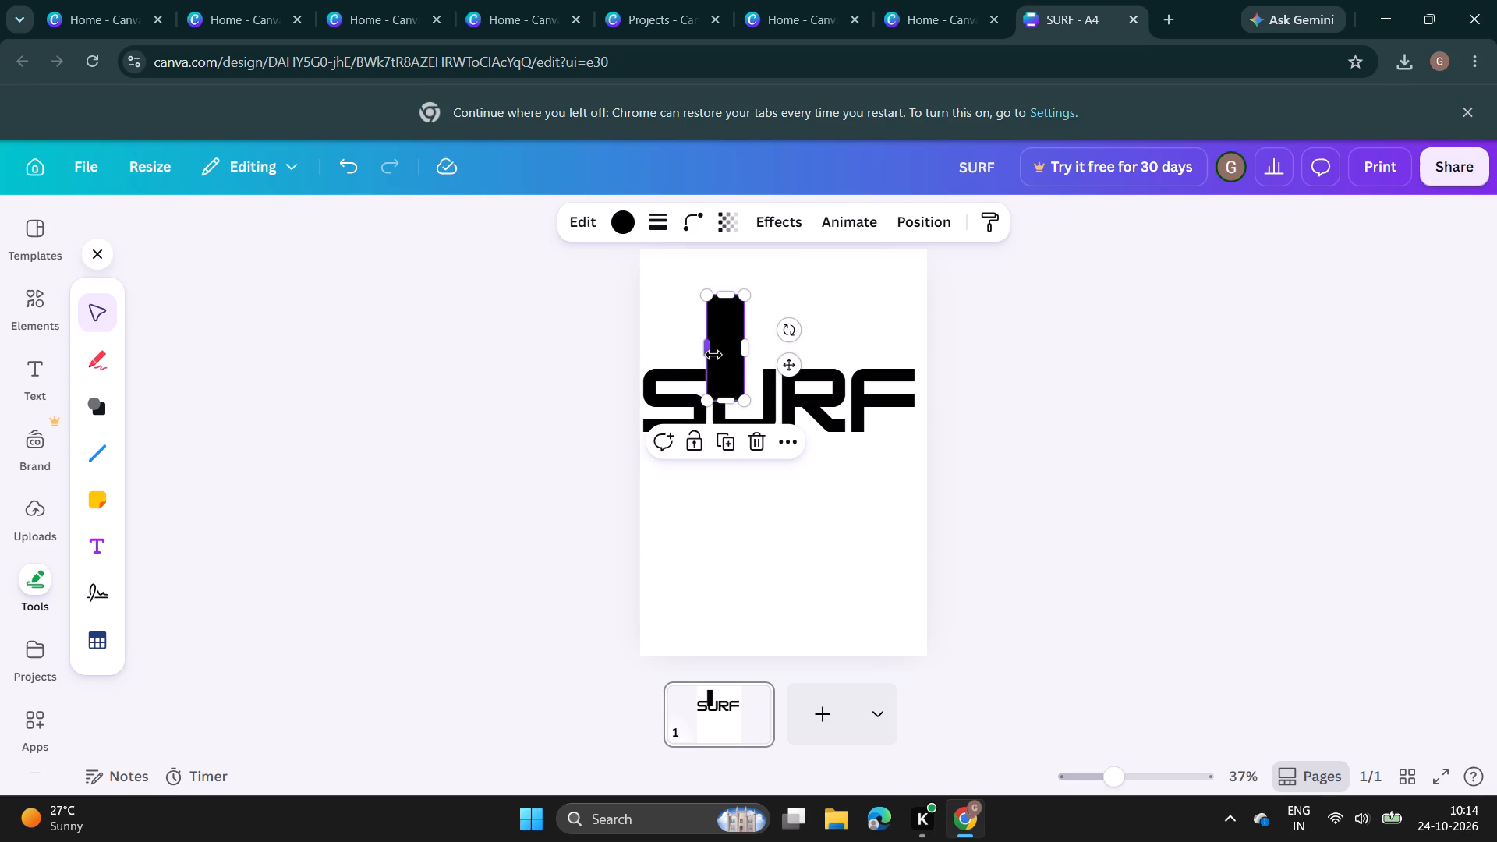
Narrow the black rectangle to about 1.5 wide and shorten it from the top to just above the U's left stem.
left_click(706, 349)
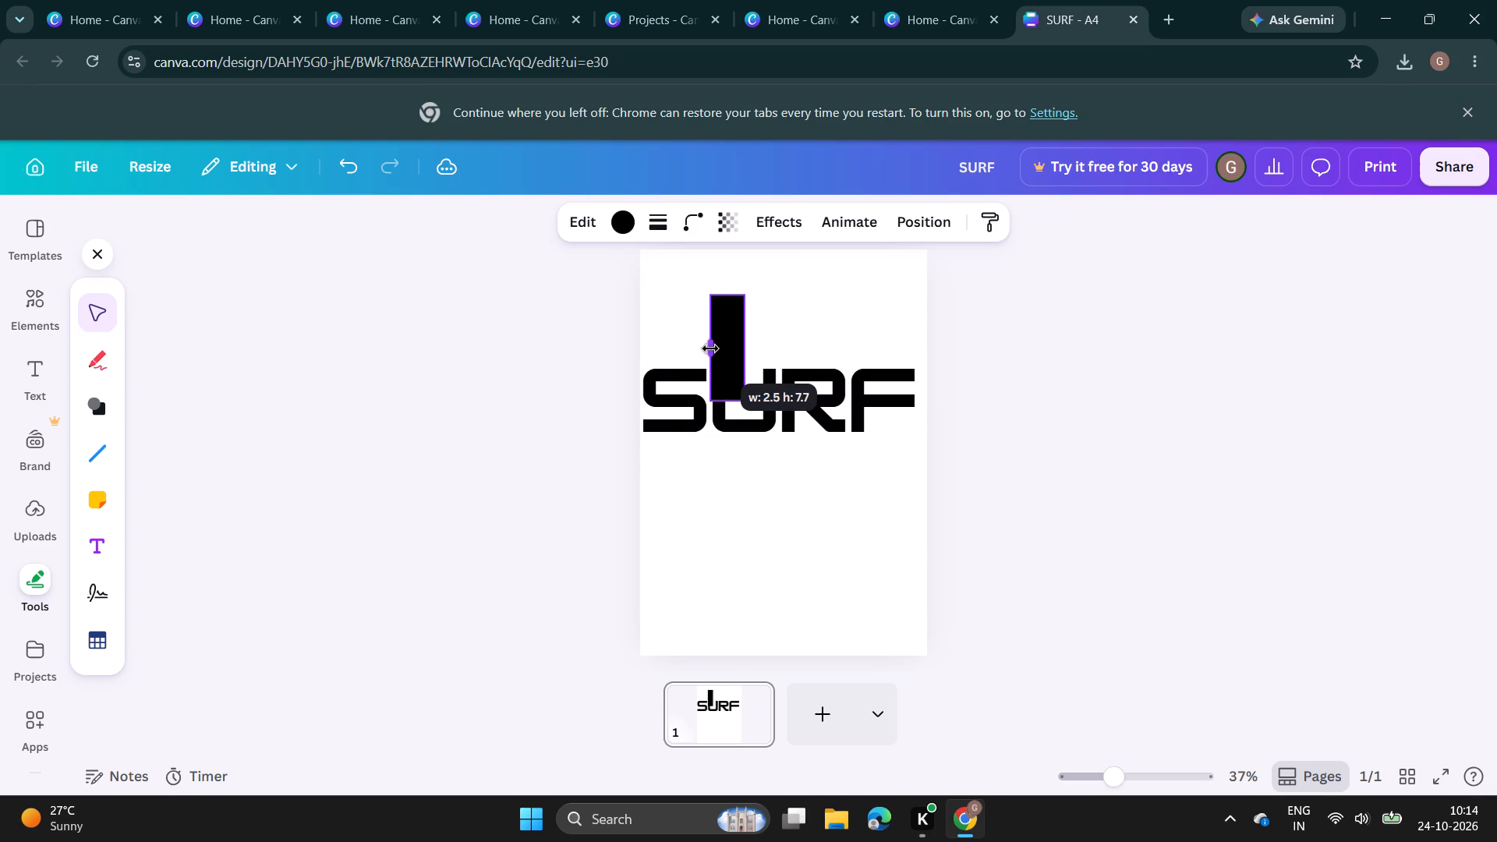
left_click_drag(747, 348, 737, 348)
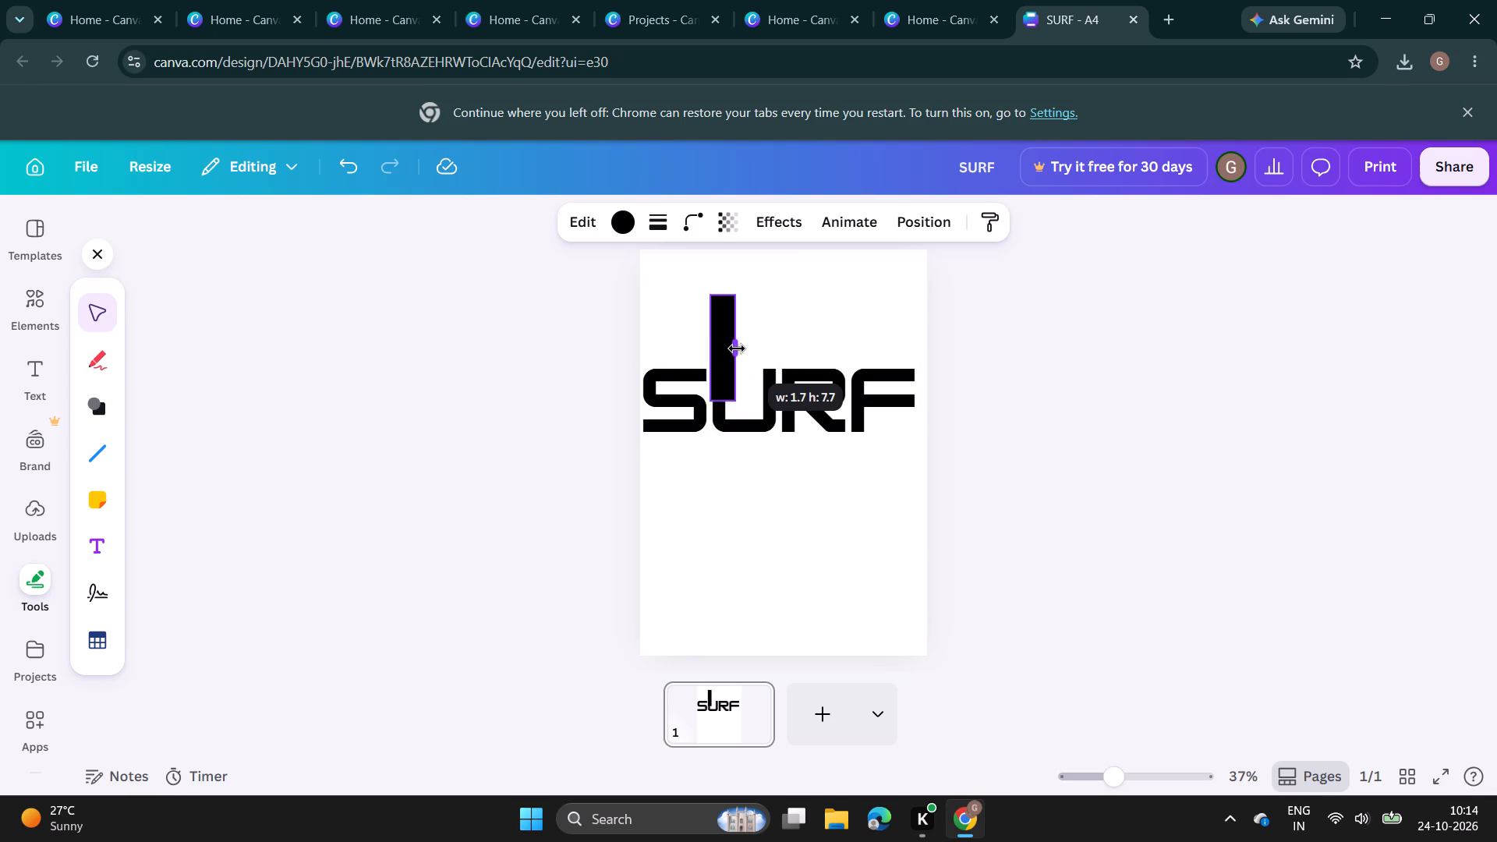
left_click_drag(737, 348, 734, 348)
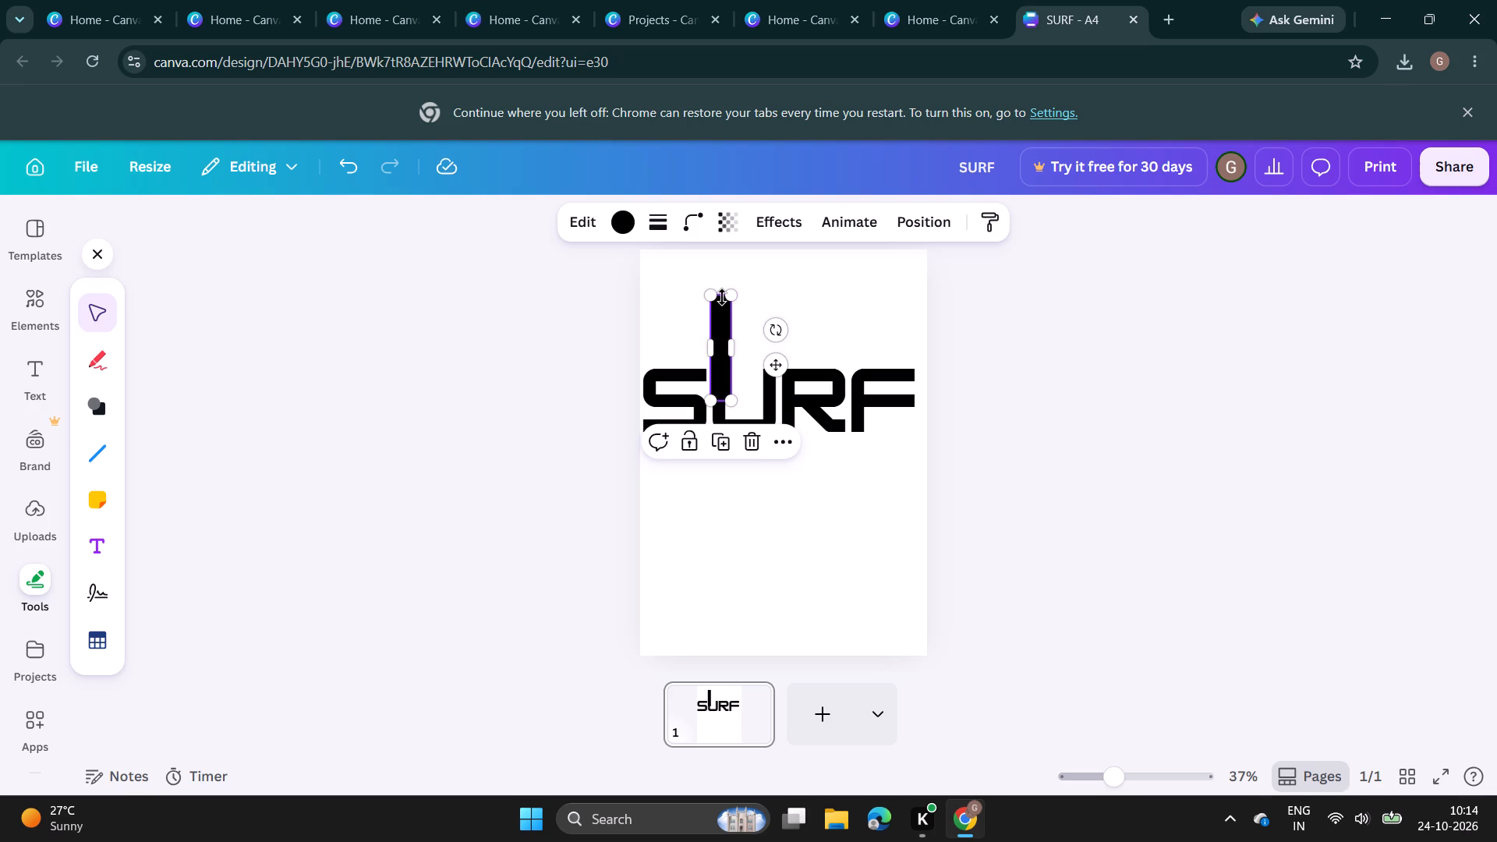
left_click_drag(722, 297, 713, 346)
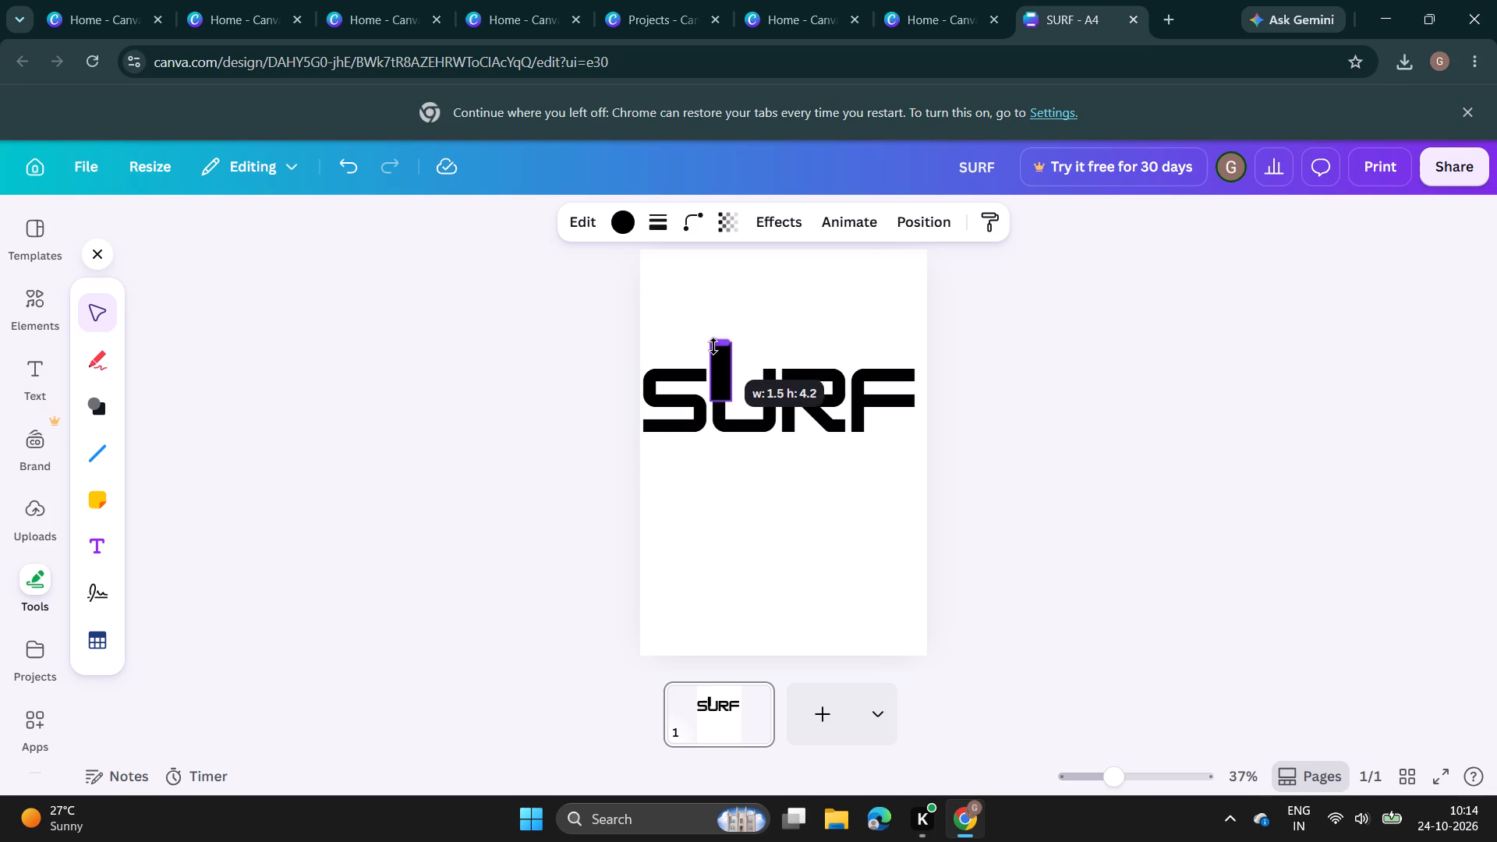
left_click_drag(713, 346, 713, 352)
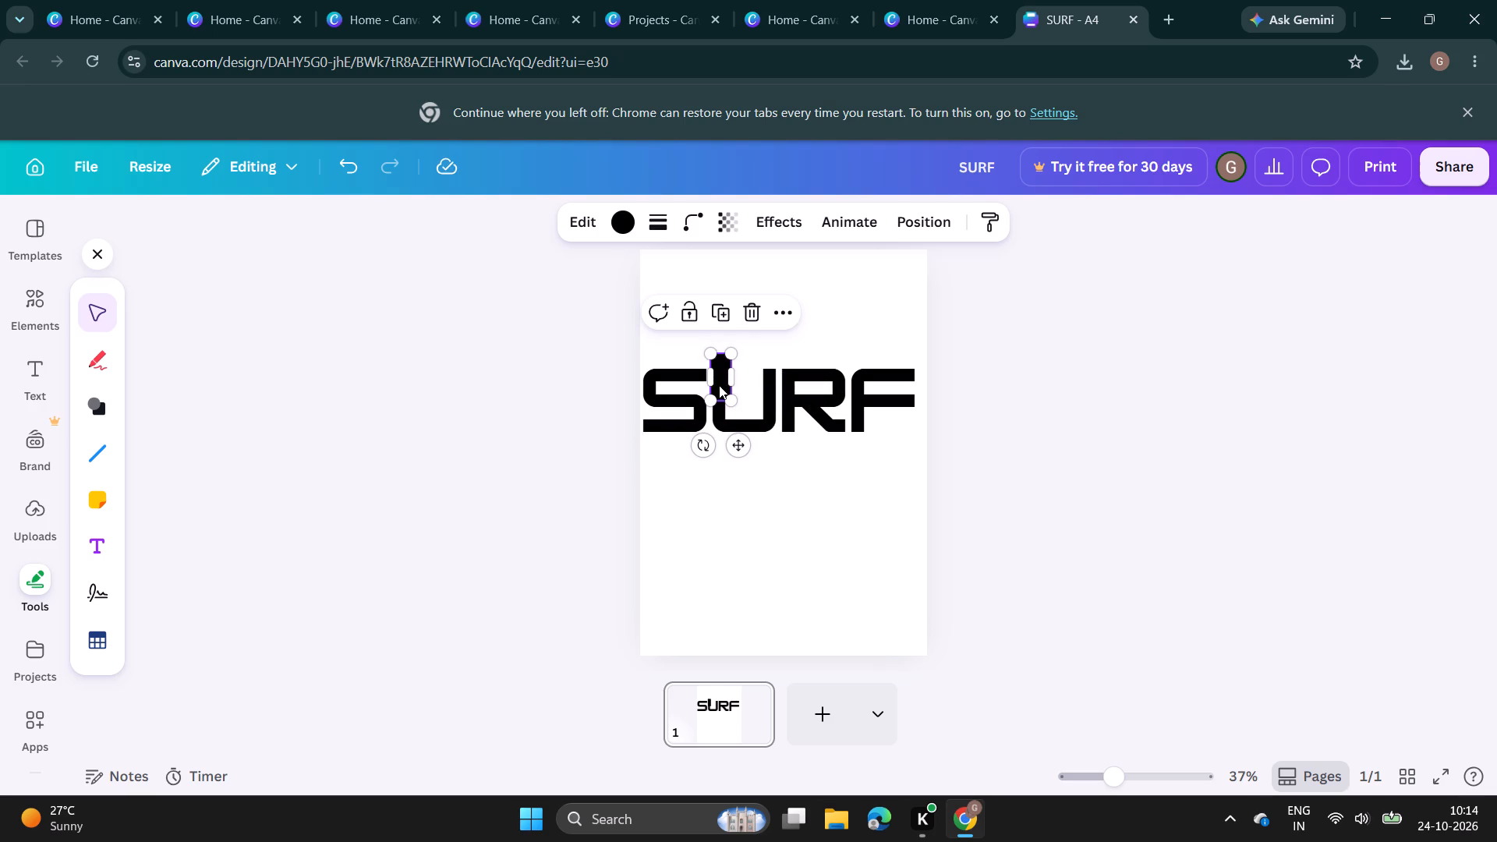
Recolour the rectangle over the U's left stem white.
left_click(626, 220)
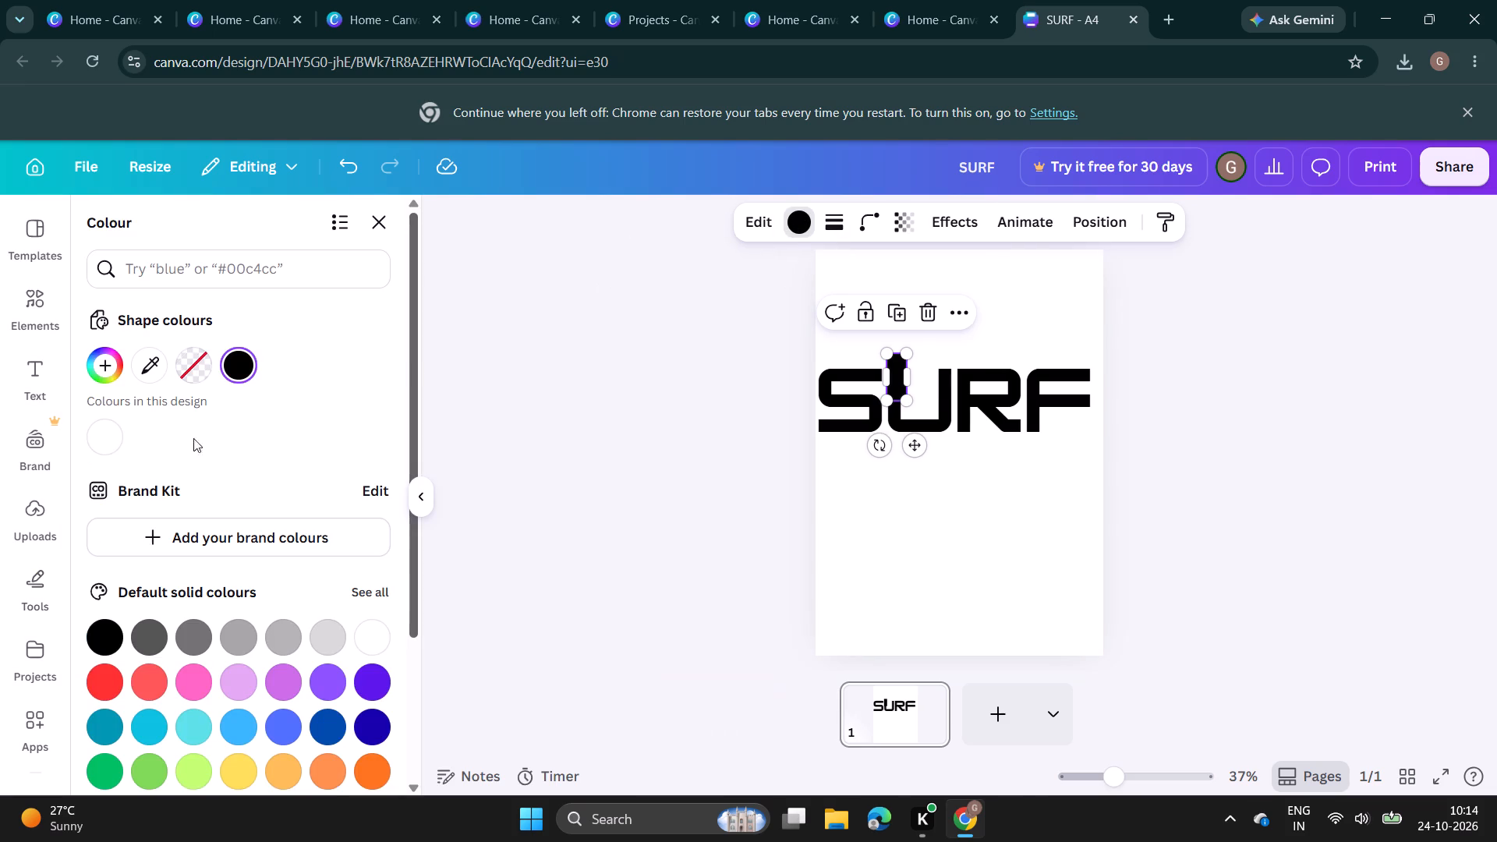
left_click(94, 438)
left_click(1056, 536)
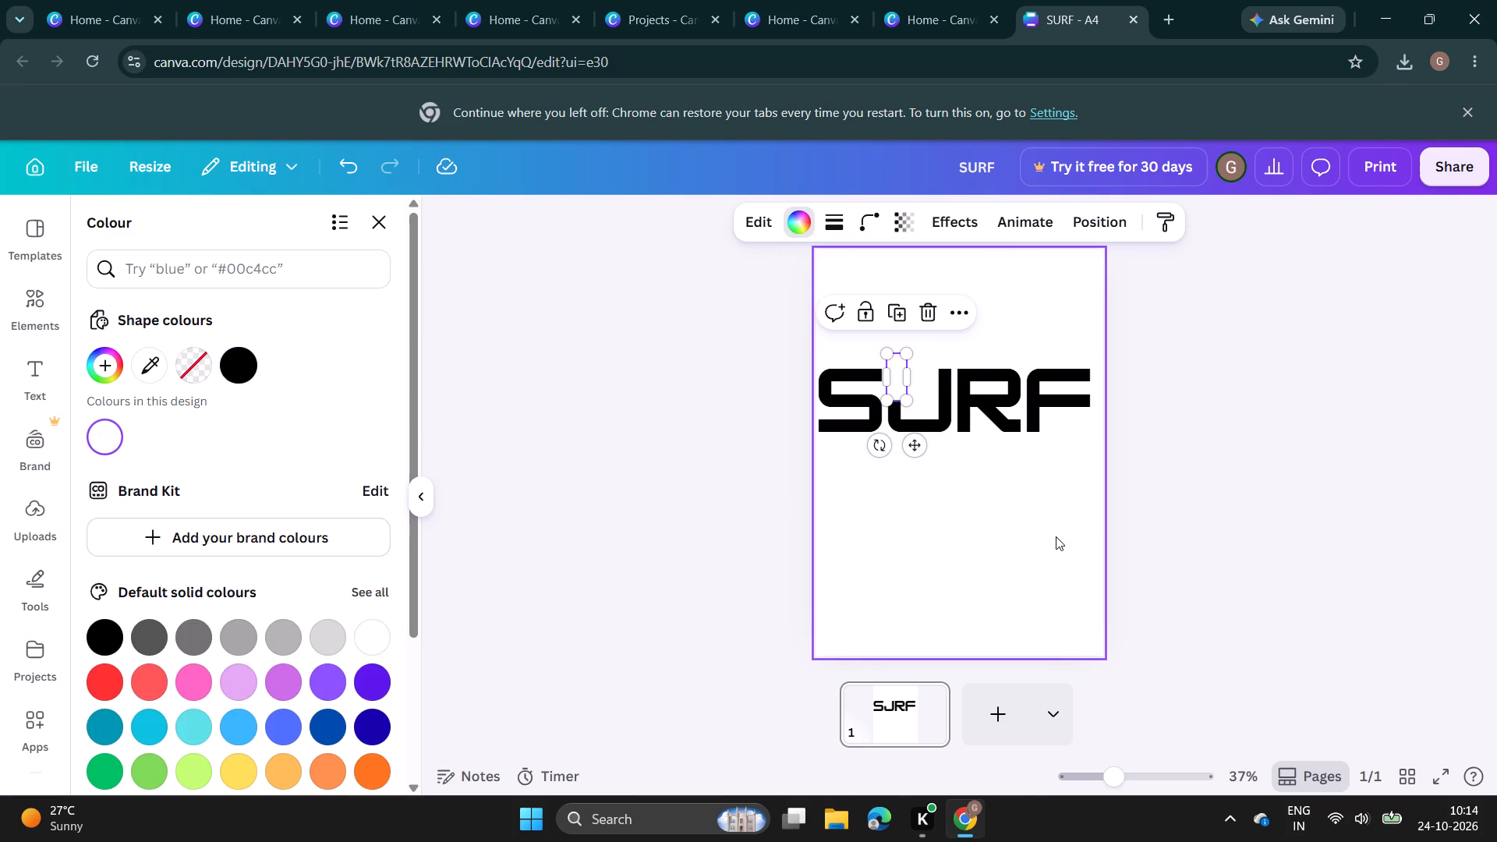
Narrow the white rectangle slightly from its right side to match the U's left stem.
left_click(890, 366)
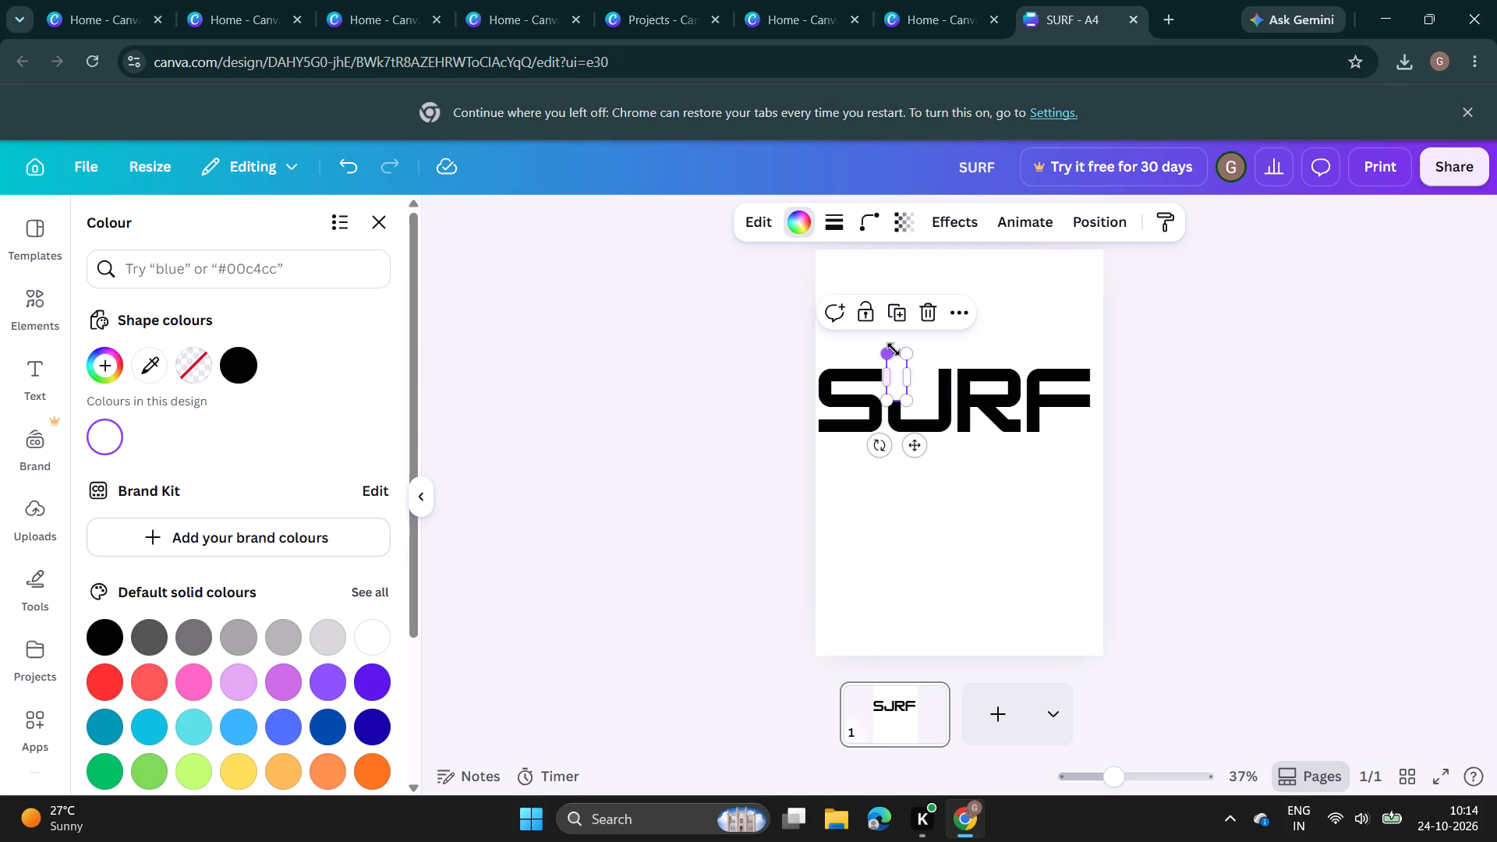
left_click(908, 376)
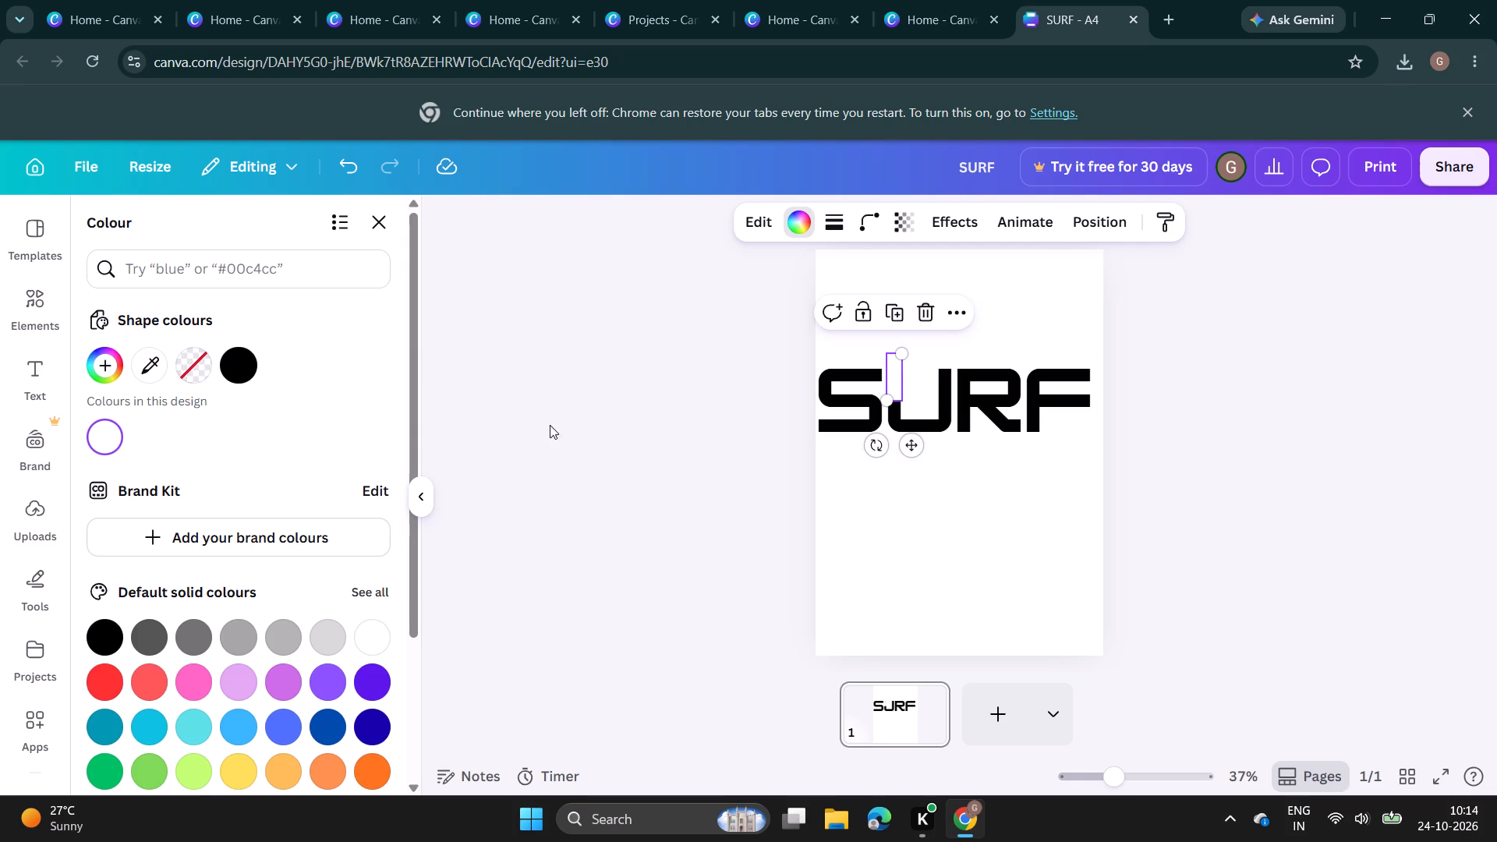
Change the SURF heading's font to Anton.
left_click(968, 404)
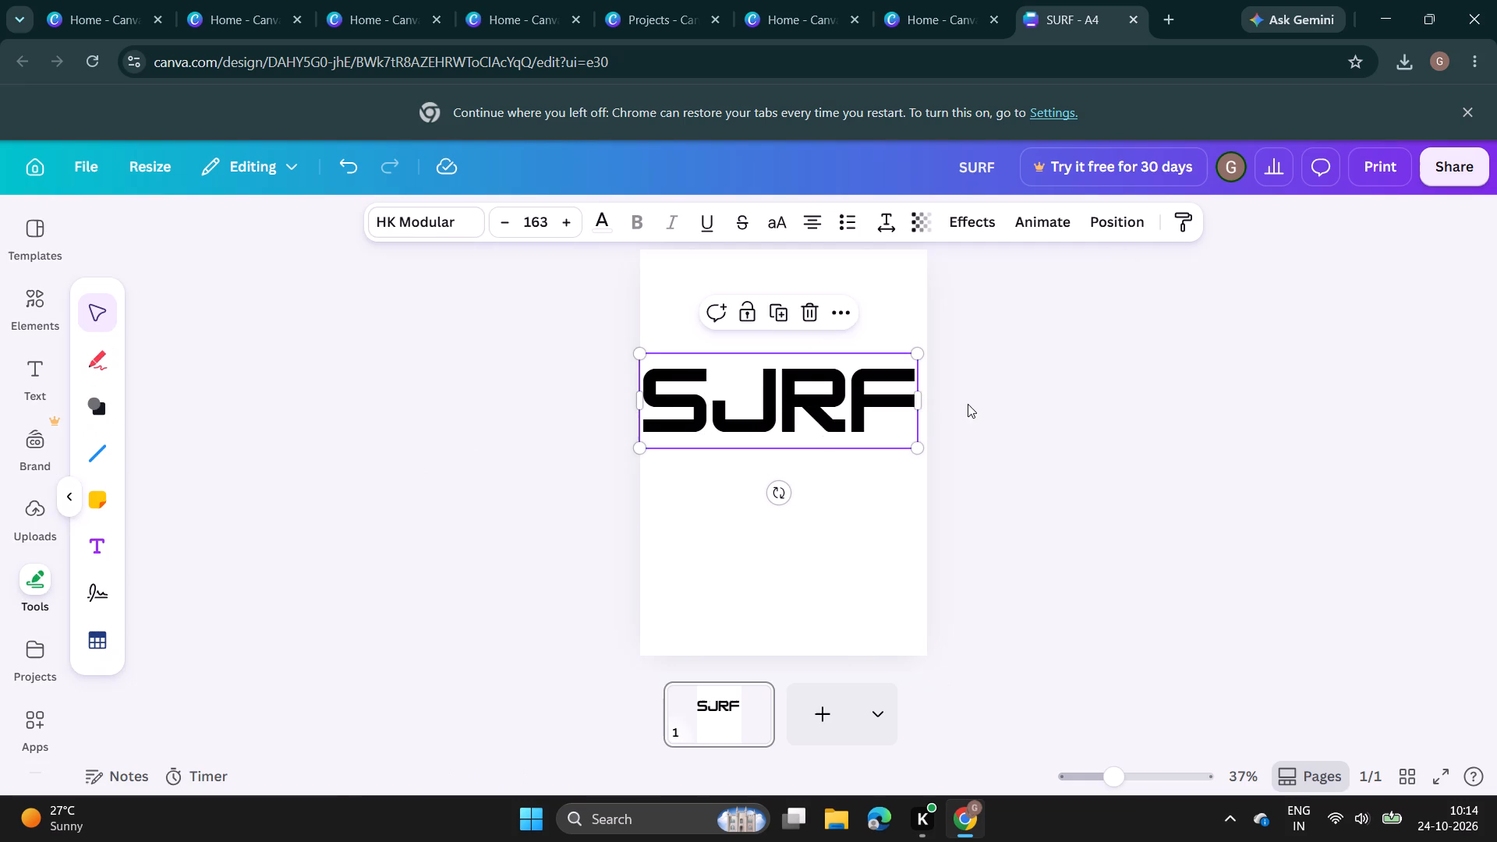
left_click(439, 223)
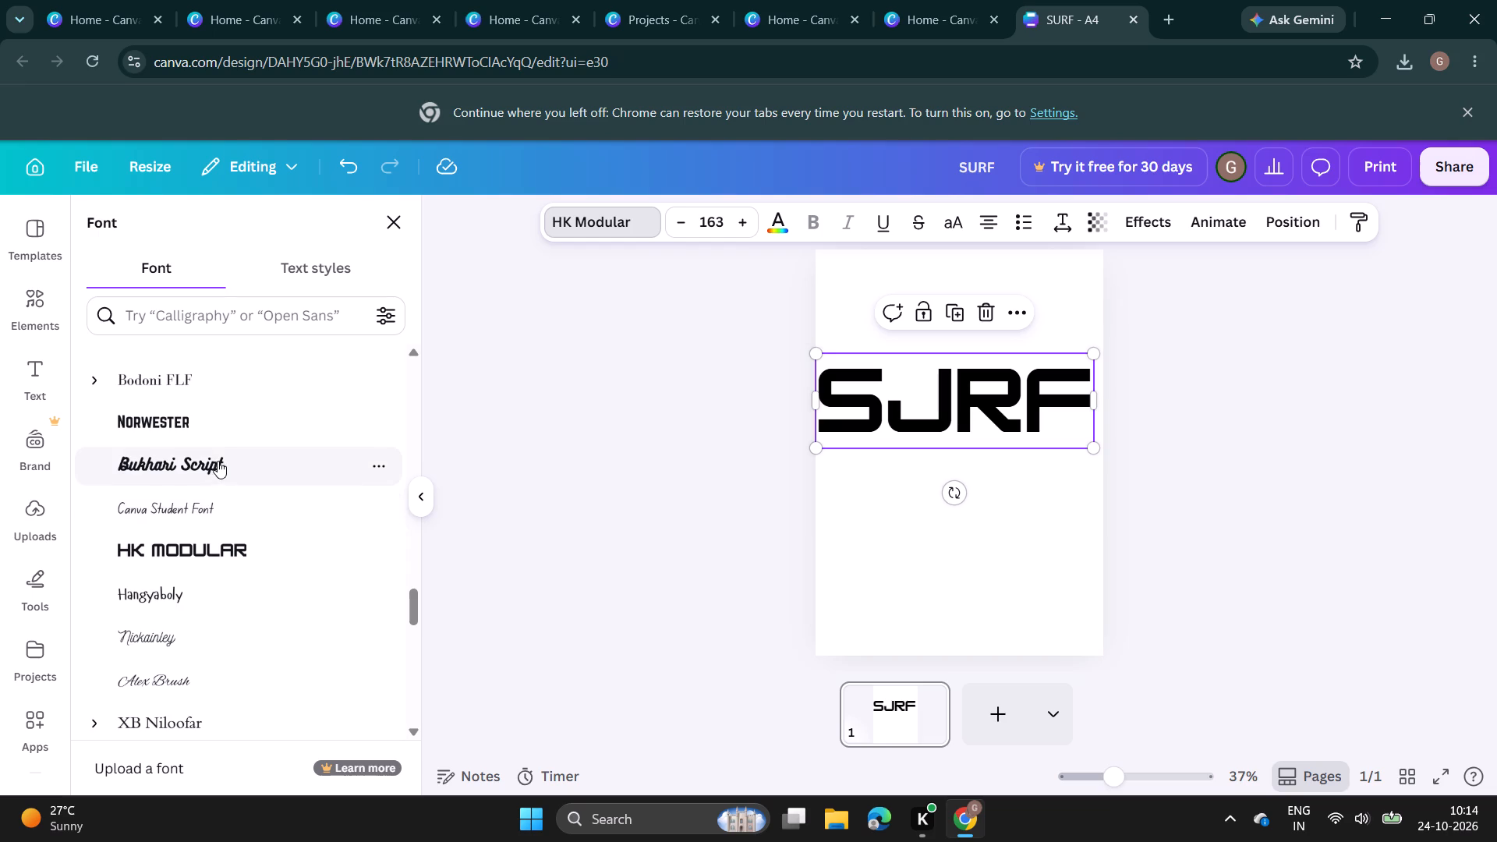
scroll(218, 458, "up", 14)
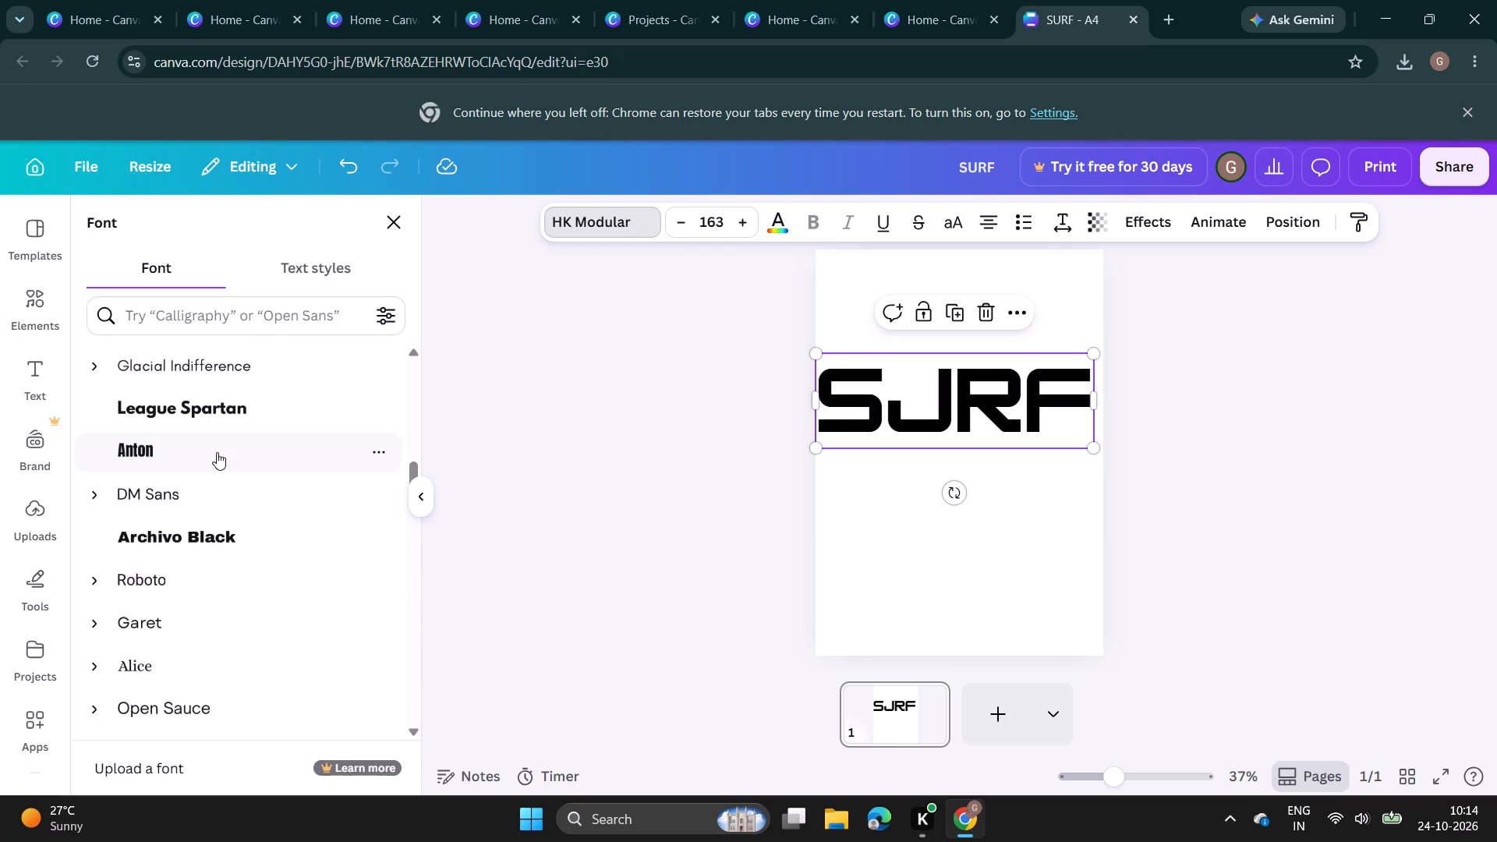
left_click(217, 451)
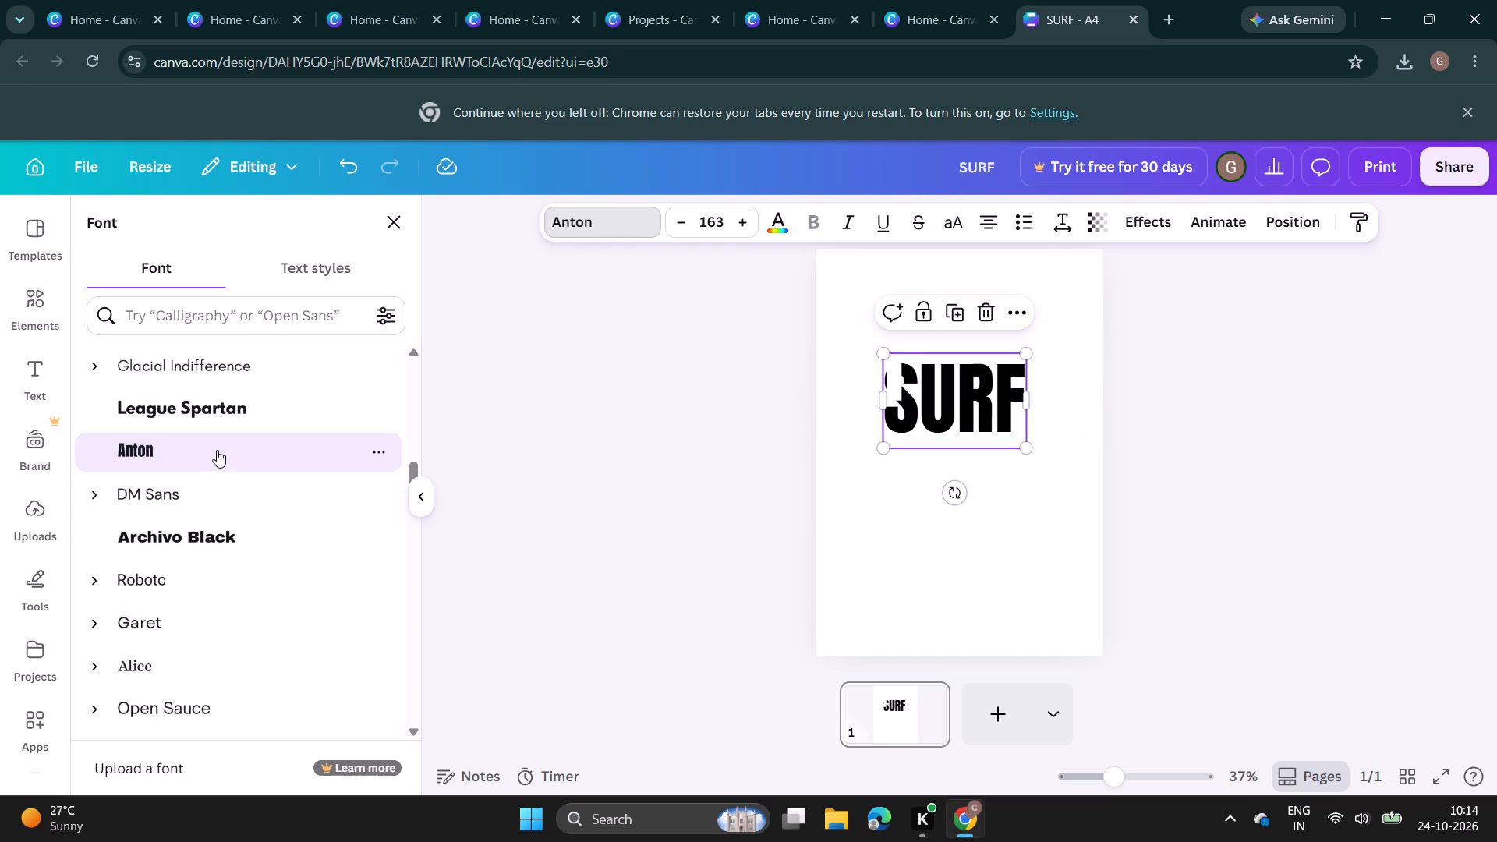
left_click(859, 521)
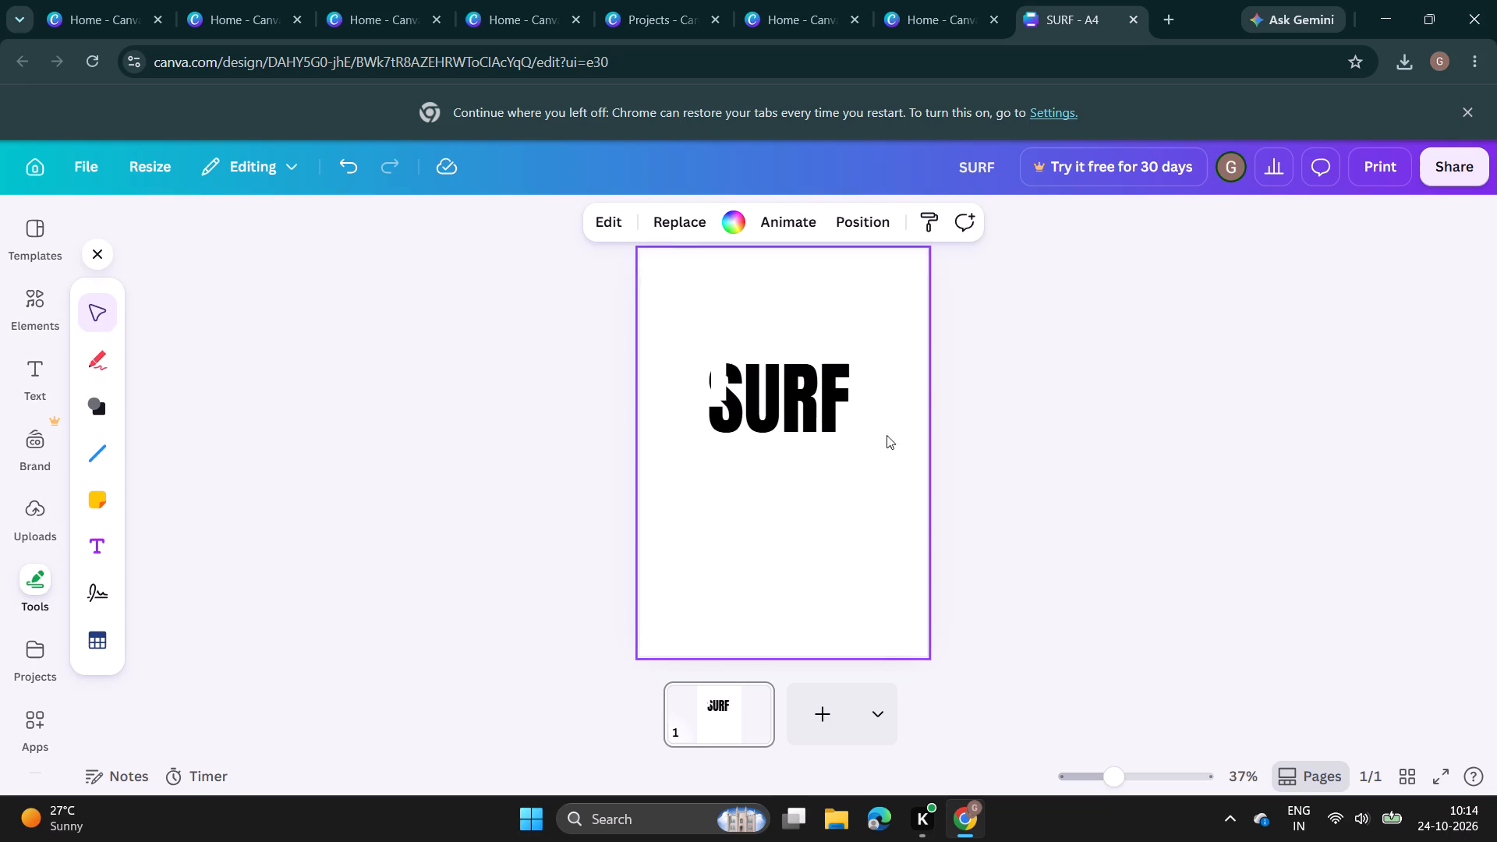
Widen the SURF heading's text box on both sides so it extends past the page's left and right edges.
left_click(798, 417)
left_click(848, 398)
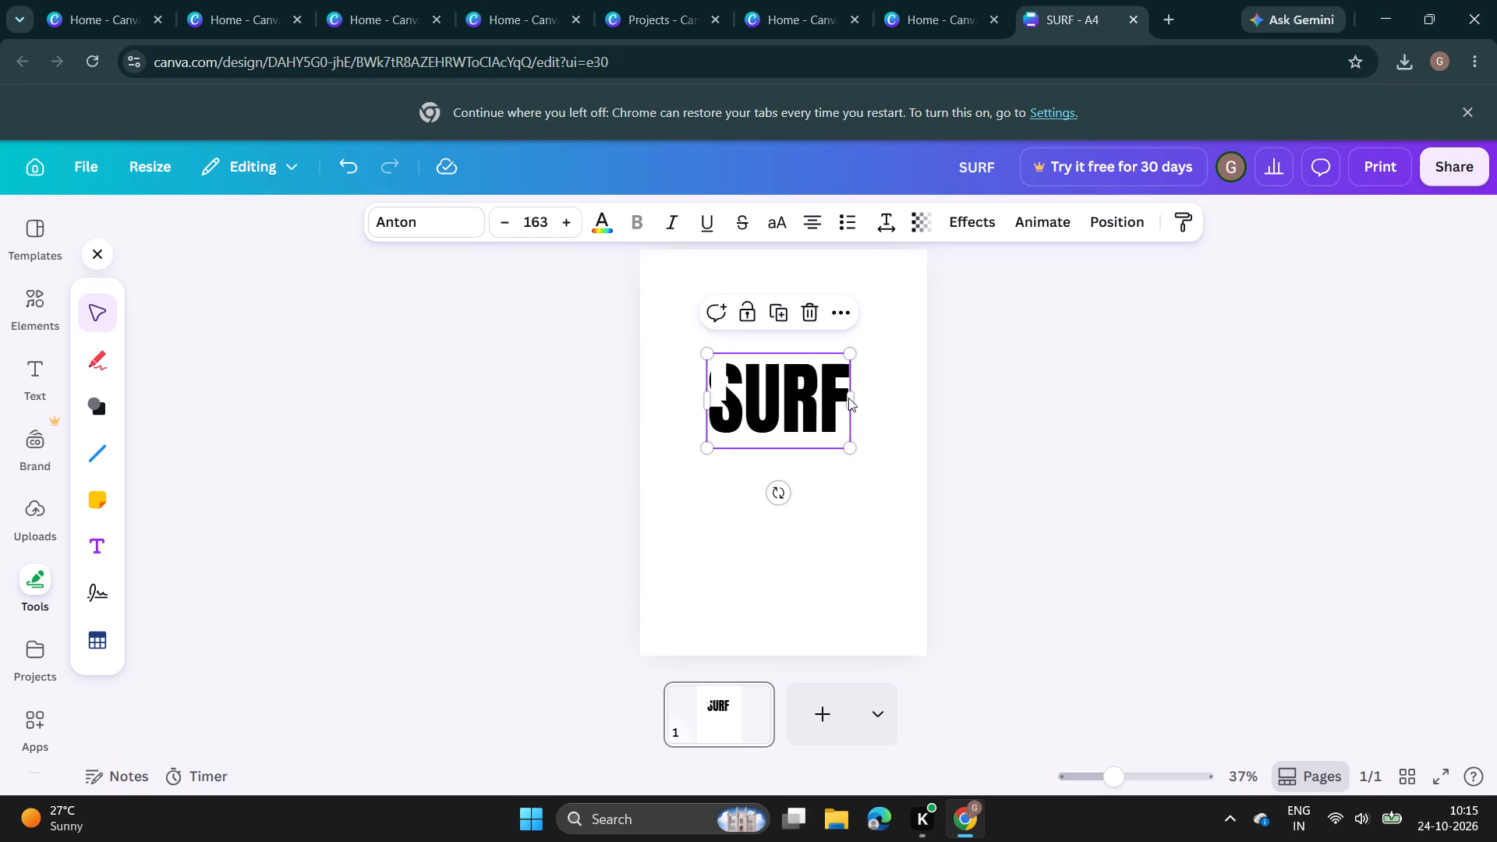
left_click_drag(853, 403, 964, 411)
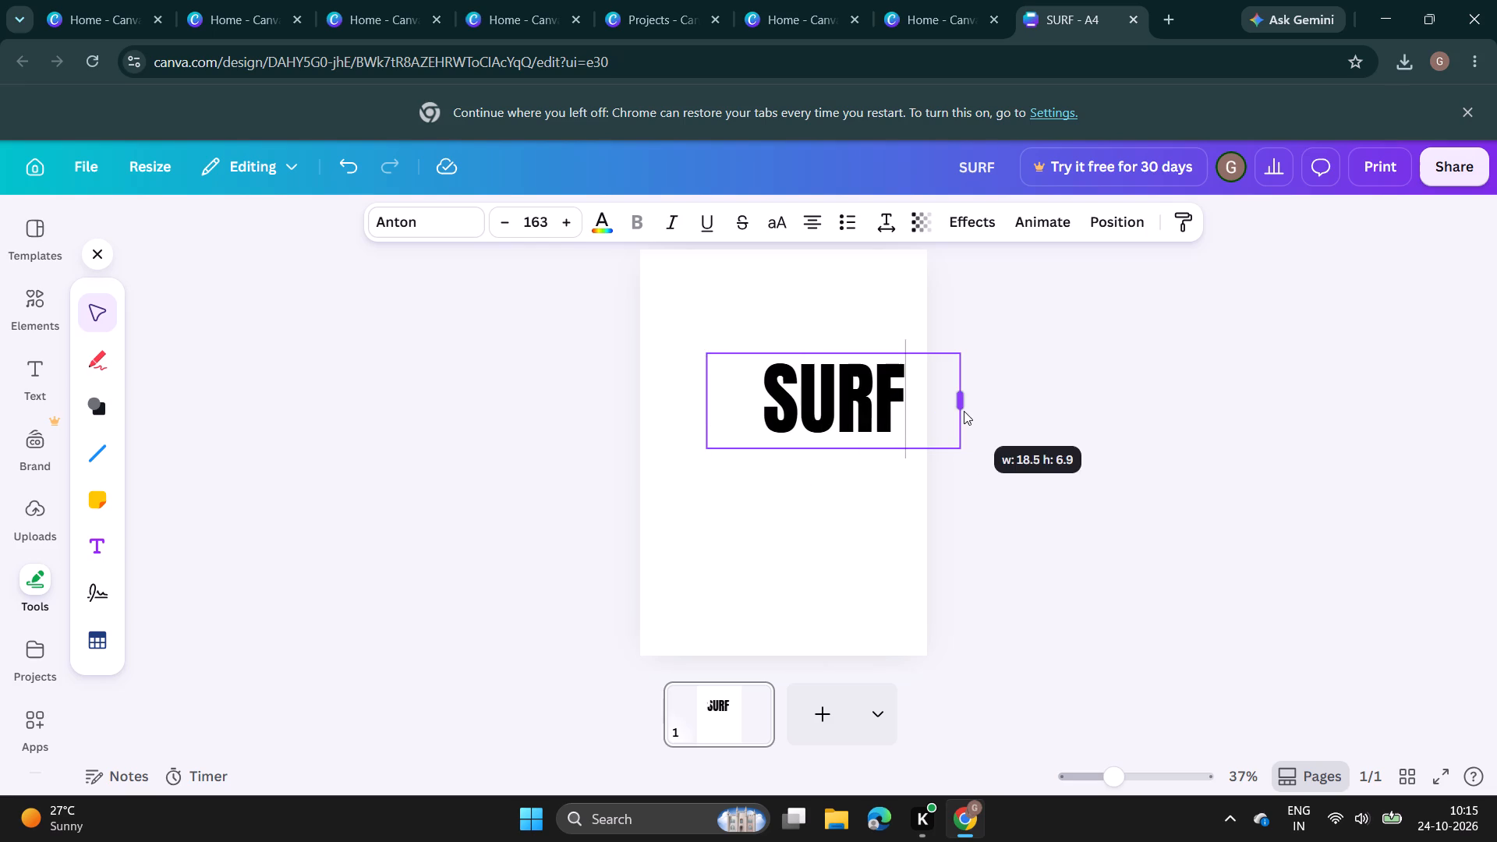
left_click_drag(964, 411, 962, 411)
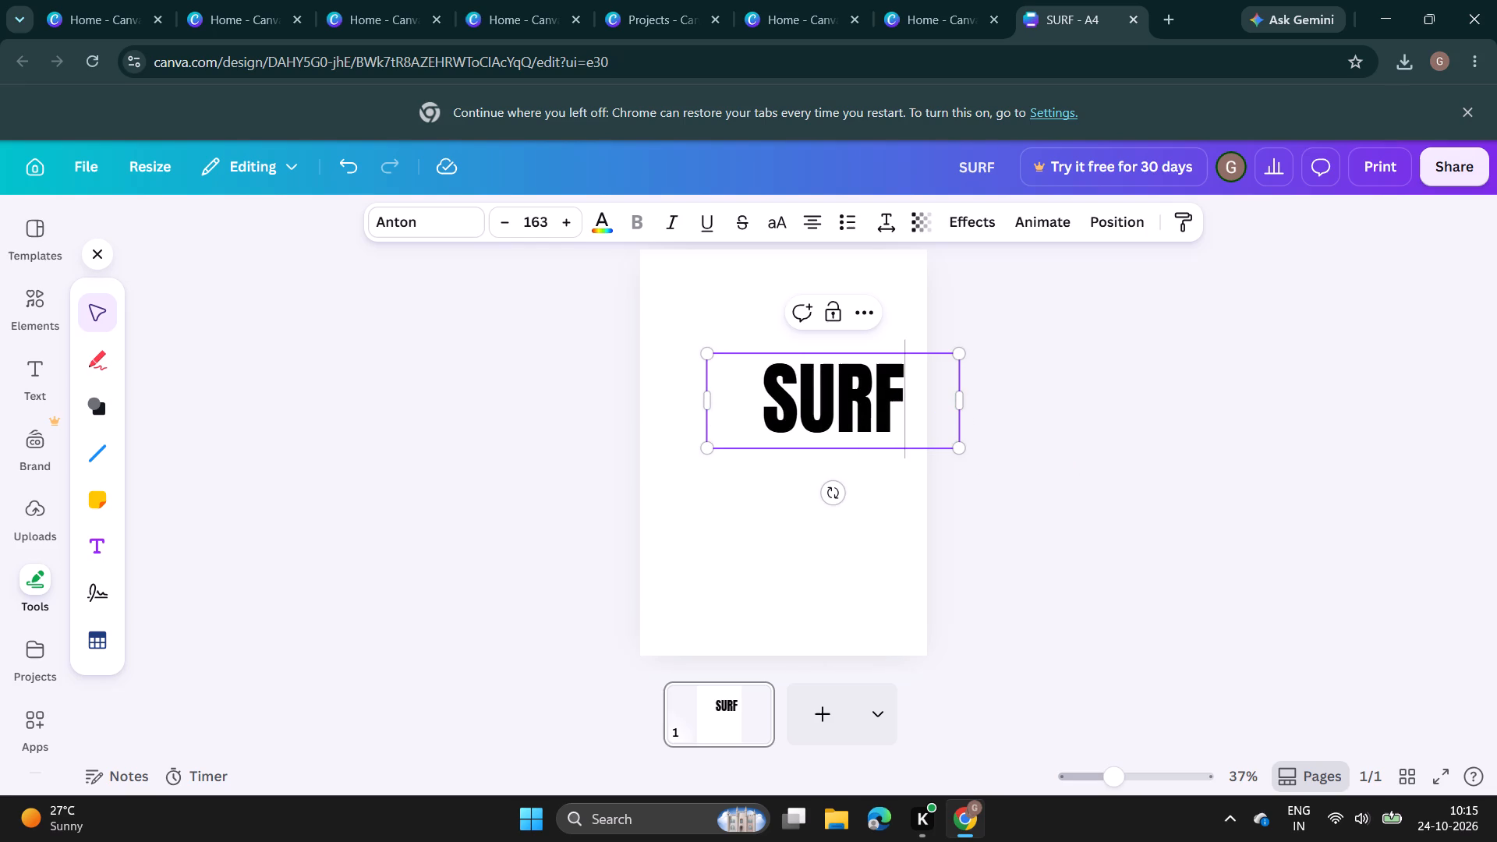
left_click_drag(707, 401, 598, 401)
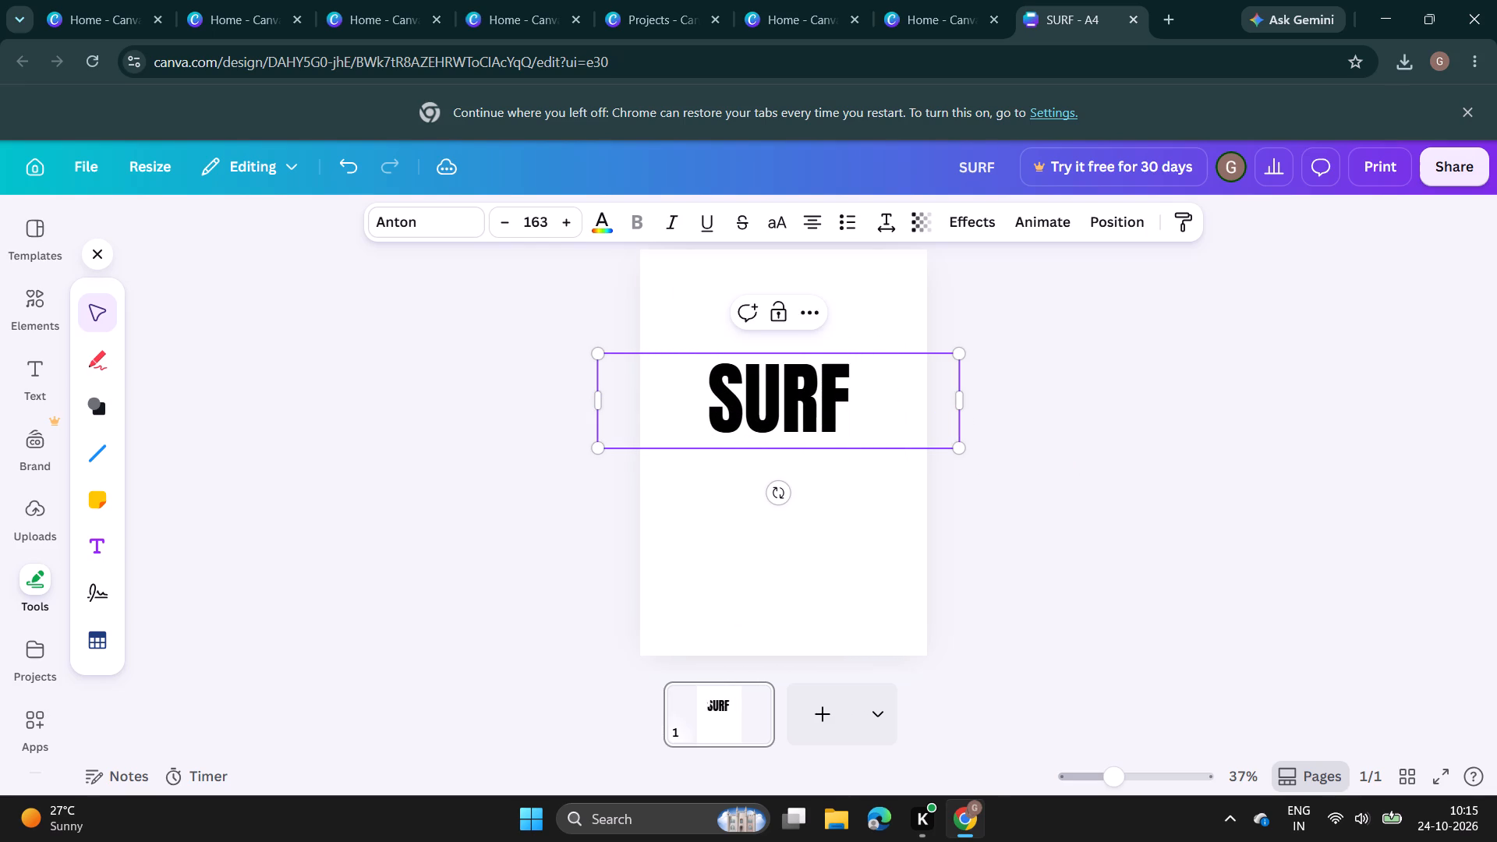
Enlarge the SURF heading to a font size of 250.
left_click_drag(594, 348, 558, 300)
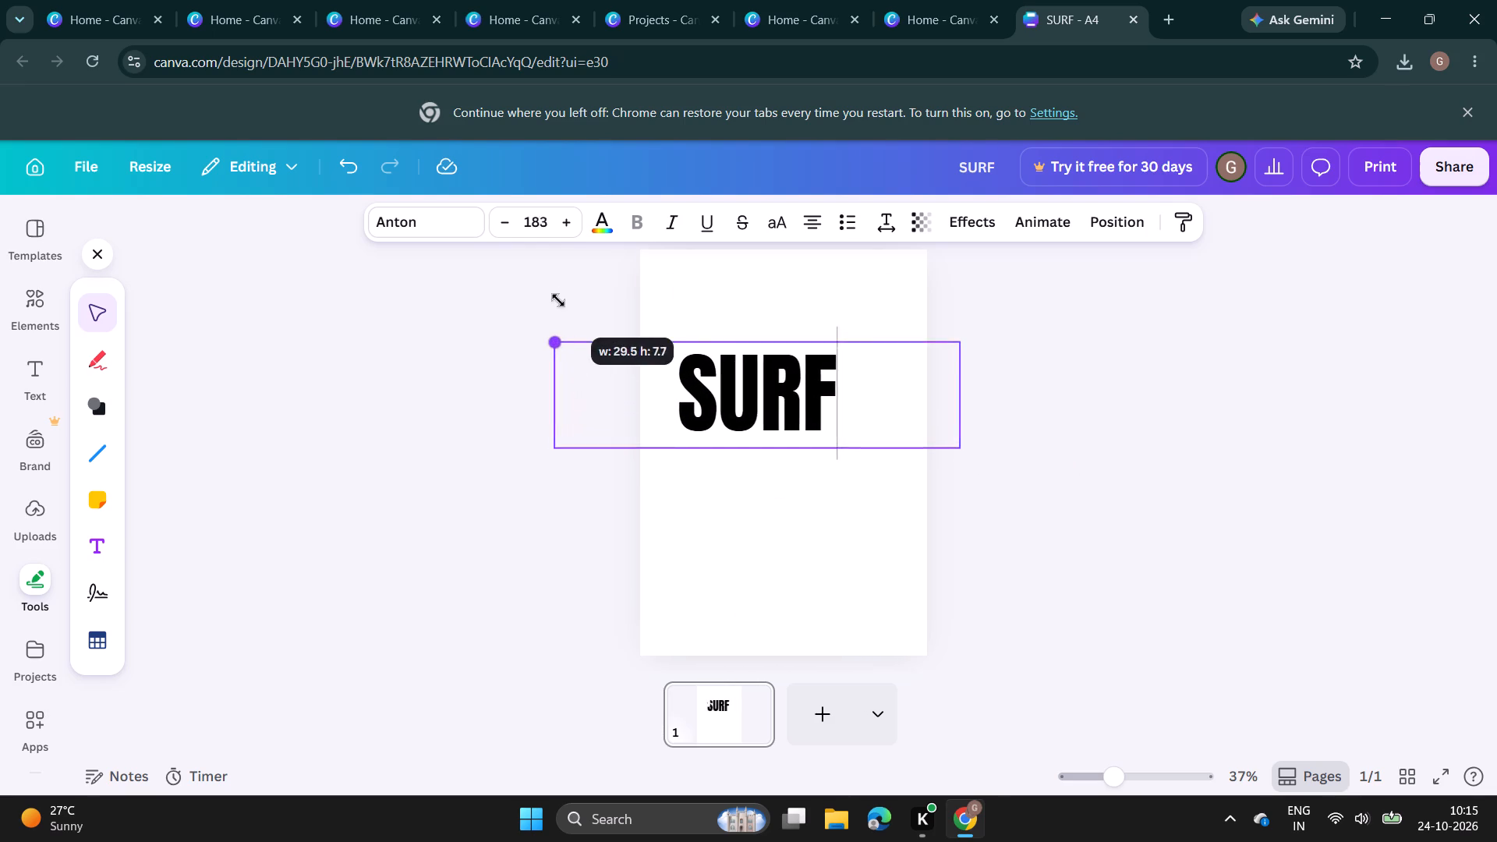
left_click_drag(558, 300, 546, 272)
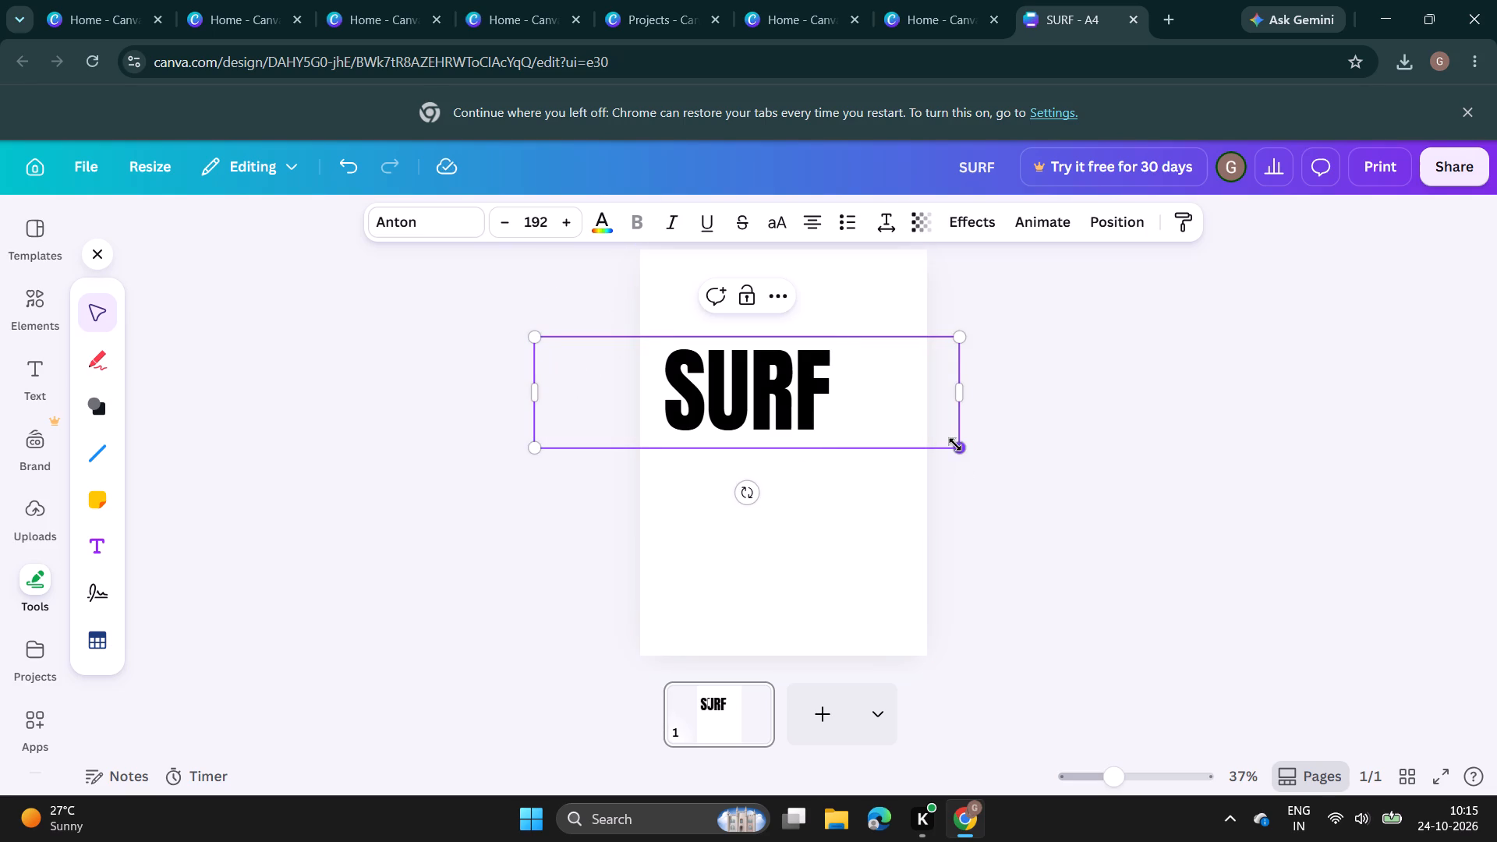
left_click_drag(955, 444, 1049, 607)
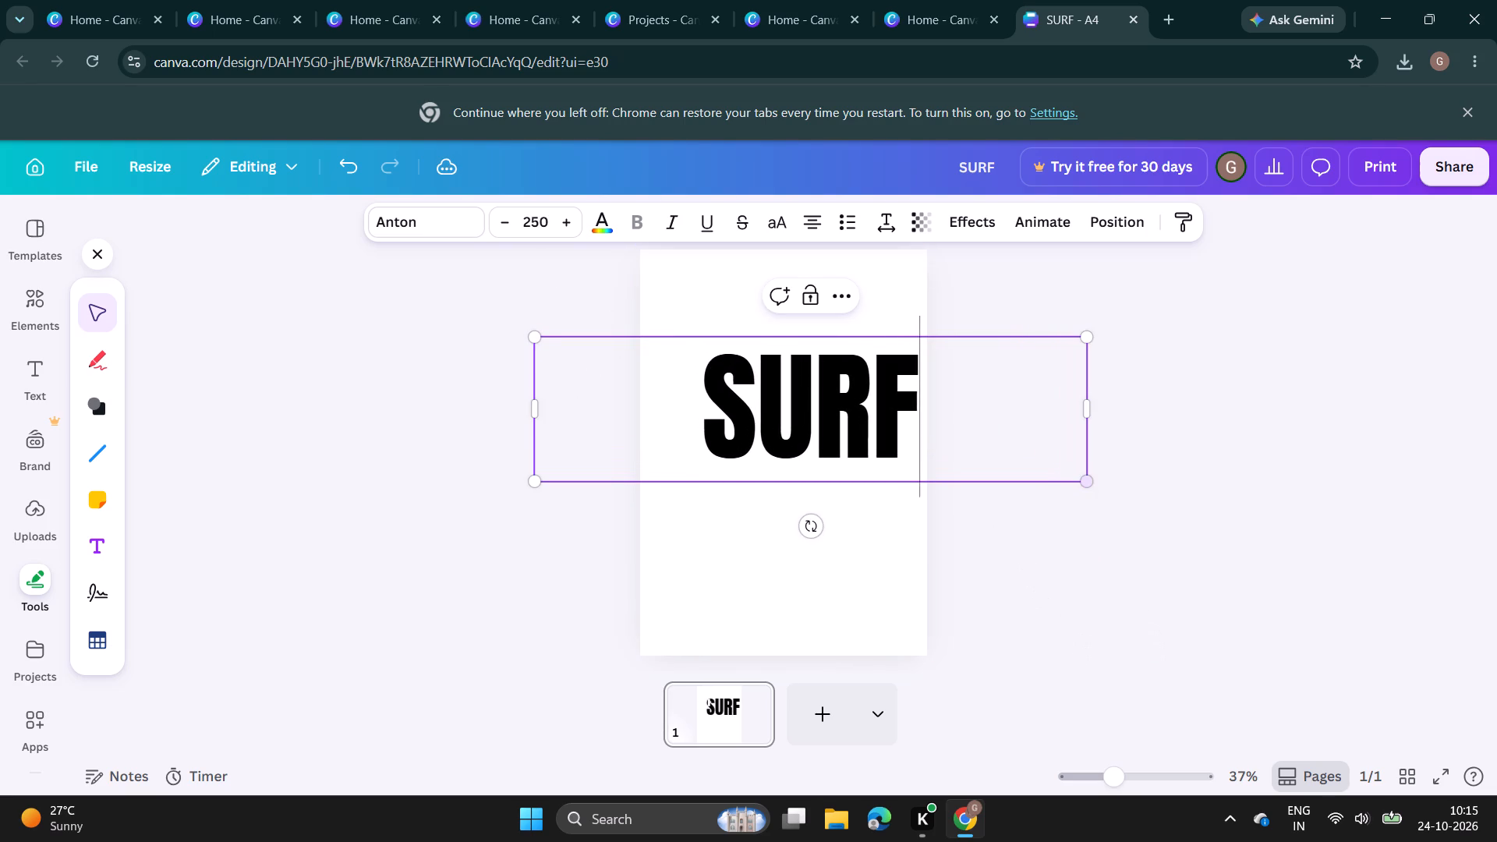
left_click_drag(783, 439, 756, 436)
left_click_drag(673, 449, 667, 440)
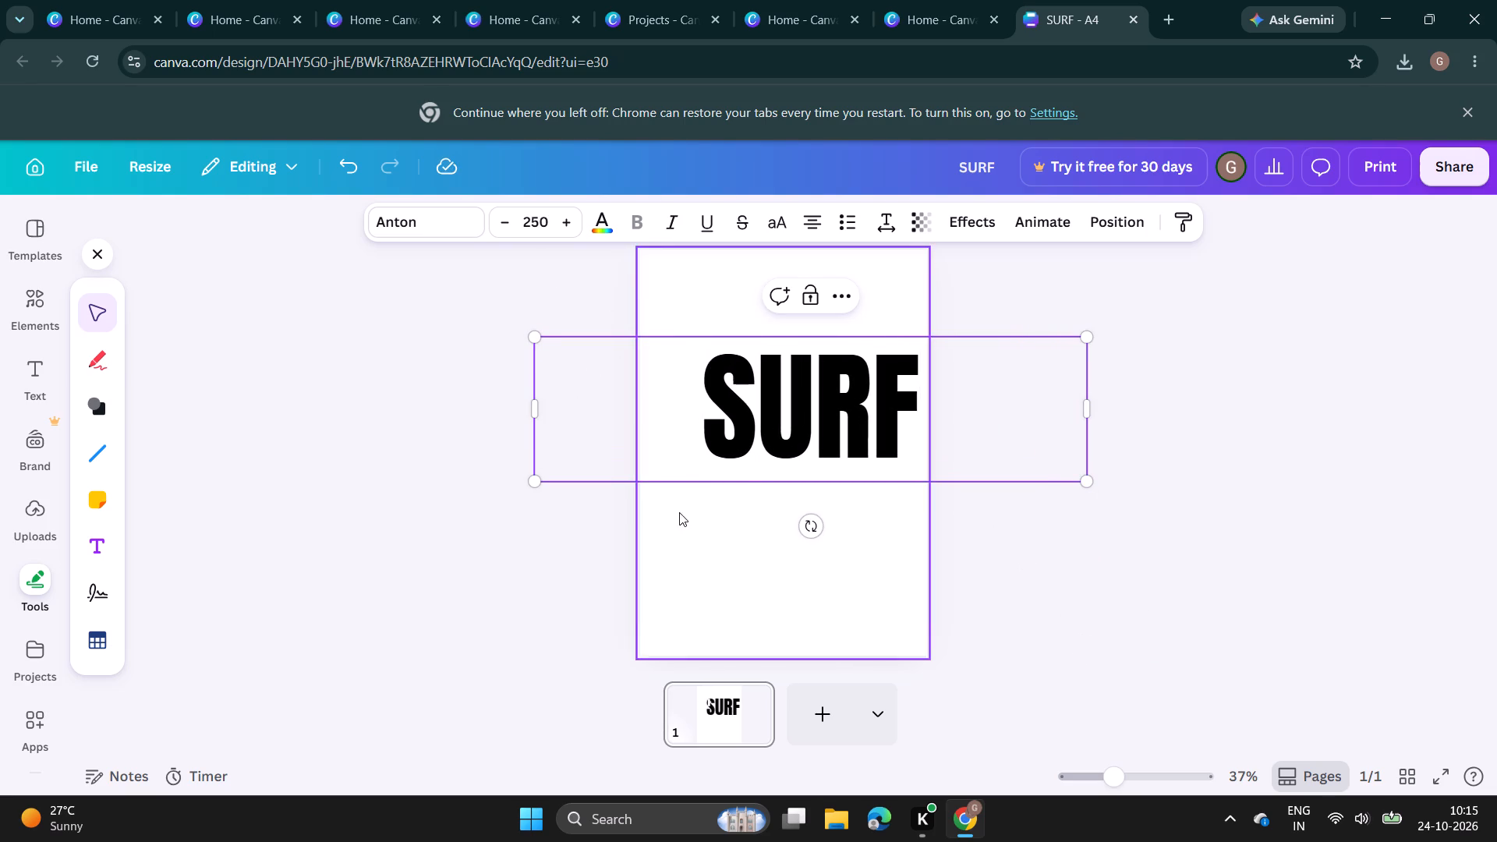
left_click(678, 412)
left_click(715, 541)
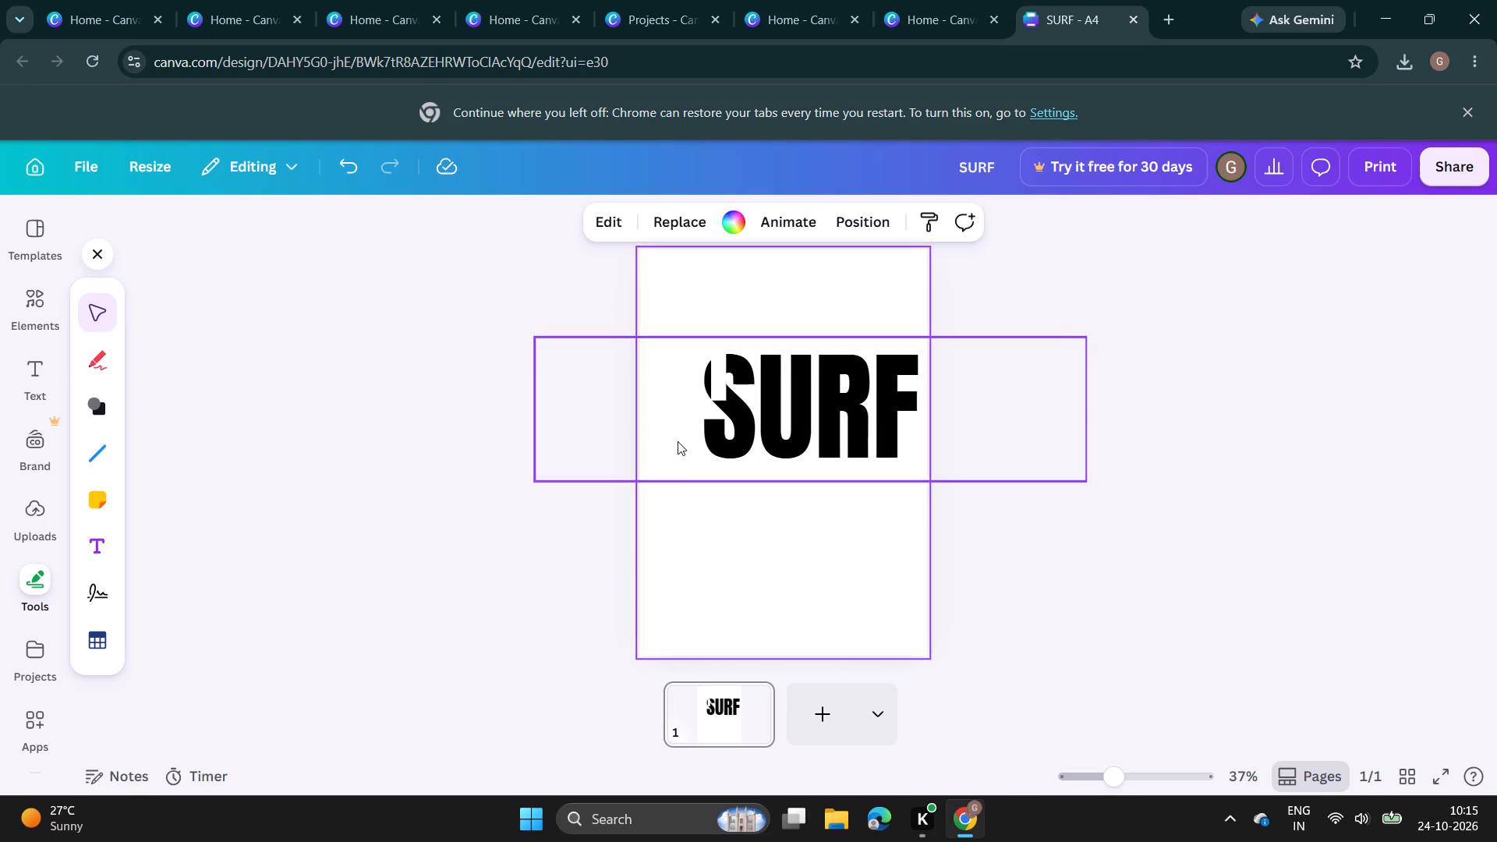
Shift the SURF heading slightly left and enlarge it to a font size of 279.
left_click_drag(678, 440, 658, 446)
left_click_drag(513, 342, 503, 341)
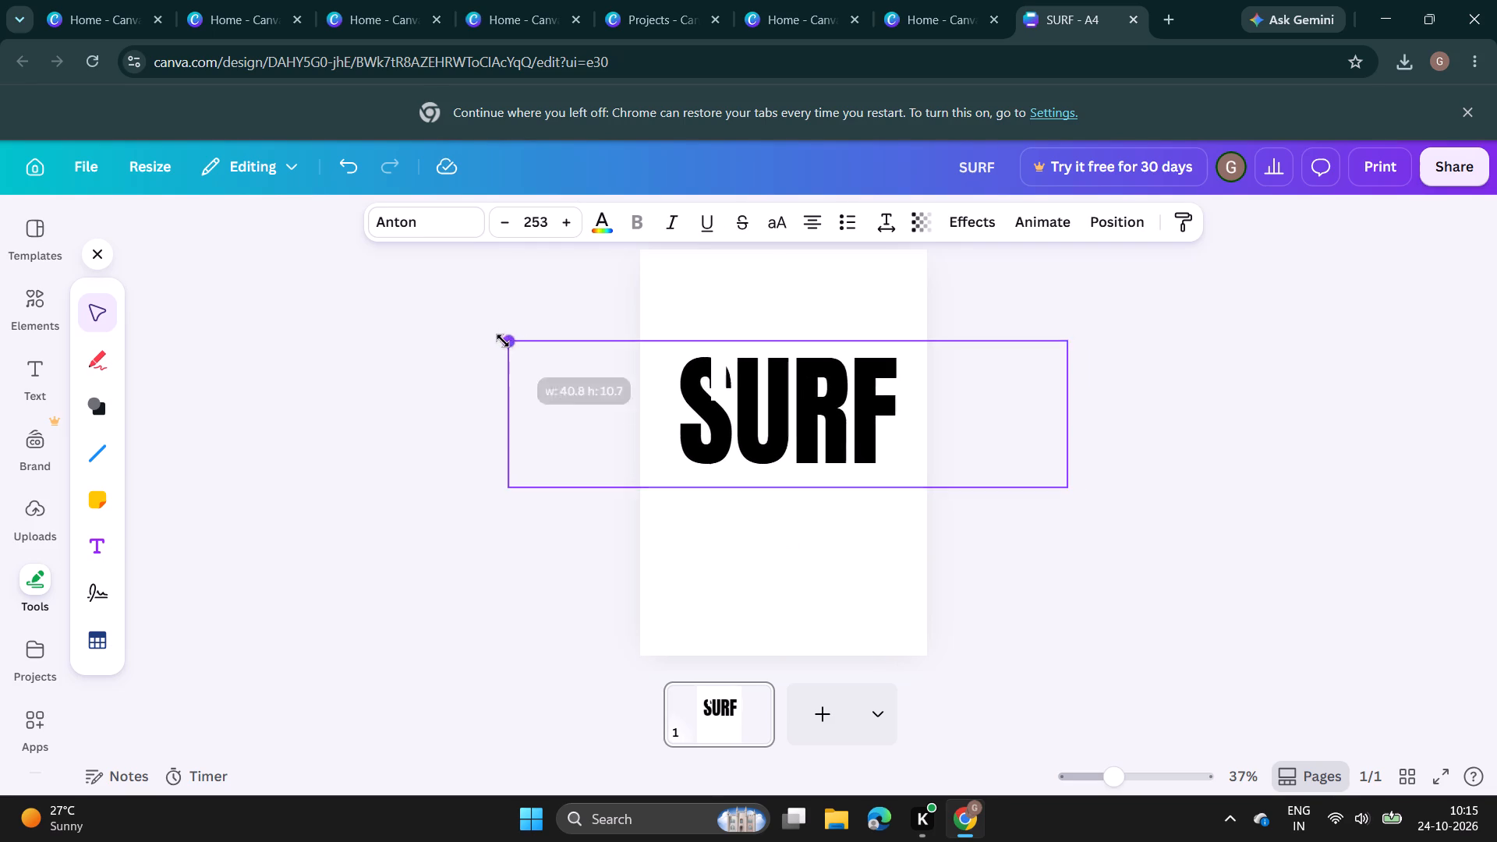
left_click_drag(503, 341, 483, 327)
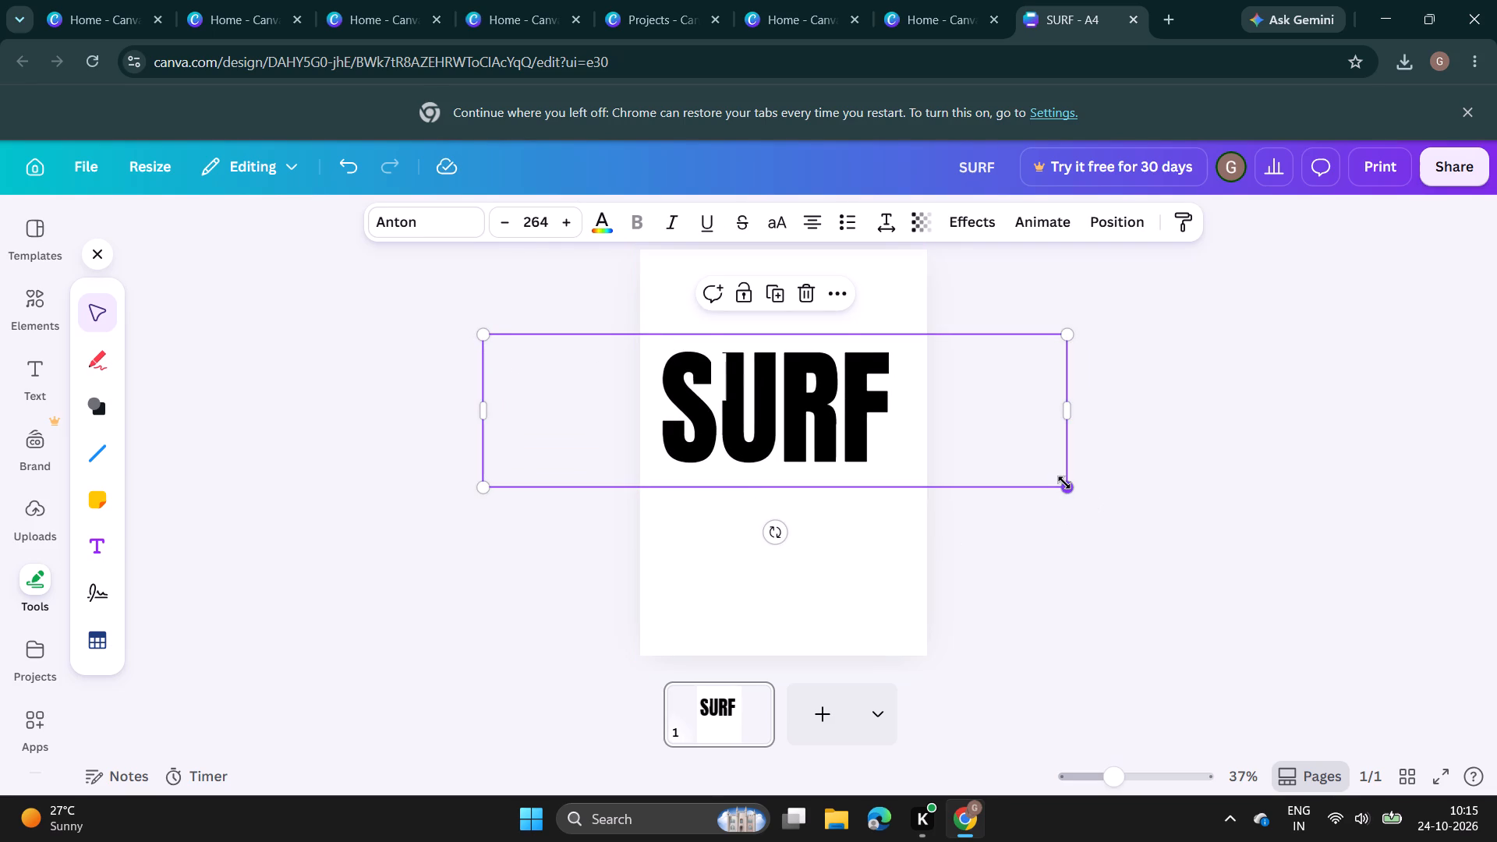
left_click_drag(1064, 483, 1089, 528)
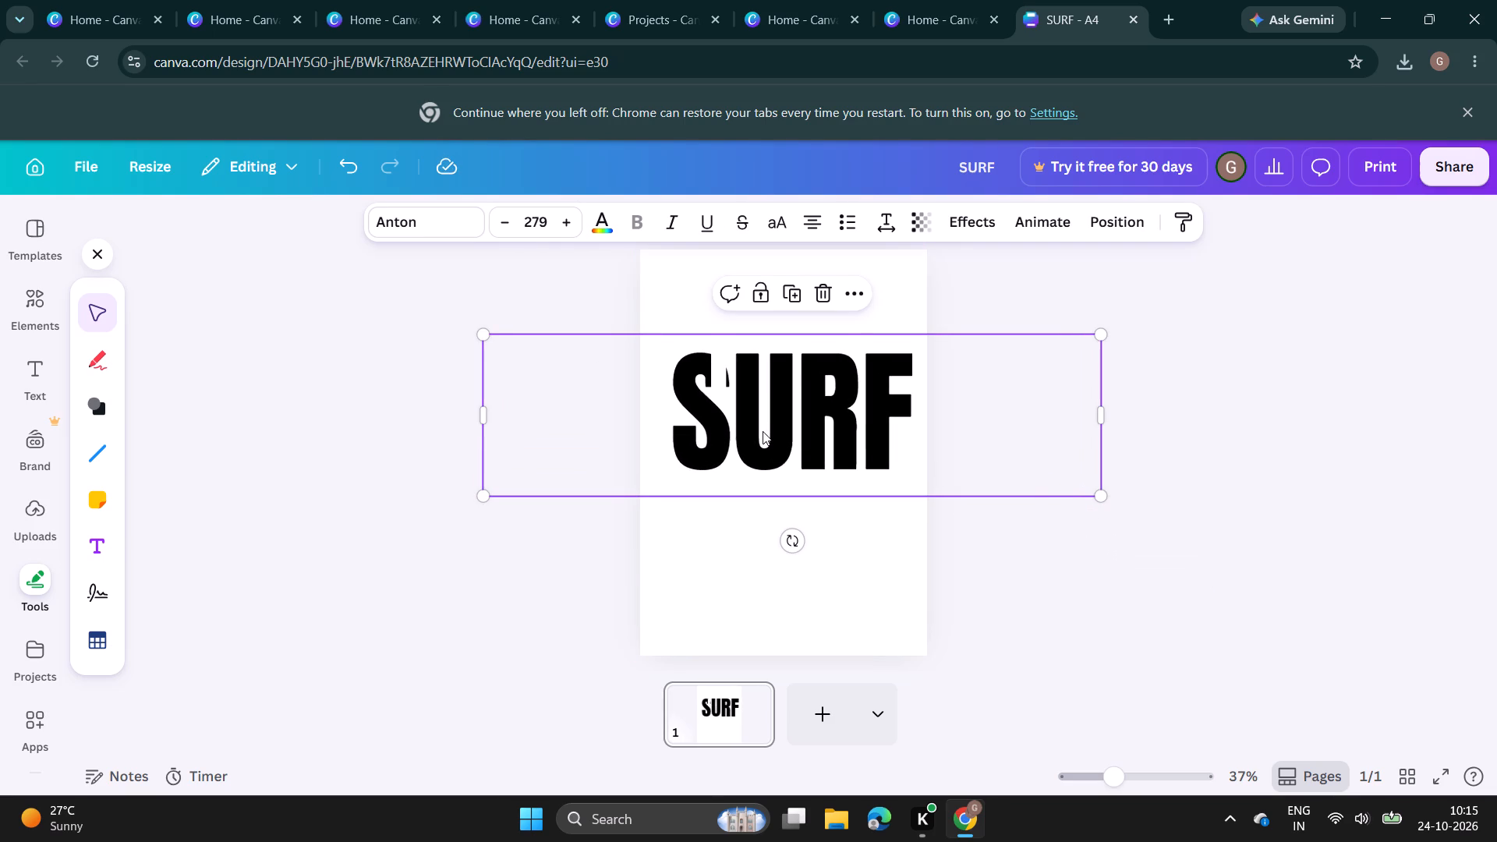
left_click(632, 561)
Centre the SURF heading horizontally on the page, keeping it in the upper middle area.
left_click(738, 461)
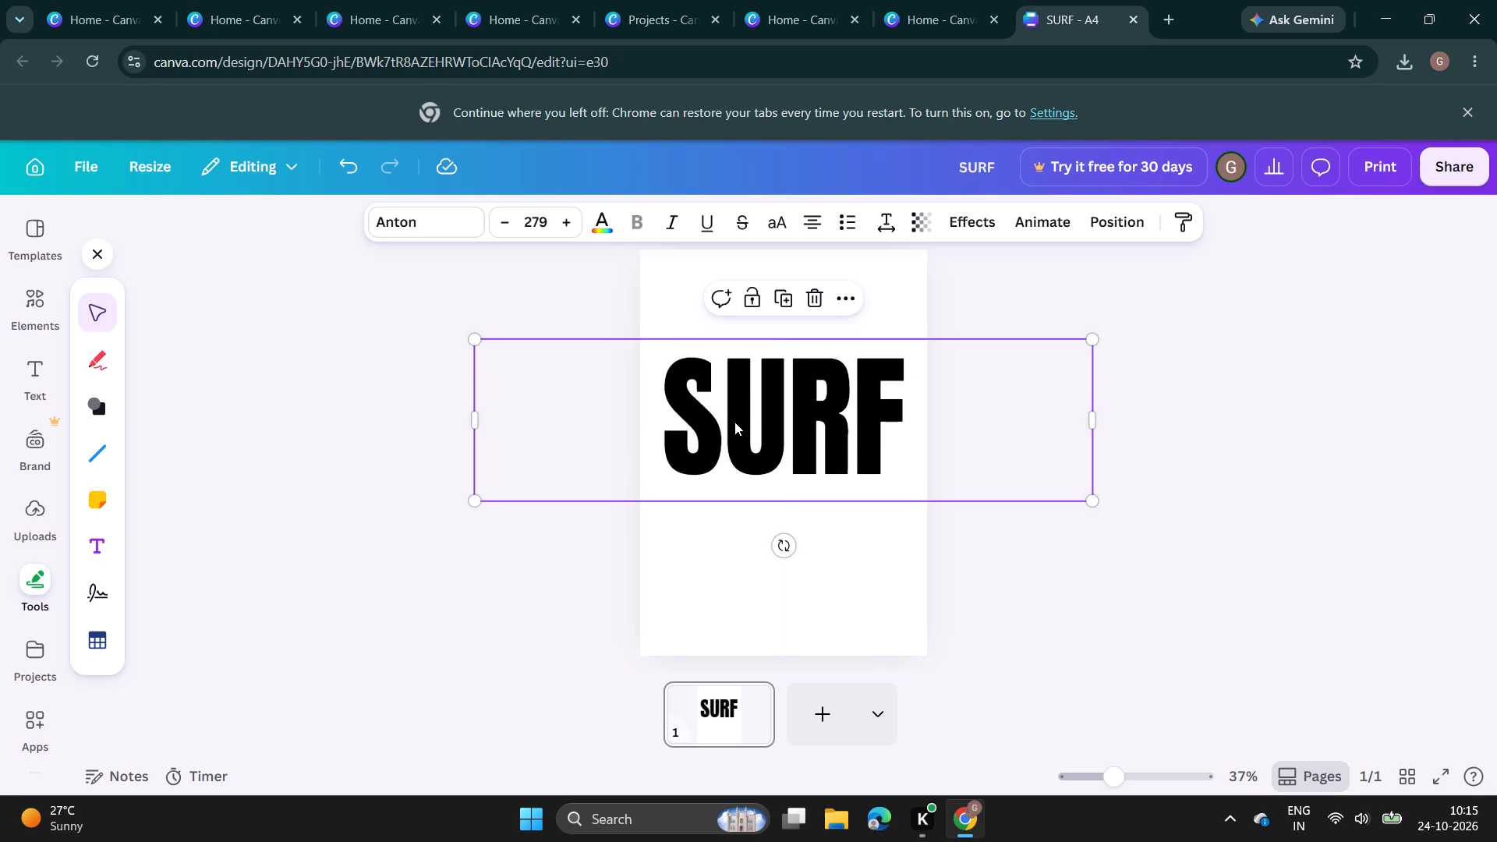
left_click_drag(733, 406, 733, 421)
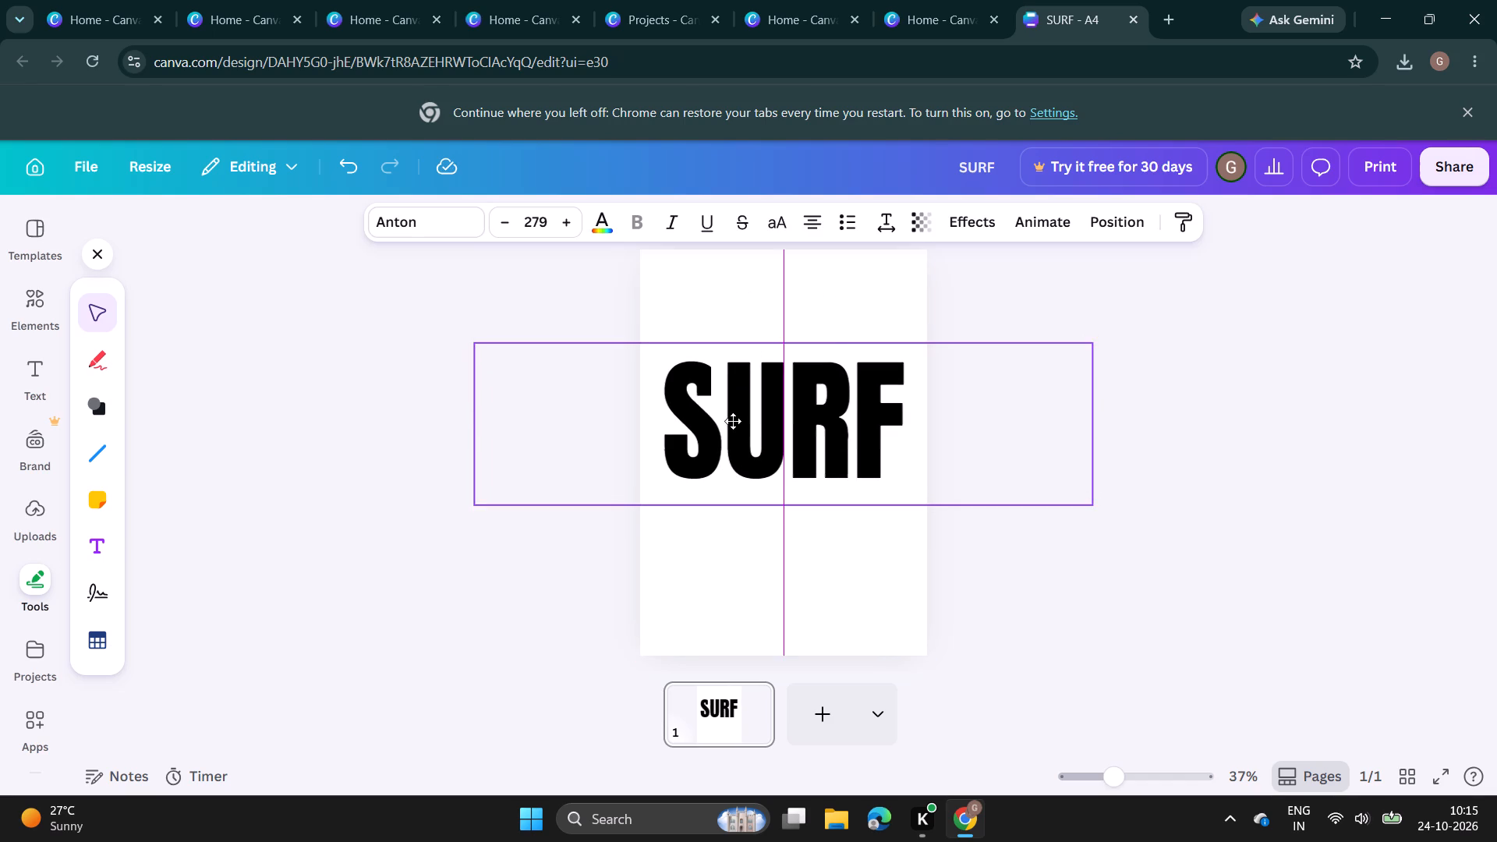
left_click_drag(733, 421, 736, 398)
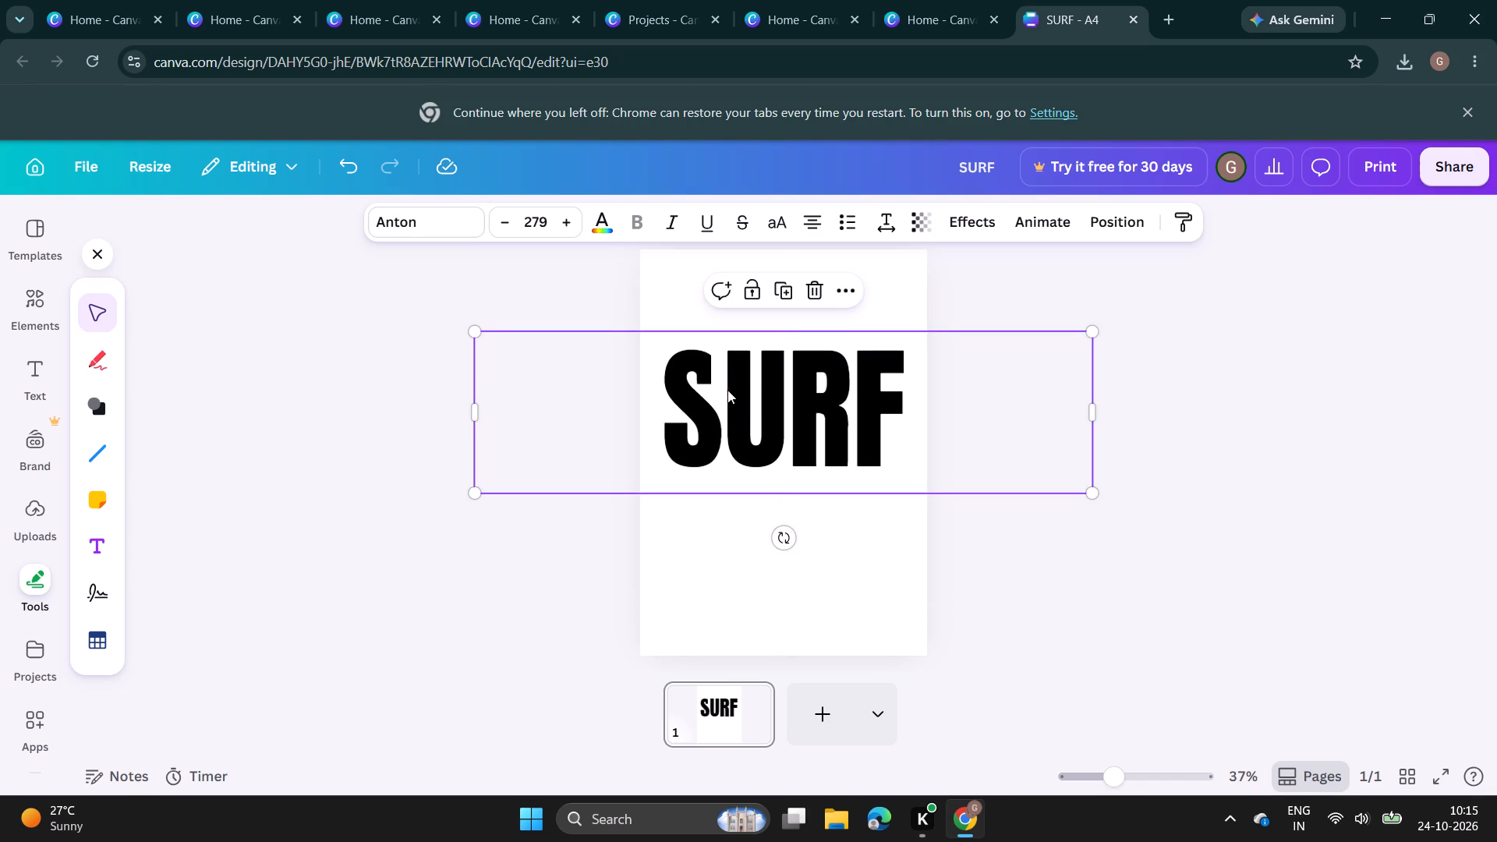
Move the white rectangle onto the U's left stem and resize it to about 1.4 wide by 4.6 high.
left_click_drag(718, 381, 739, 384)
left_click(747, 356)
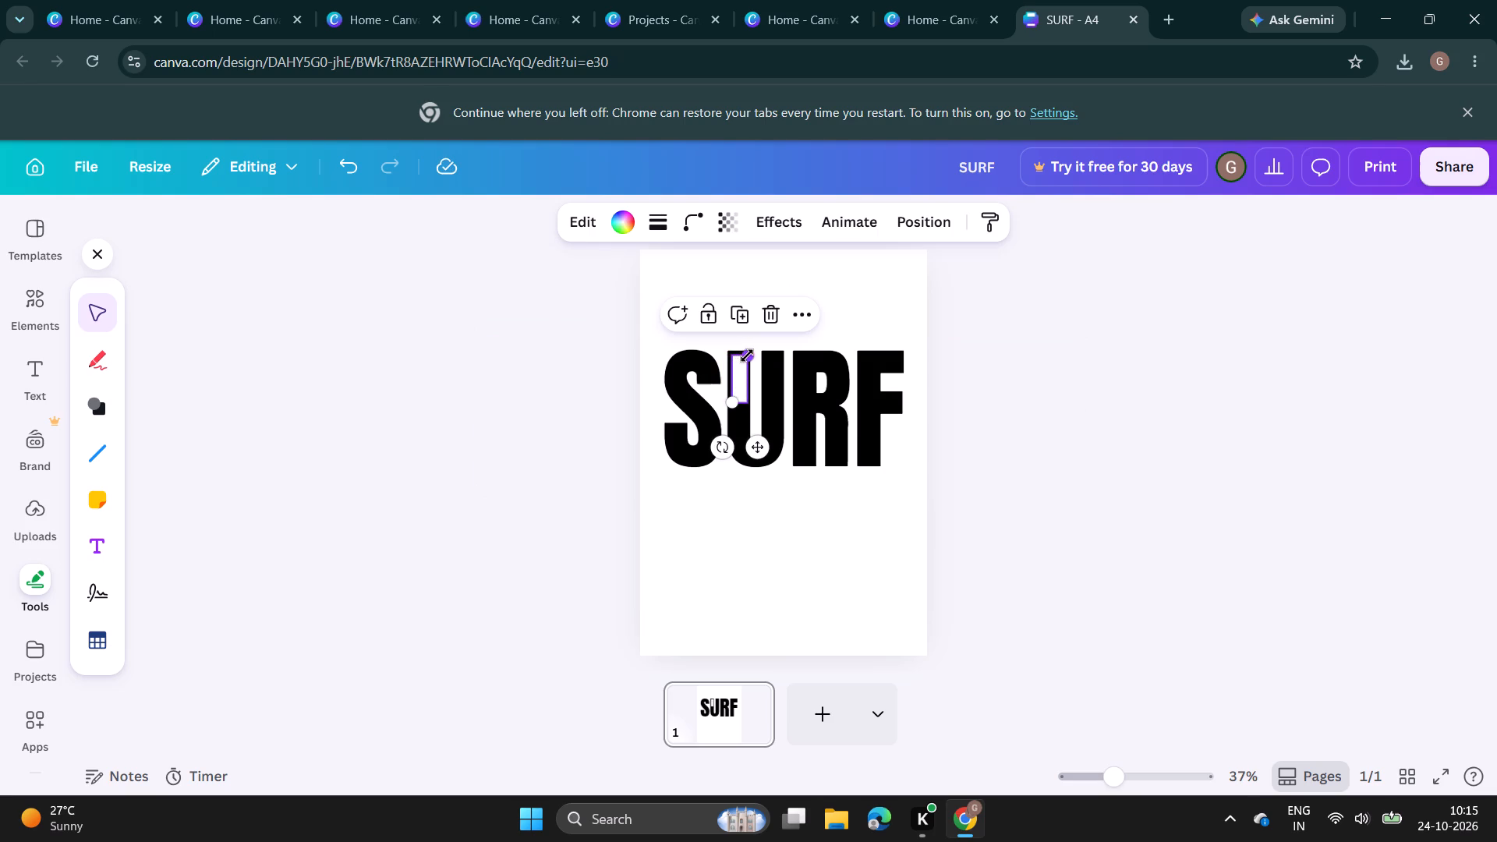
left_click(737, 358)
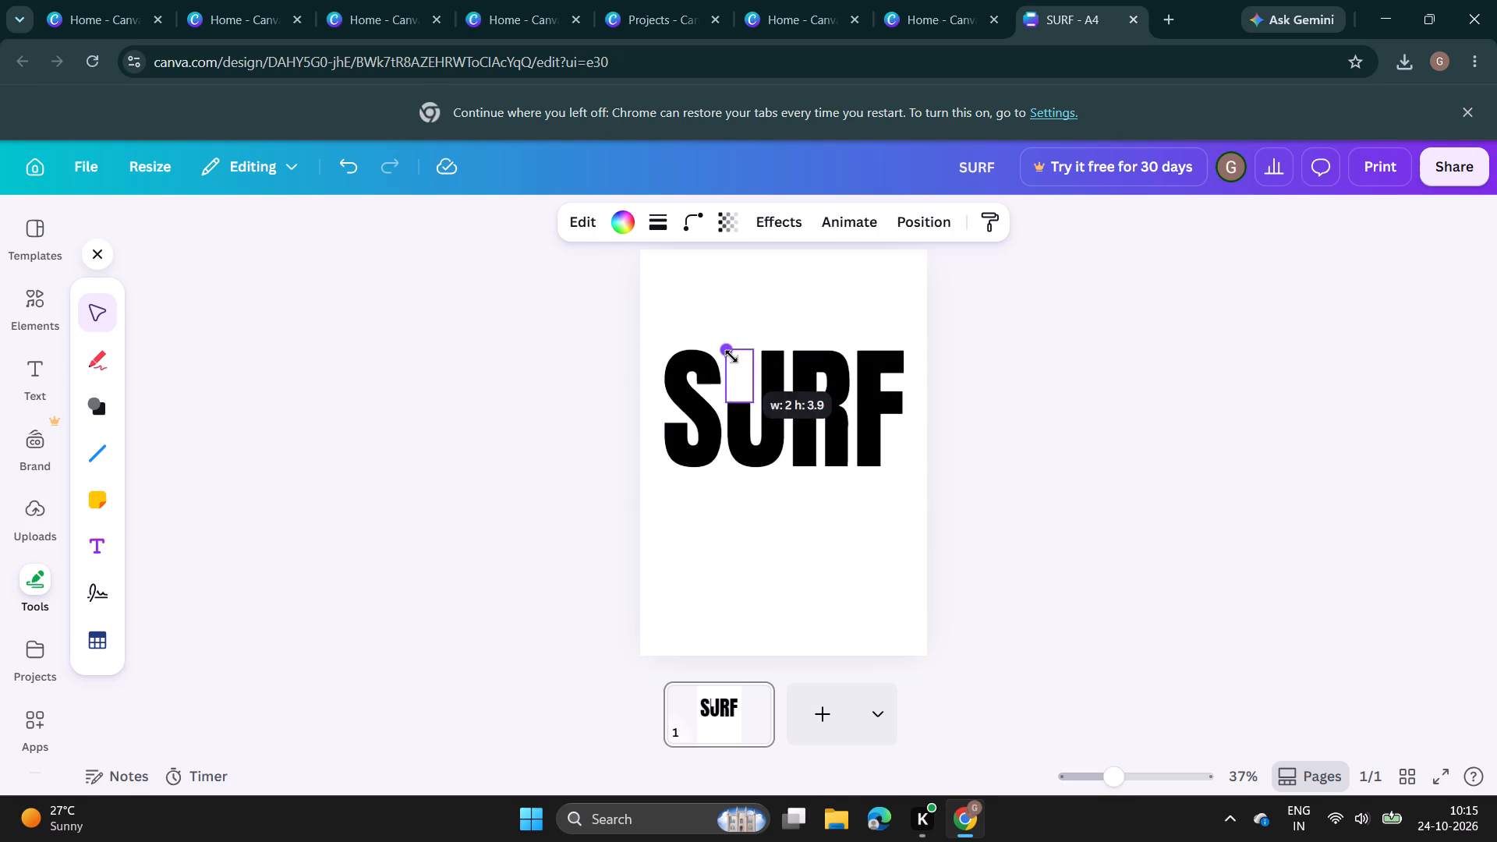
left_click_drag(738, 406, 737, 416)
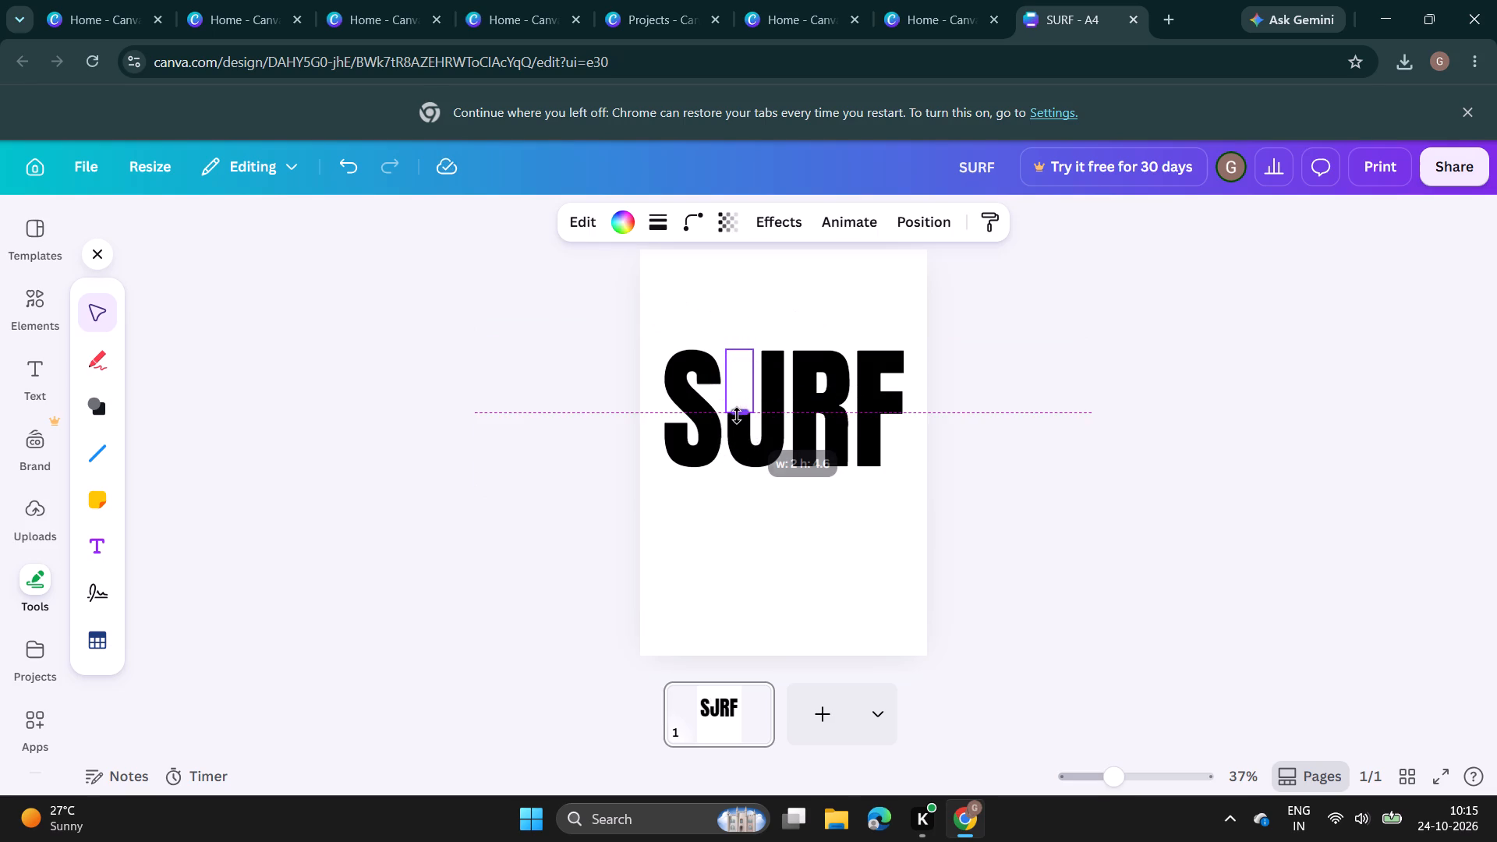
left_click_drag(737, 416, 735, 417)
left_click(752, 387)
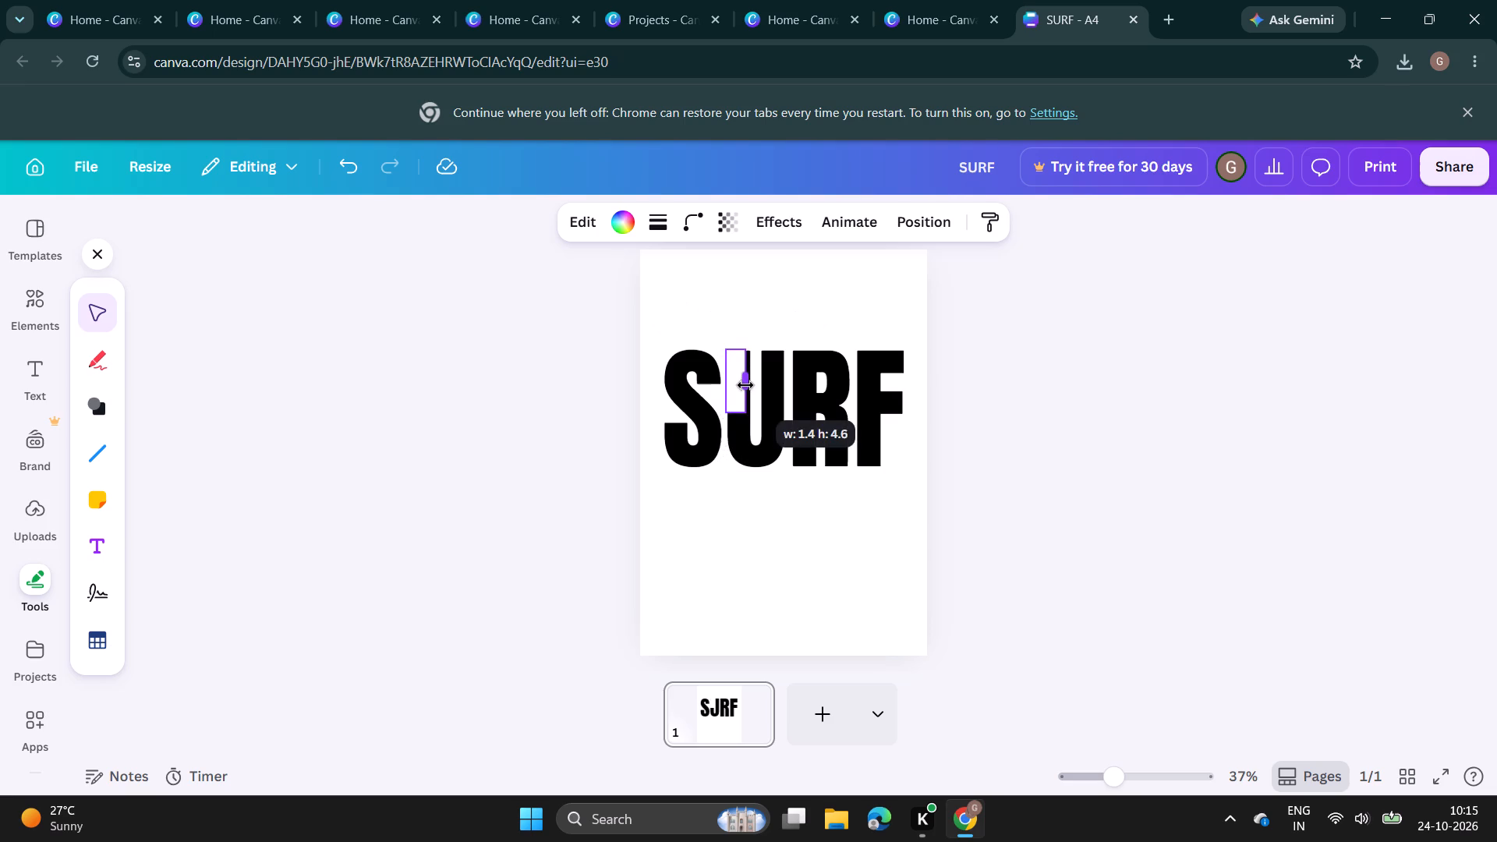
left_click(729, 390)
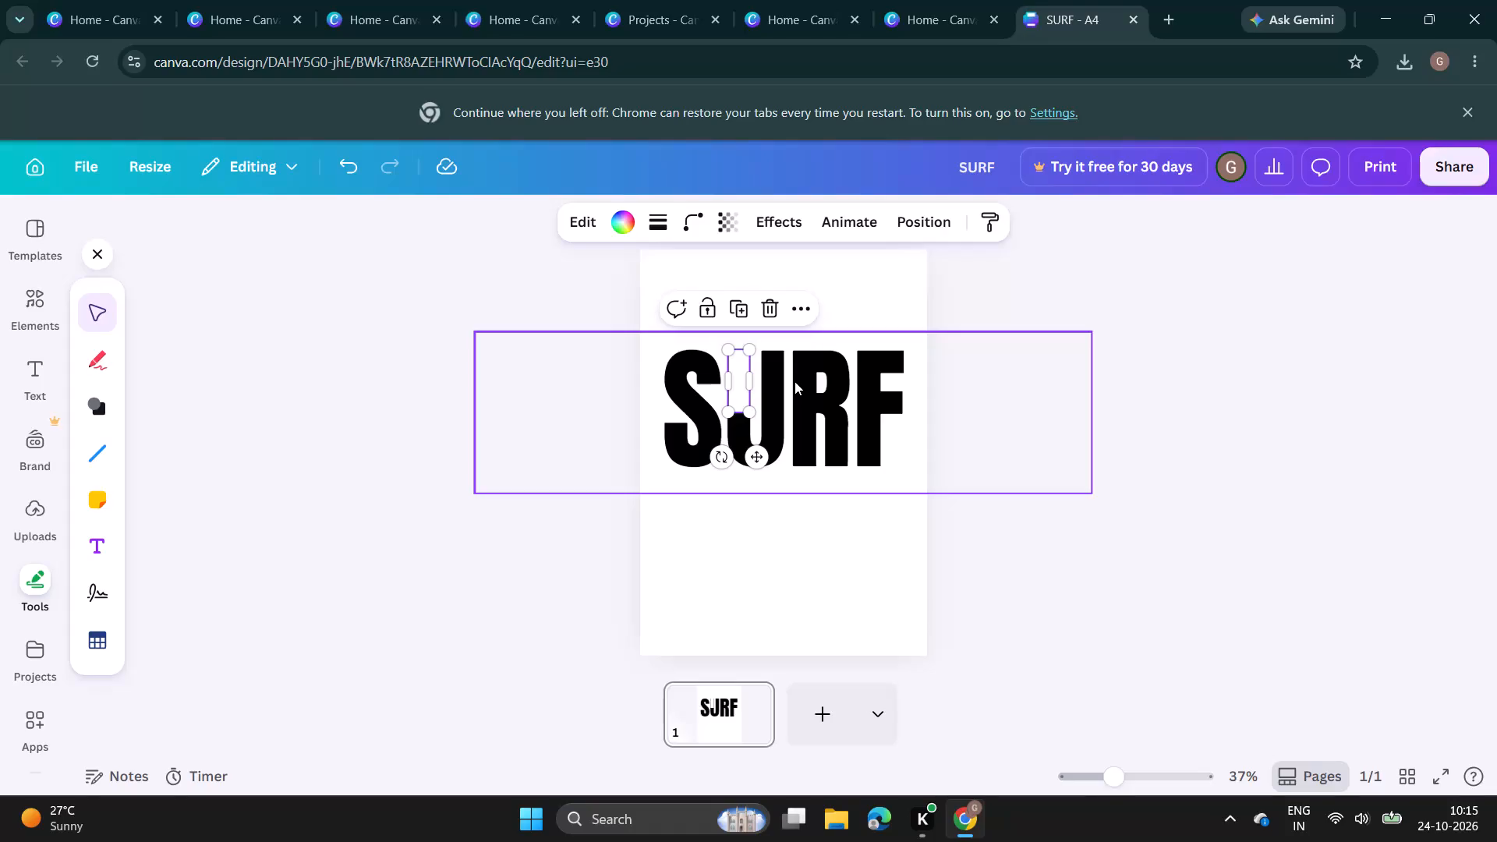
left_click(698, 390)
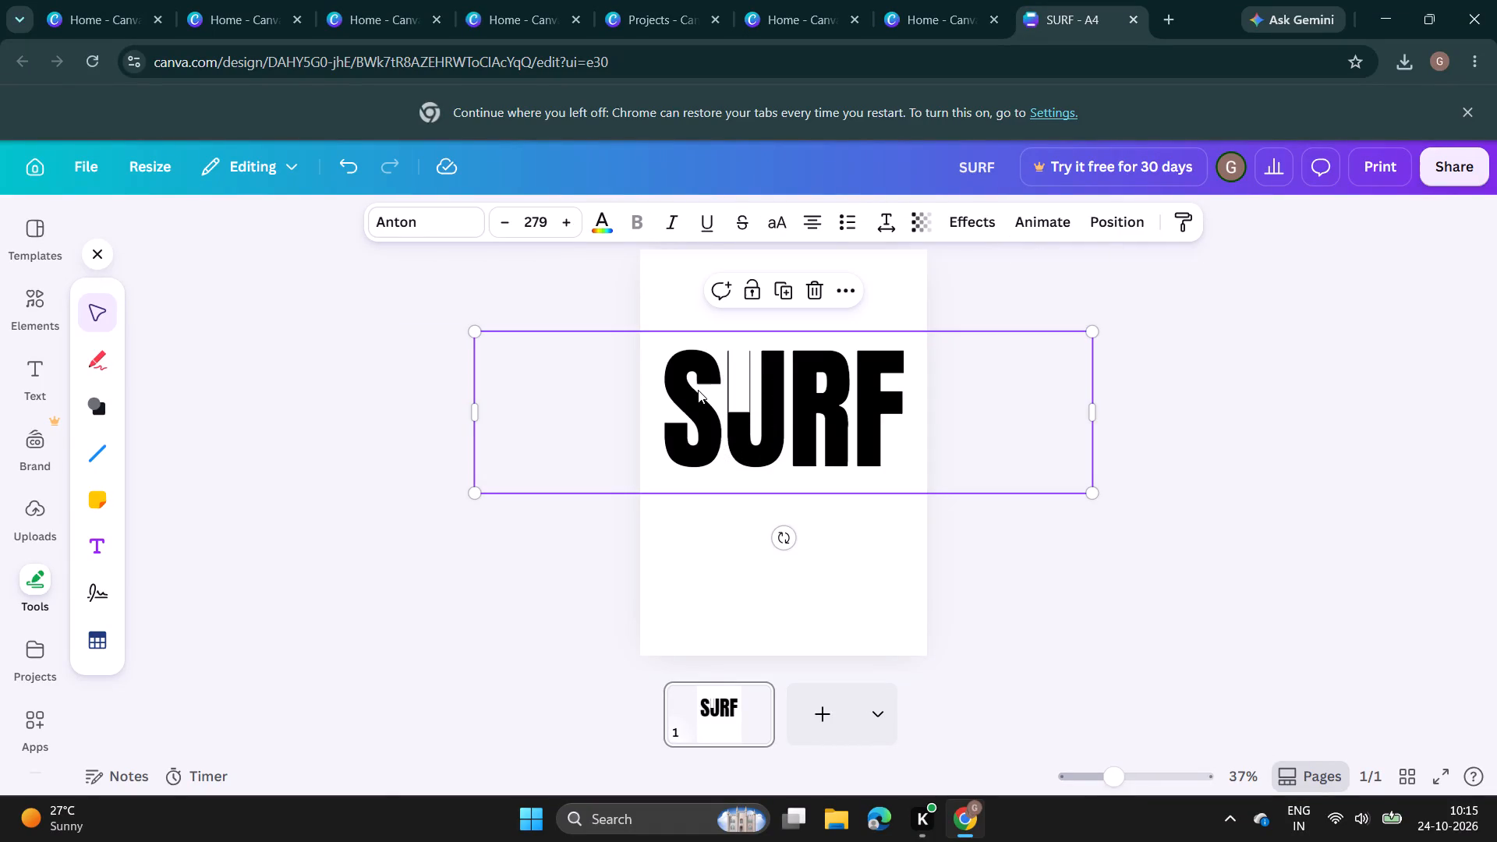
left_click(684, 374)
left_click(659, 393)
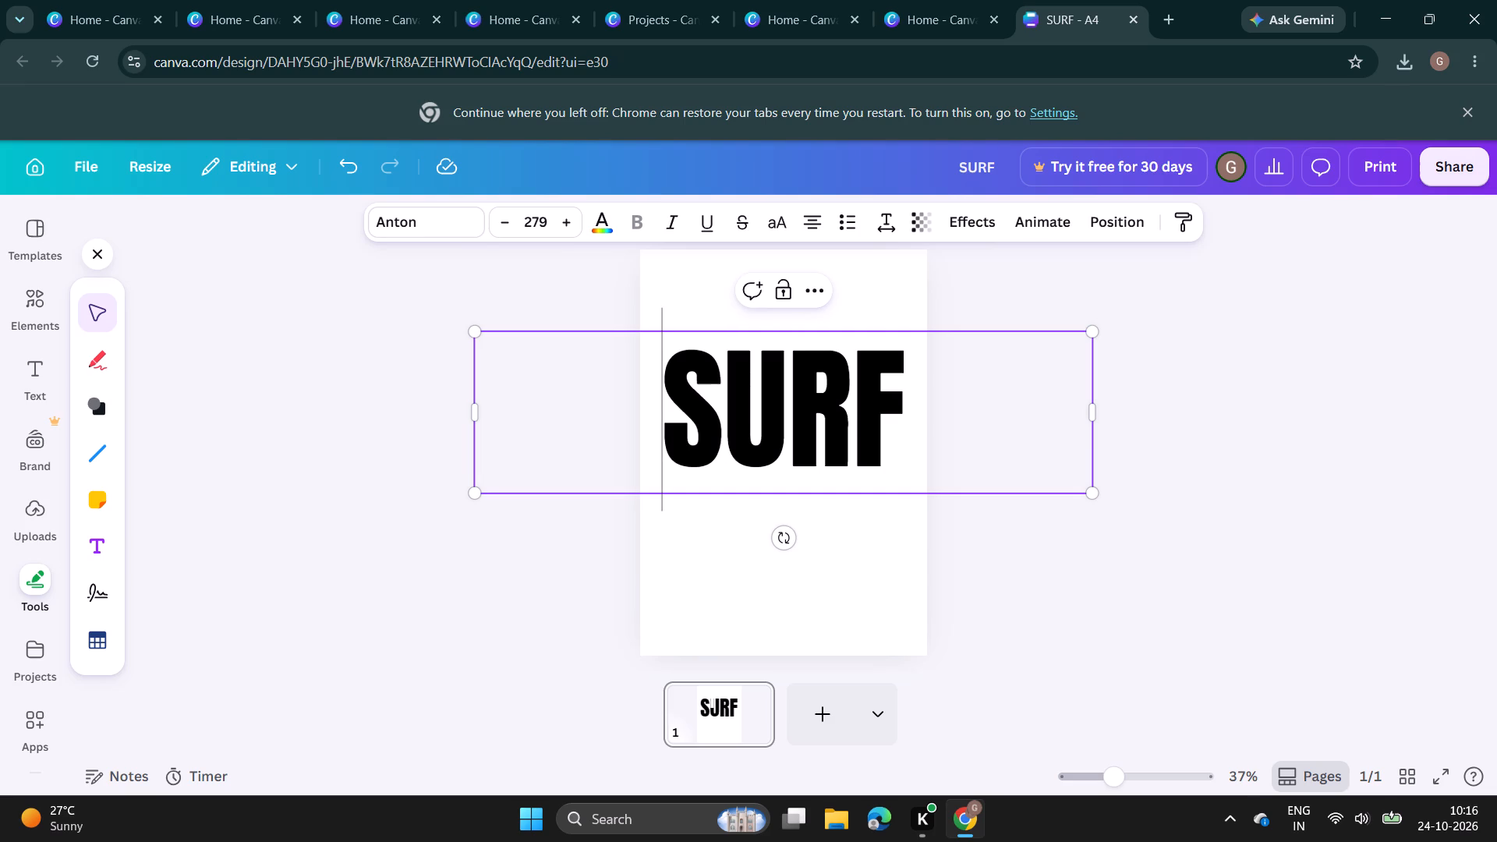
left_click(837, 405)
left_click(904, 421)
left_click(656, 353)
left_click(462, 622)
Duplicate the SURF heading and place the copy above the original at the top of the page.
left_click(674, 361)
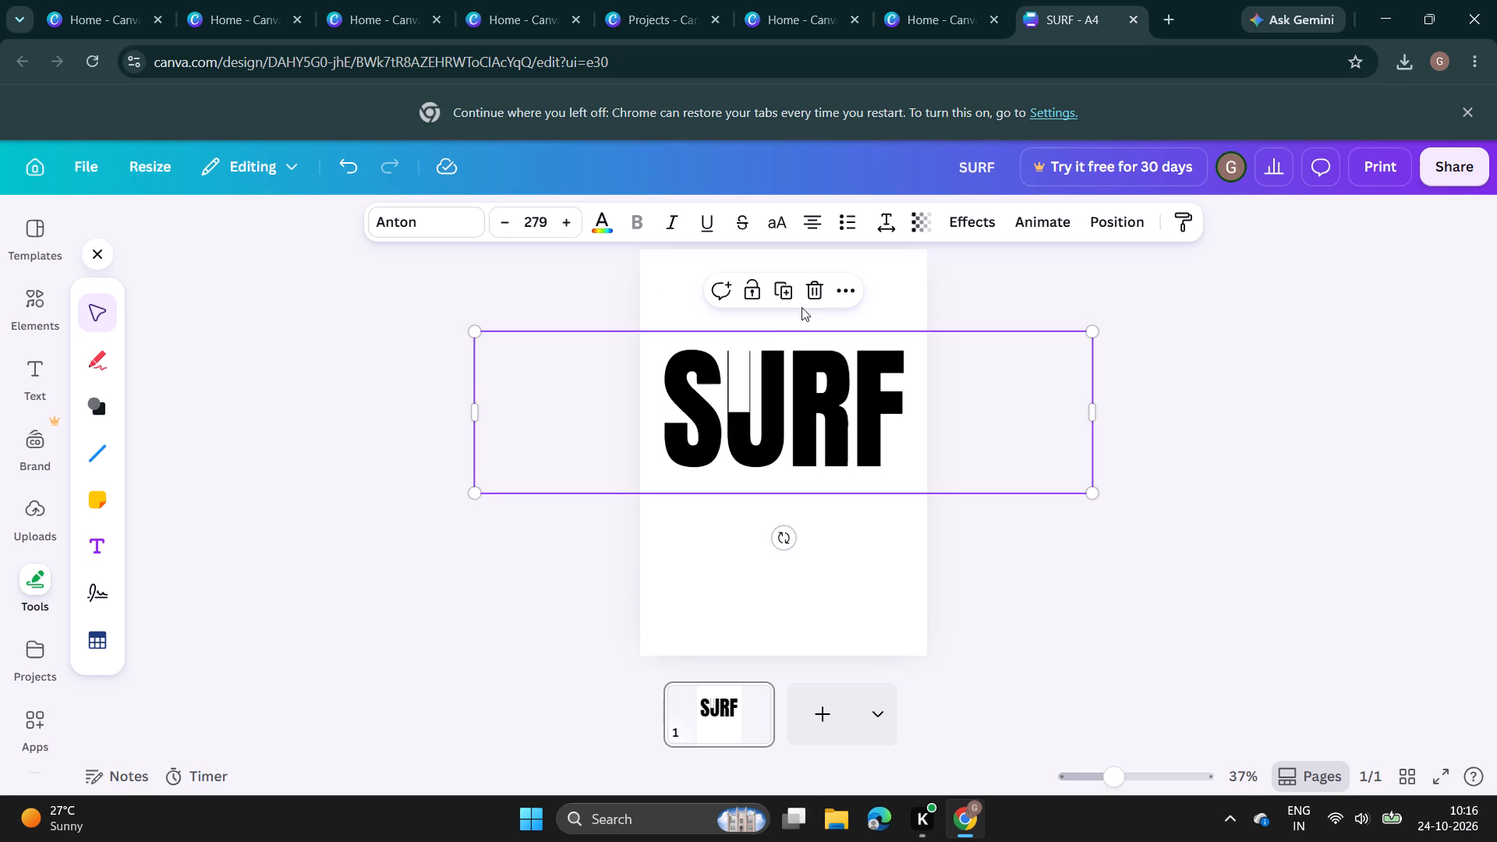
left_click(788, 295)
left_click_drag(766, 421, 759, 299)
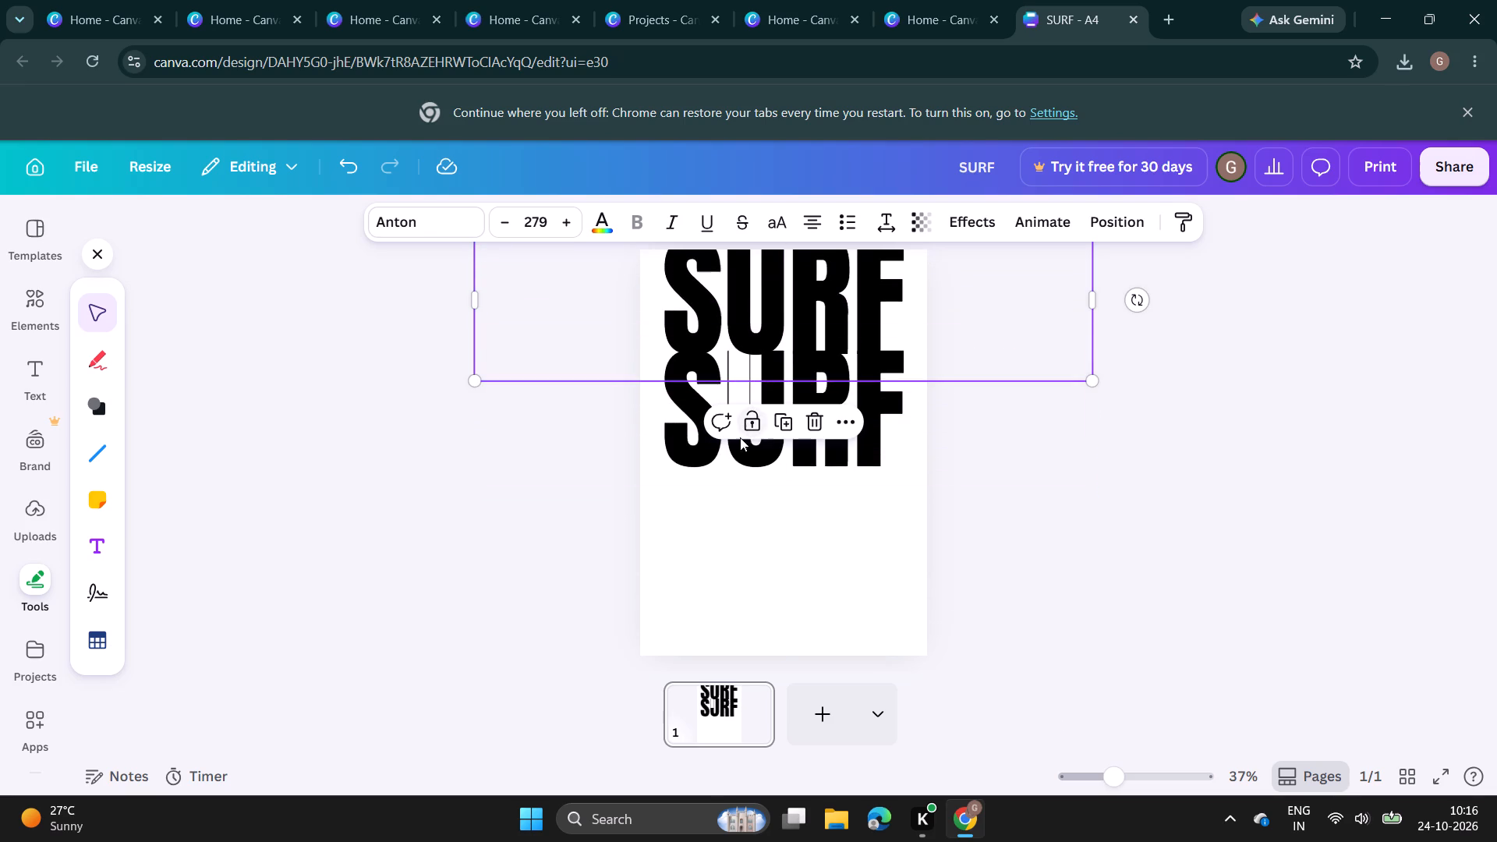
Move the original SURF heading down to just below the middle of the page.
left_click(720, 466)
left_click_drag(720, 464, 713, 529)
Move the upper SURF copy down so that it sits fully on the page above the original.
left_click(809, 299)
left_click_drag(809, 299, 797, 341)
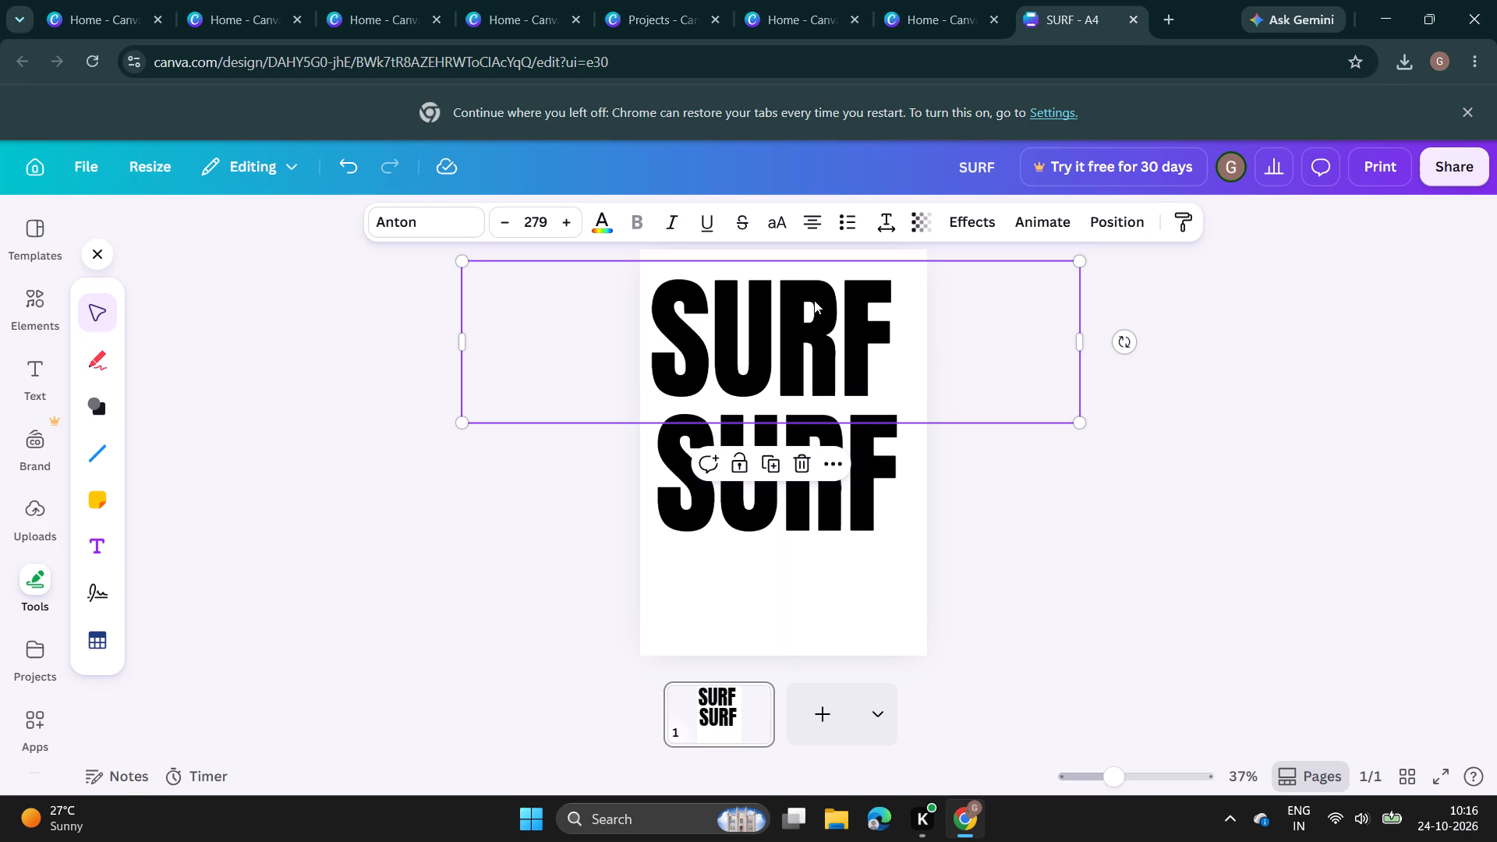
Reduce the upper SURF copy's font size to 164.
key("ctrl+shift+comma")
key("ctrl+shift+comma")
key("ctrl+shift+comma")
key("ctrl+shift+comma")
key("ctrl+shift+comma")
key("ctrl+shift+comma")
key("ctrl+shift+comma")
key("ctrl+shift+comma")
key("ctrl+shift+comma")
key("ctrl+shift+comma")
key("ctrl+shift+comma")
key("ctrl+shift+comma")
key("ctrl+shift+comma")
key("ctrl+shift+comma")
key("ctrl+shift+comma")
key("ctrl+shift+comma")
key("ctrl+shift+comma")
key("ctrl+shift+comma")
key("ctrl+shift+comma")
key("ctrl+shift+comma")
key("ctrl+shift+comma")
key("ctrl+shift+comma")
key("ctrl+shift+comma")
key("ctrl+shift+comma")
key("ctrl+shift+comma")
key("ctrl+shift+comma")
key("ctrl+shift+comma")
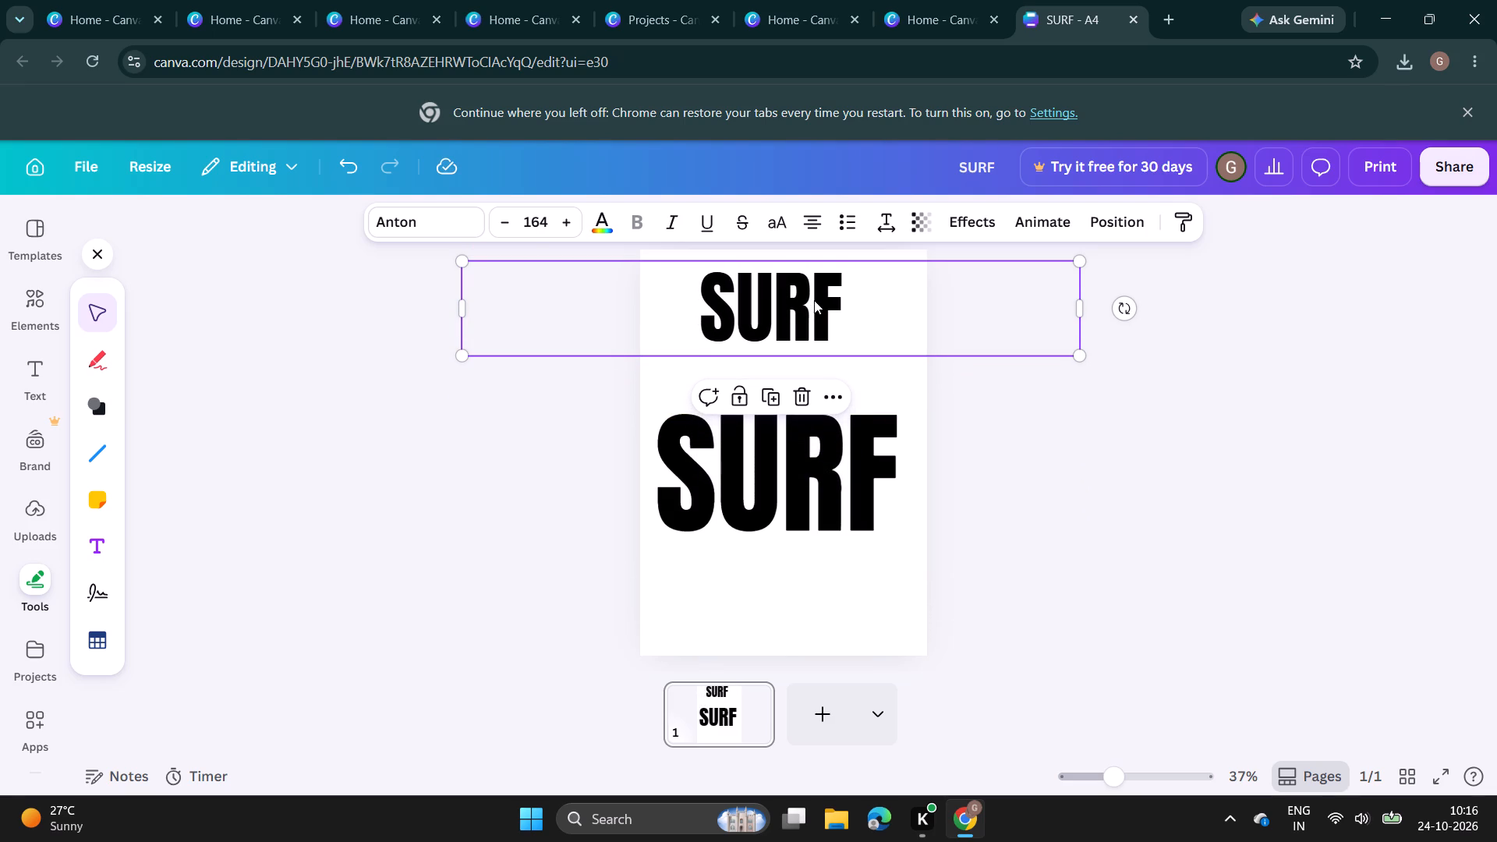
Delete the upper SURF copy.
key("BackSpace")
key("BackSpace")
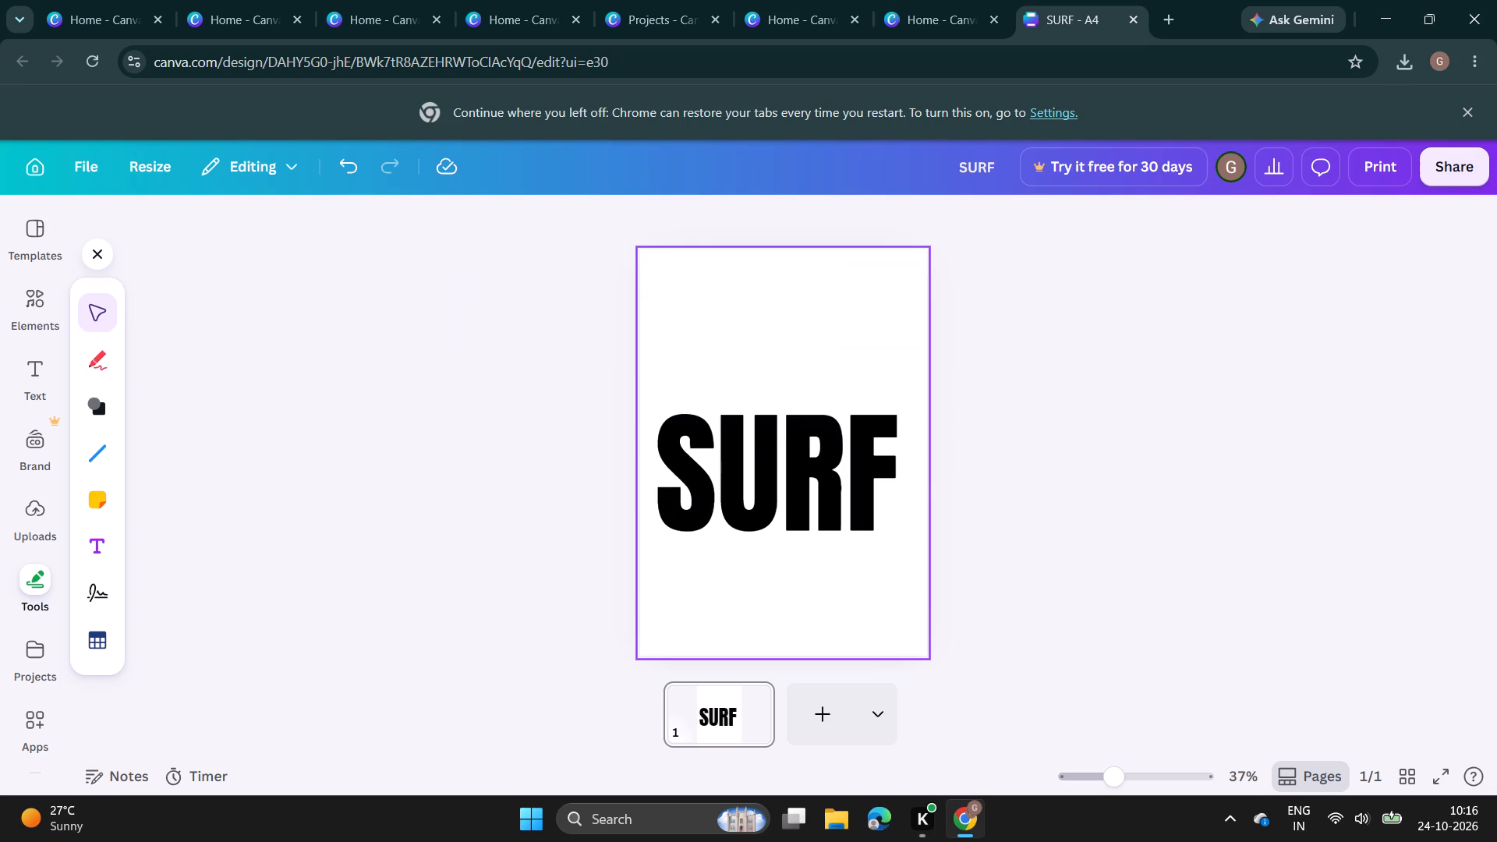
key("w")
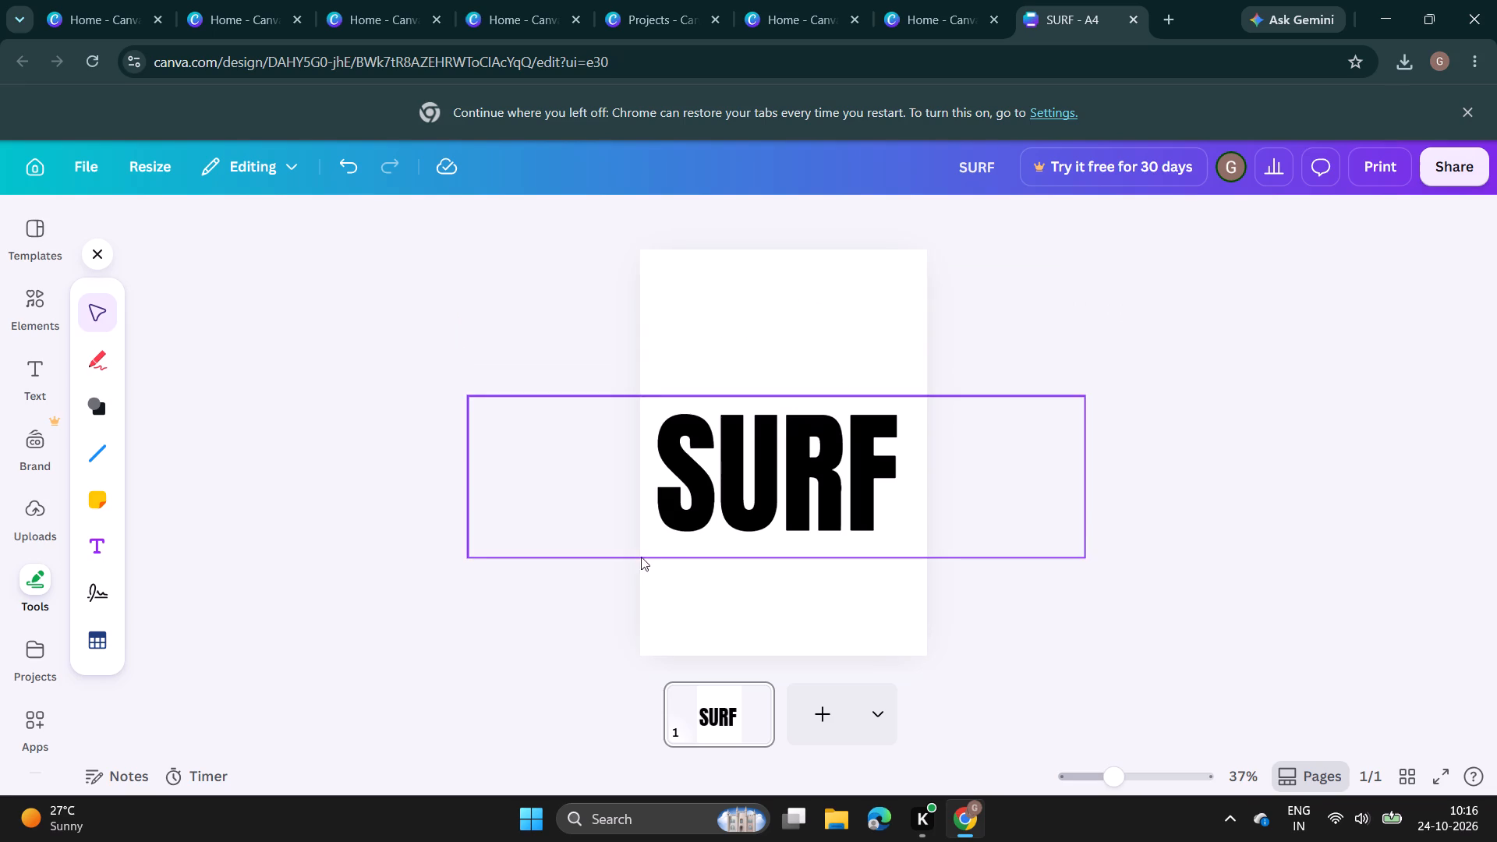
Duplicate the SURF heading and place the copy directly above the original.
left_click(733, 475)
left_click(769, 348)
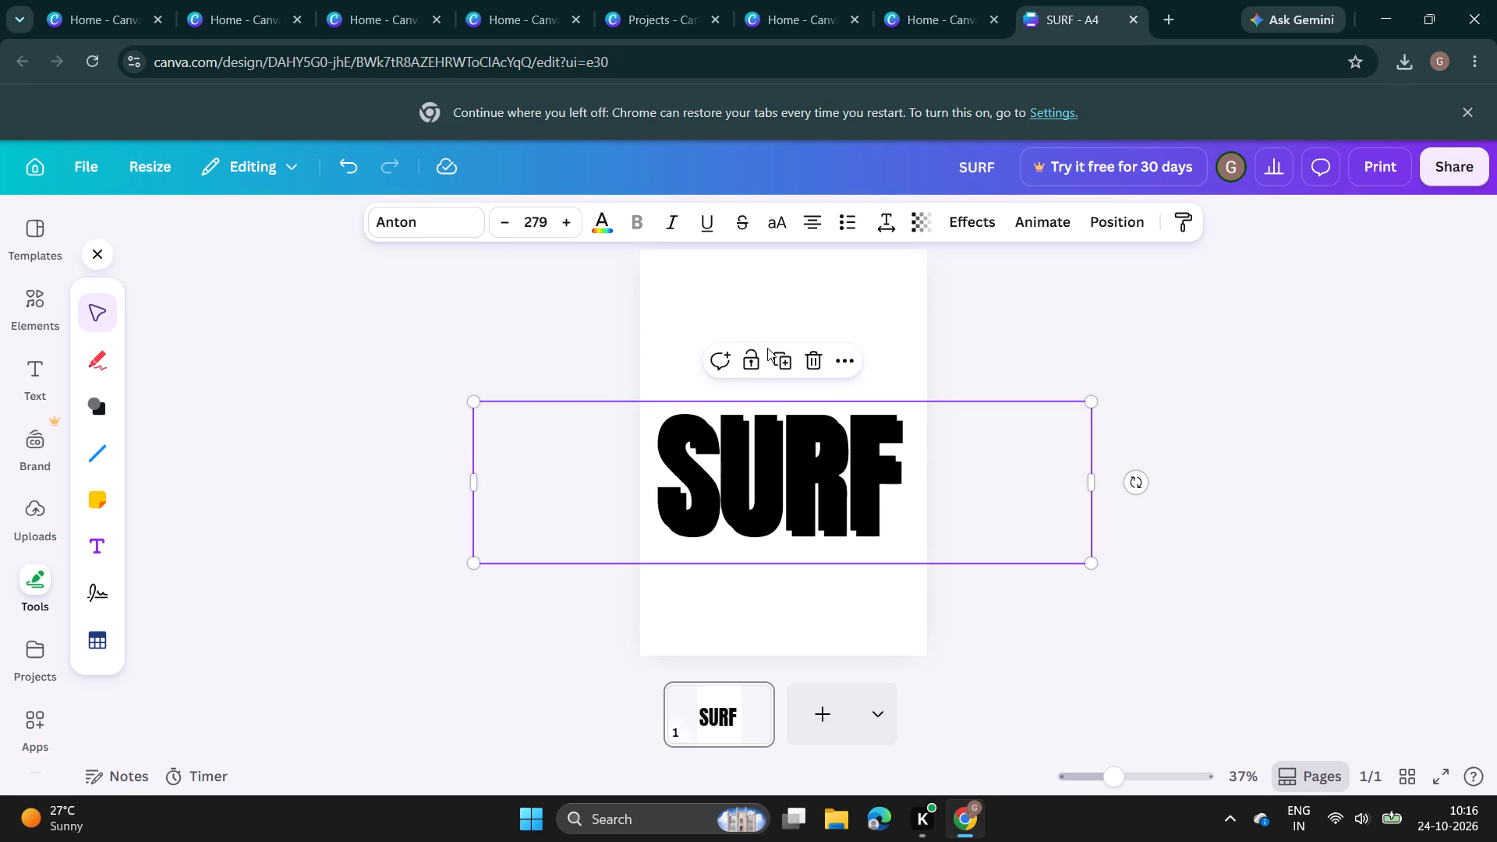
left_click_drag(773, 470, 759, 331)
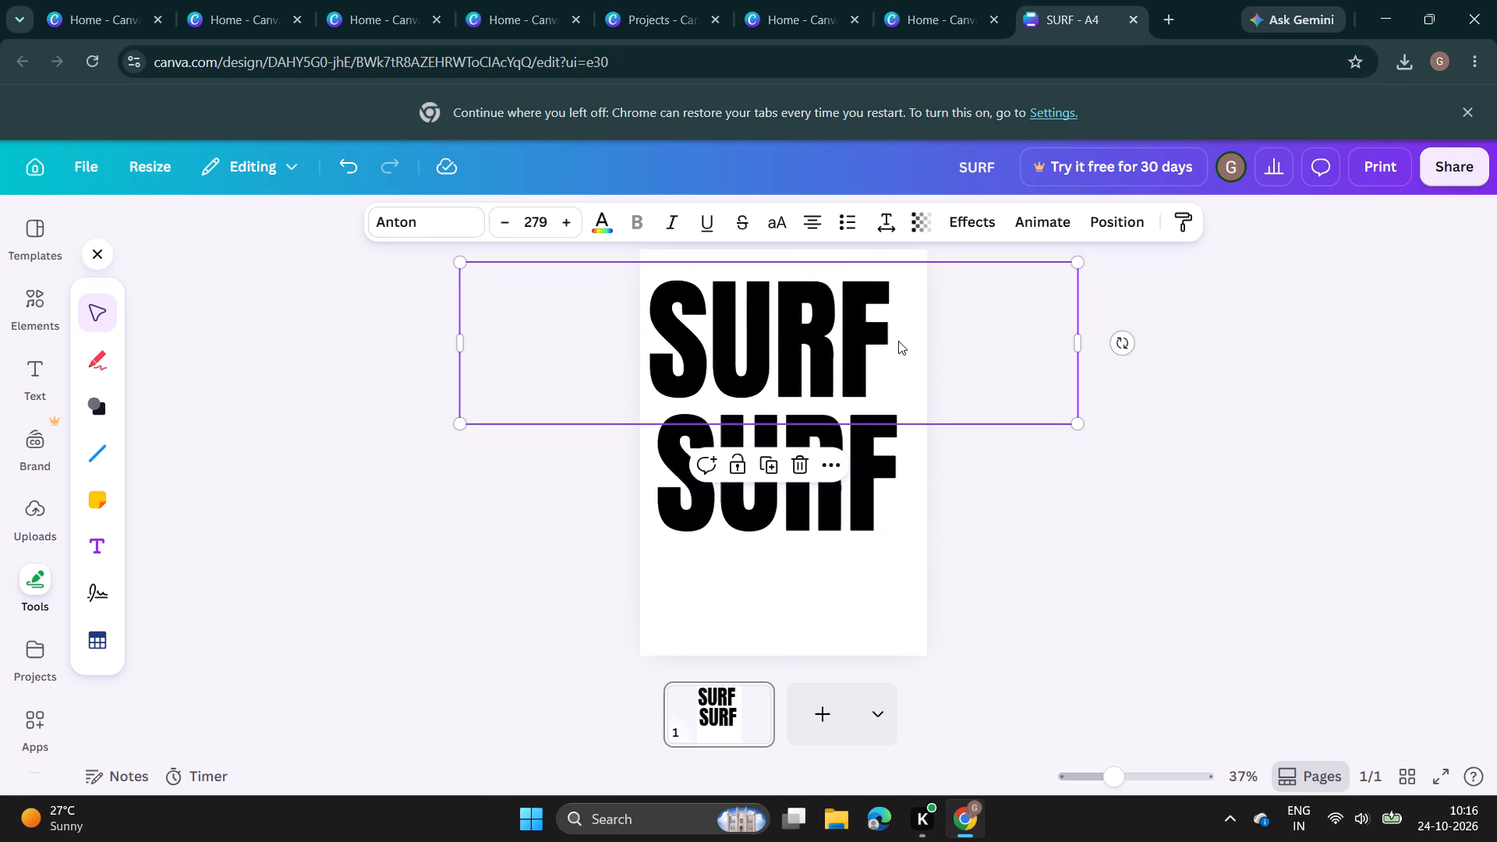
Replace the upper copy's text with WAVE.
left_click(901, 341)
key("BackSpace")
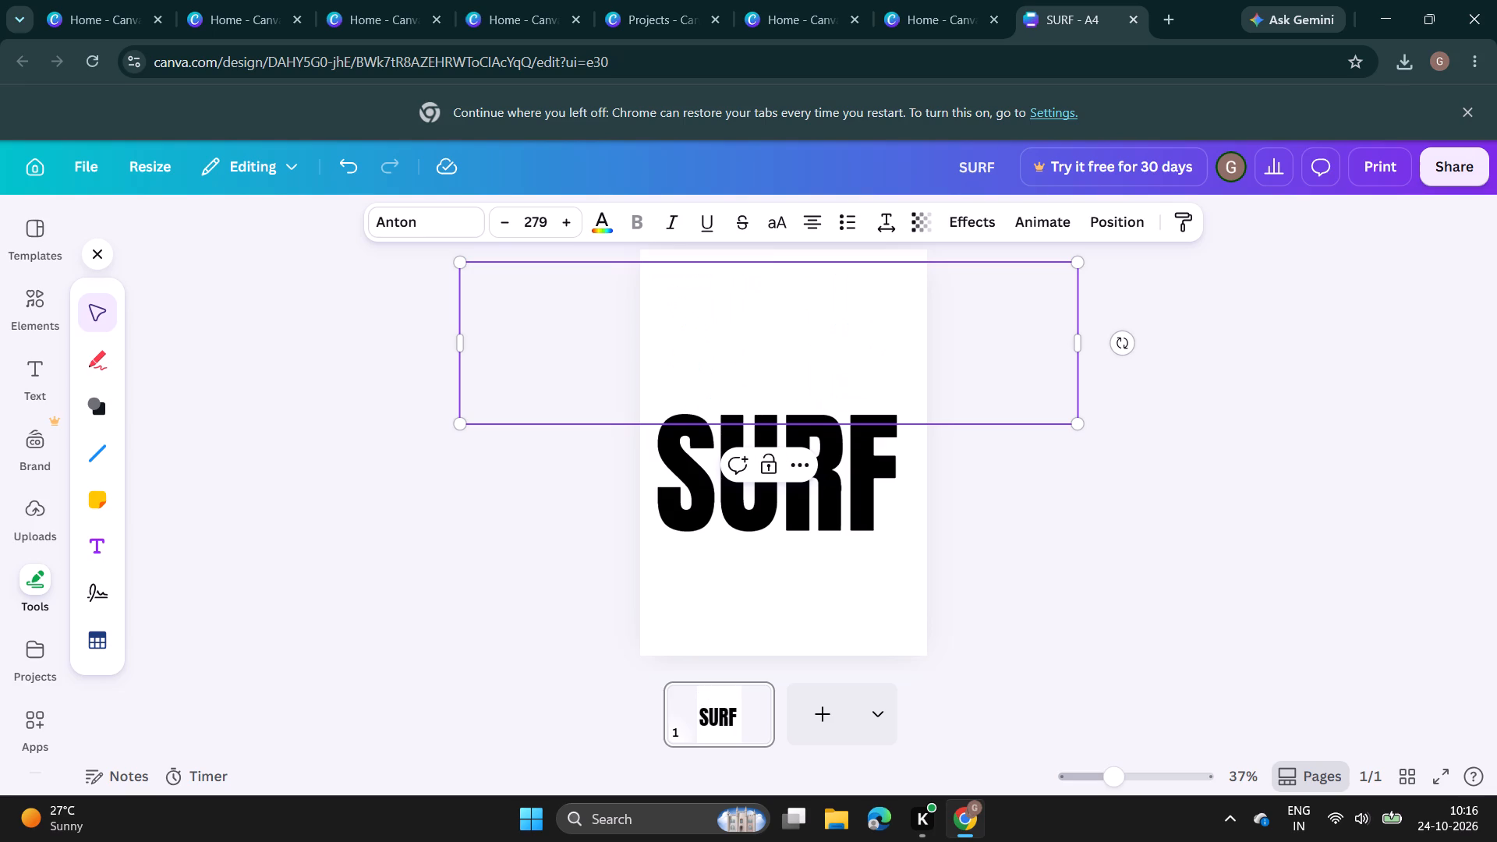
type("WAVE")
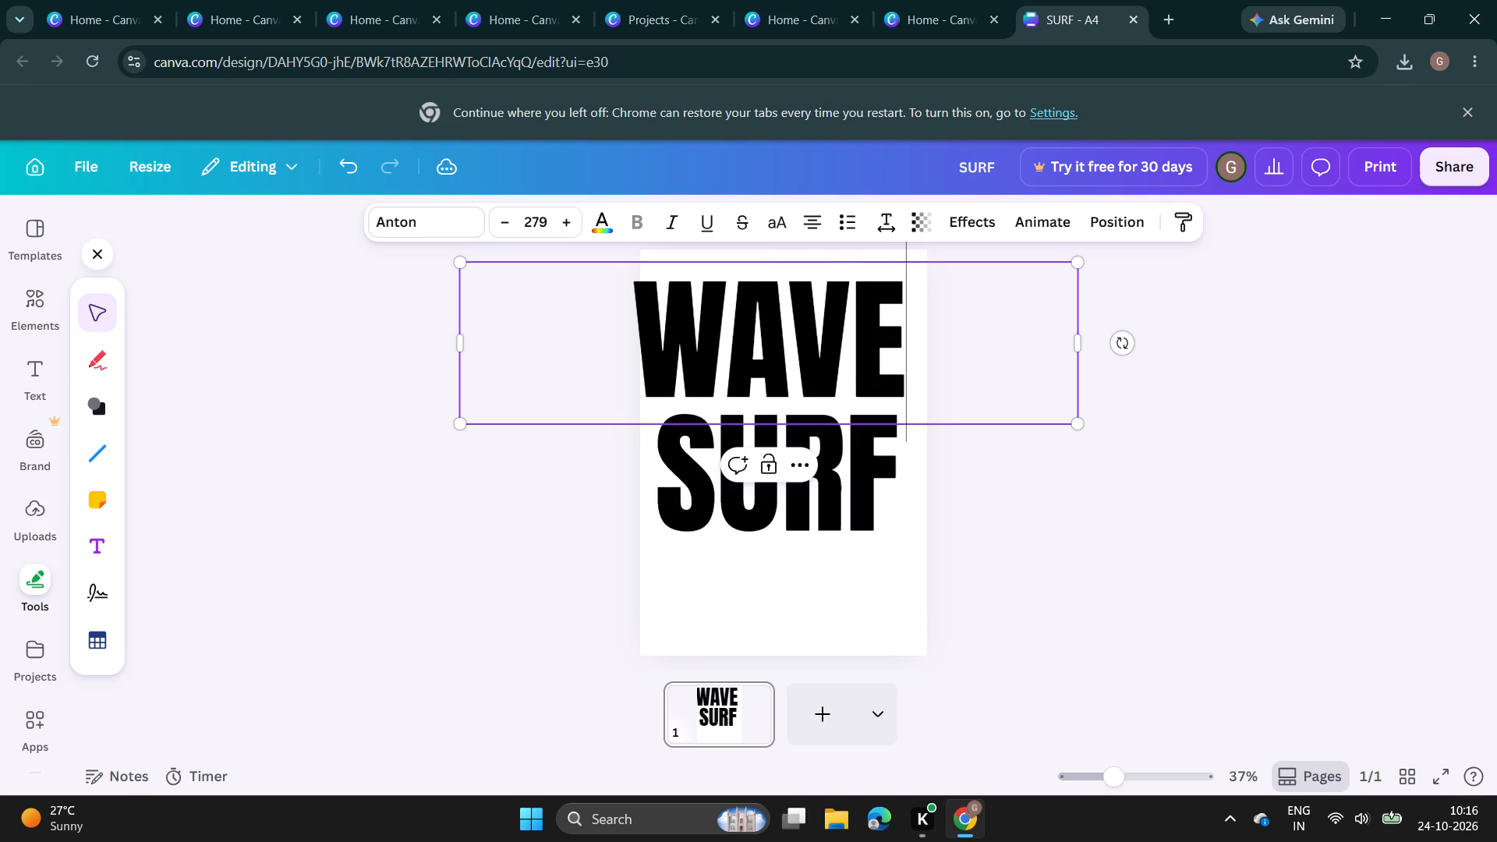
Reduce the WAVE text's font size to 133.
key("ctrl+shift+comma")
key("ctrl+shift+comma")
key("ctrl+shift+comma")
key("ctrl+shift+comma")
key("ctrl+shift+comma")
key("ctrl+shift+comma")
key("ctrl+shift+comma")
key("ctrl+shift+comma")
key("ctrl+shift+comma")
key("ctrl+shift+comma")
key("ctrl+shift+comma")
key("ctrl+shift+comma")
key("ctrl+shift+comma")
key("ctrl+shift+comma")
key("ctrl+shift+comma")
key("ctrl+shift+comma")
key("ctrl+shift+comma")
key("ctrl+shift+comma")
key("ctrl+shift+comma")
key("ctrl+shift+comma")
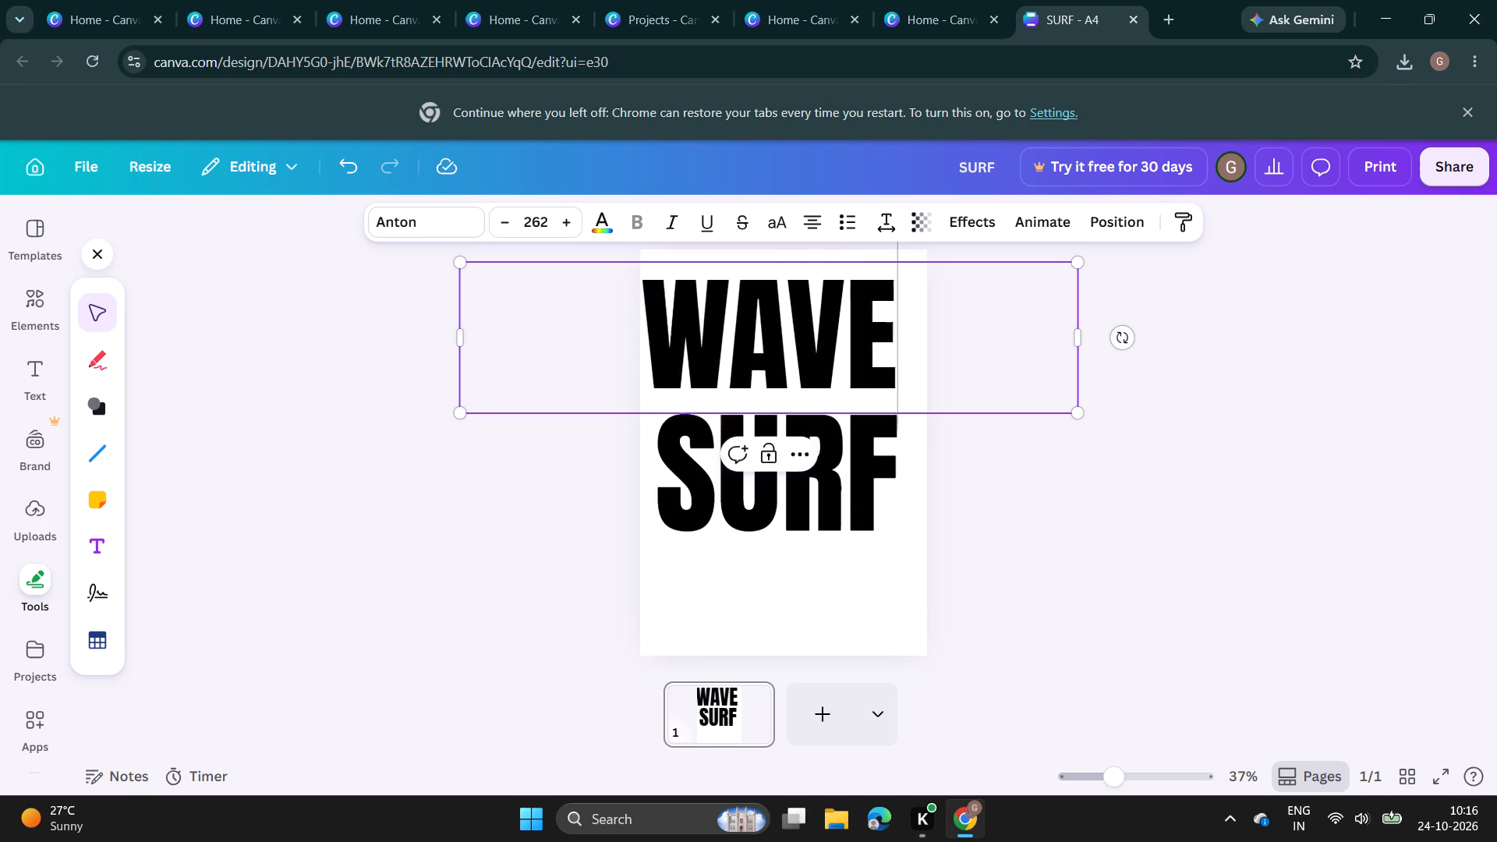
key("ctrl+shift+comma")
key("ctrl+shift+comma")
key("ctrl+shift+comma")
key("ctrl+shift+comma")
key("ctrl+shift+comma")
key("ctrl+shift+comma")
key("ctrl+shift+comma")
key("ctrl+shift+comma")
key("ctrl+shift+comma")
key("ctrl+shift+comma")
key("ctrl+shift+comma")
key("ctrl+shift+comma")
key("ctrl+shift+comma")
key("ctrl+shift+comma")
key("ctrl+shift+comma")
key("ctrl+shift+comma")
key("ctrl+shift+comma")
key("ctrl+shift+comma")
key("ctrl+shift+comma")
key("ctrl+shift+comma")
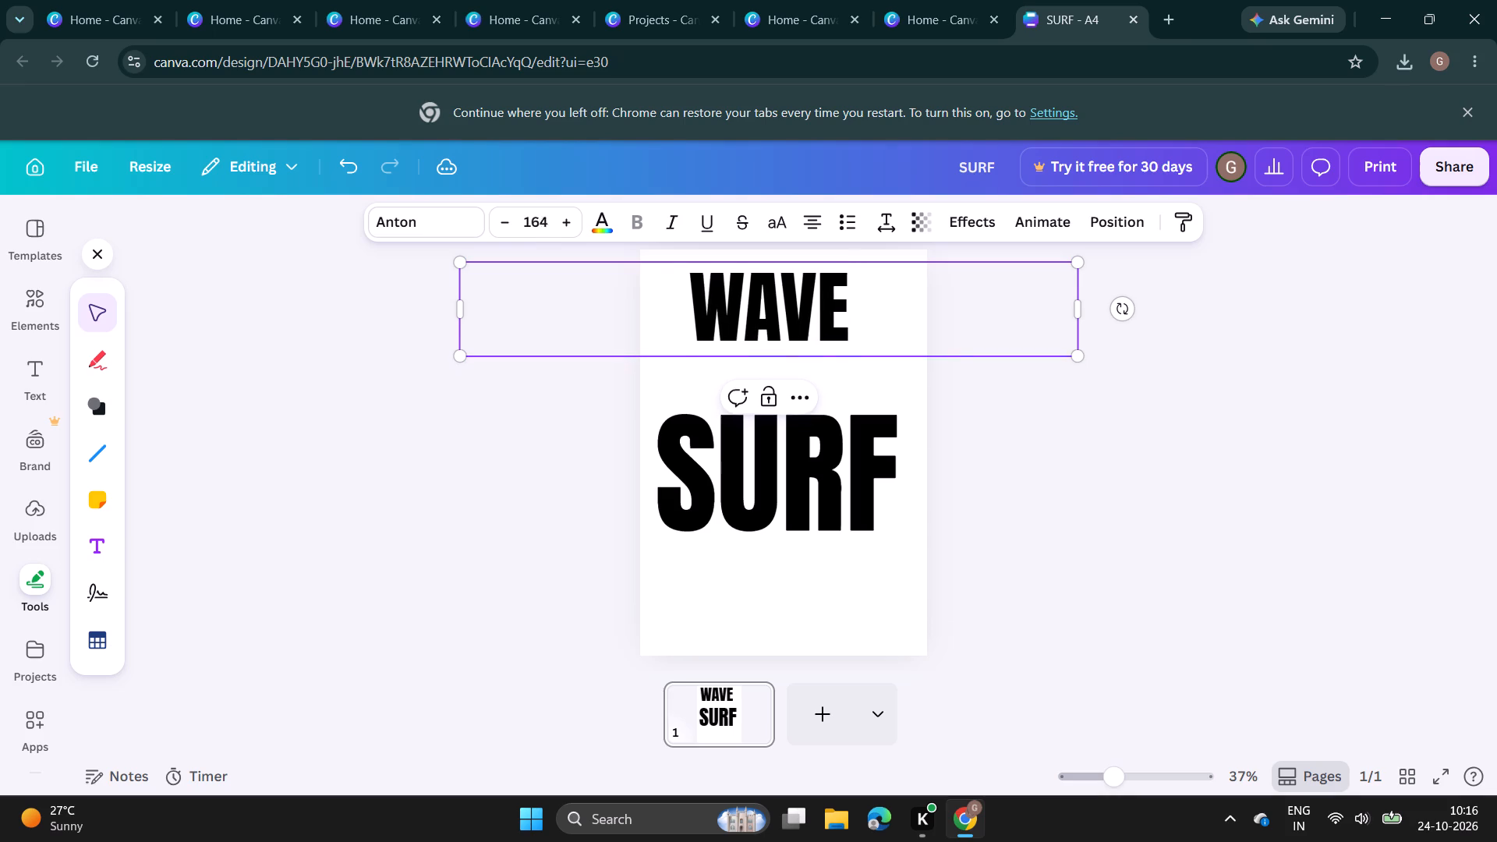
Move the WAVE text down to just above SURF, close to the heading's left edge.
left_click(1015, 487)
left_click_drag(868, 274, 819, 338)
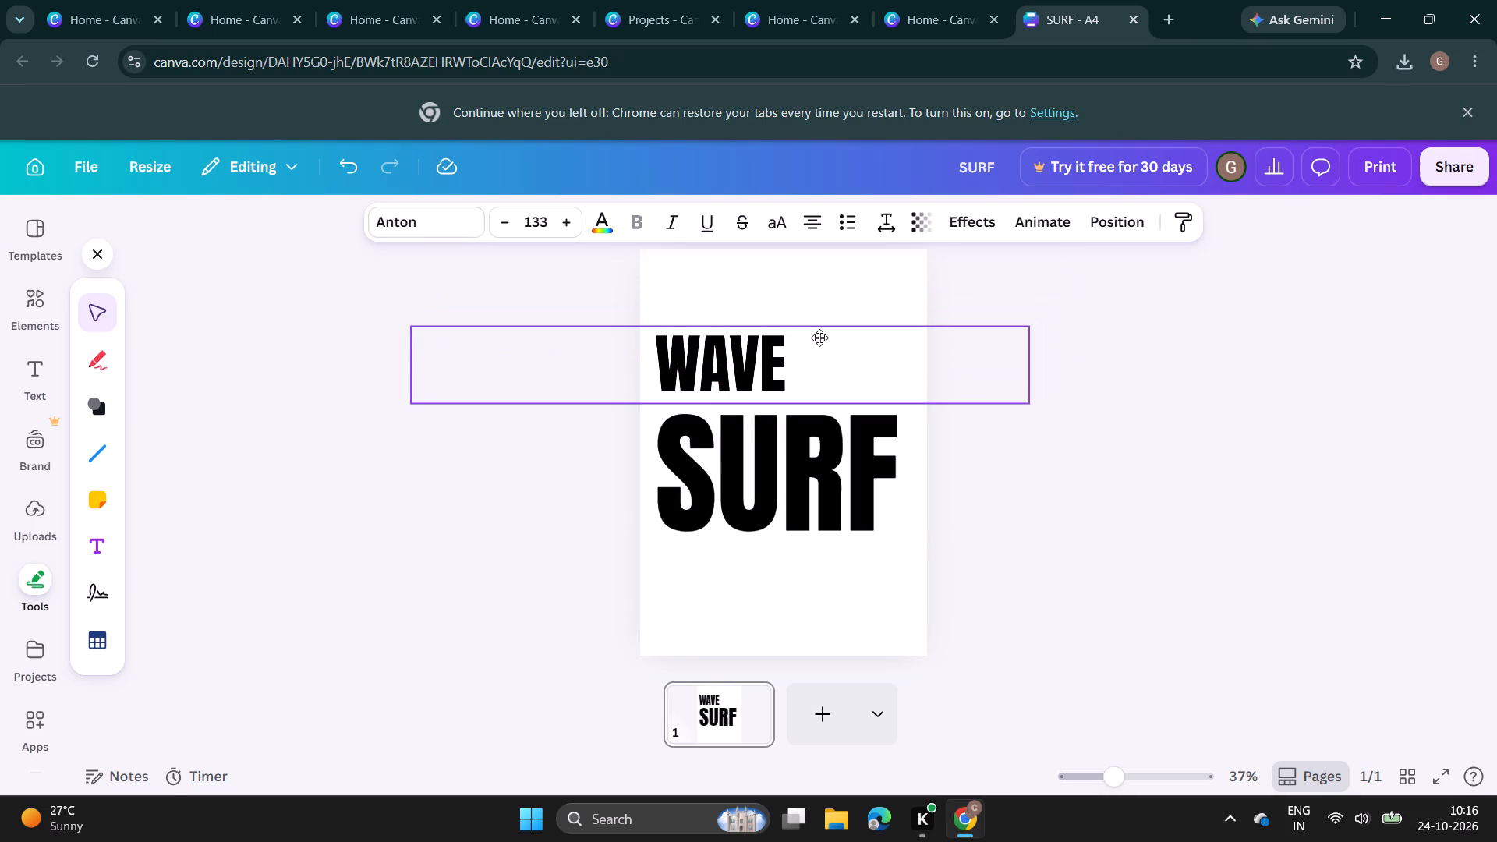
left_click_drag(819, 338, 825, 338)
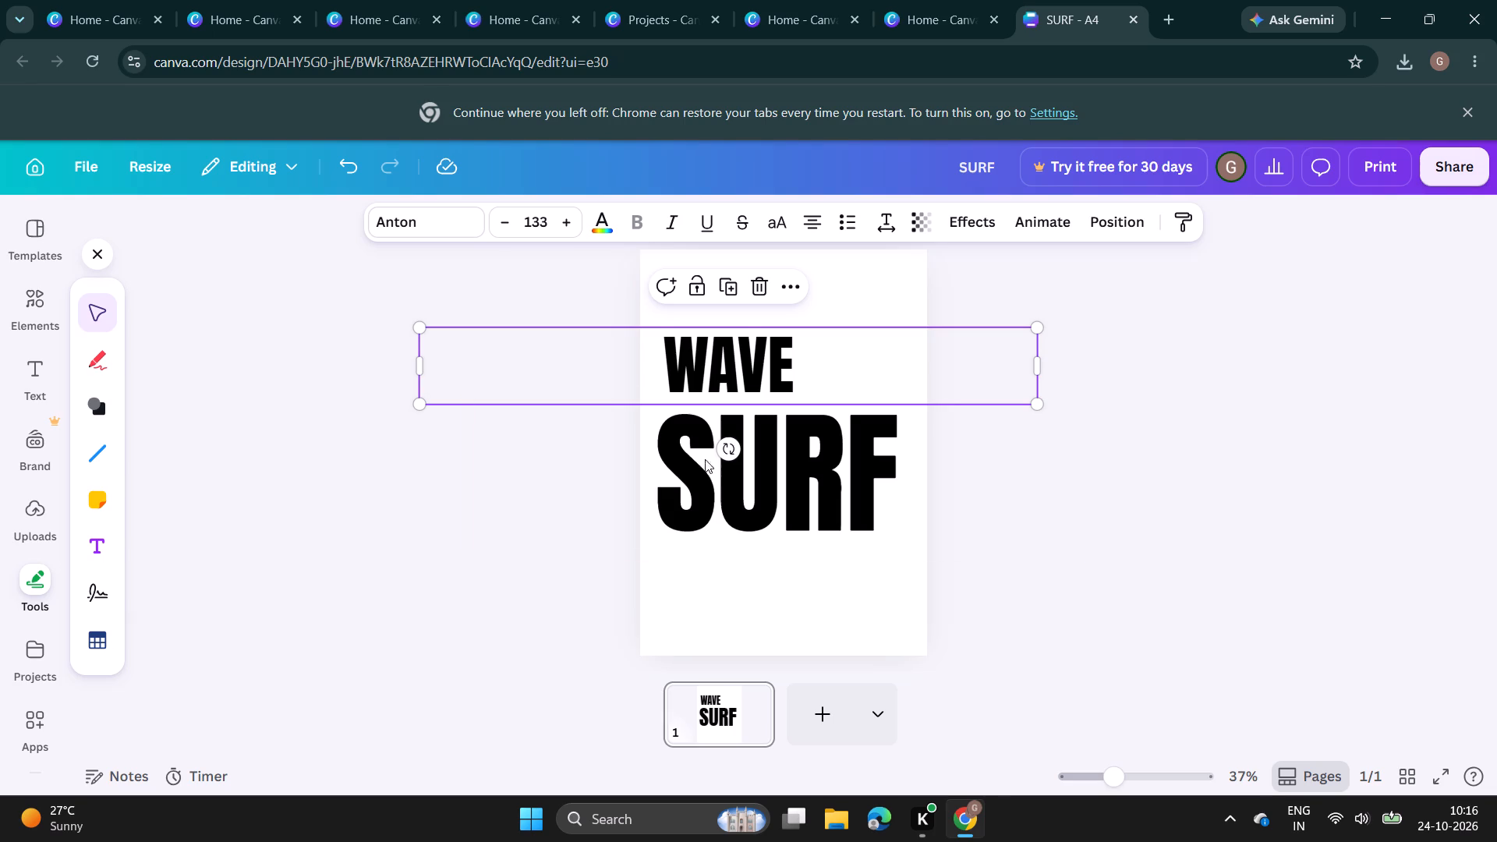
Rotate the WAVE text counterclockwise until it stands roughly vertical and reads from bottom to top.
left_click_drag(727, 444, 795, 336)
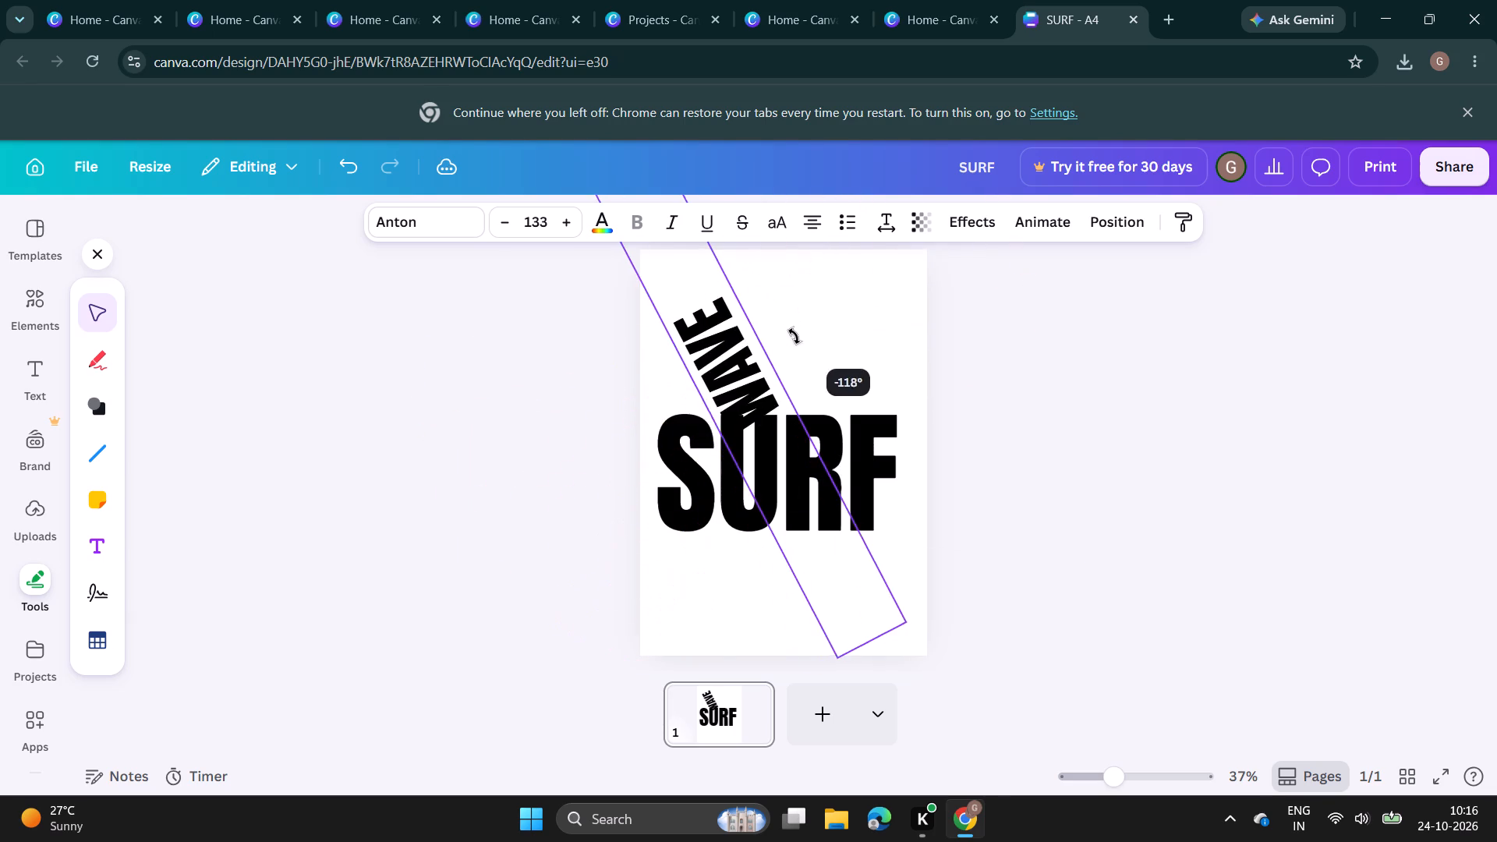
left_click_drag(795, 336, 773, 370)
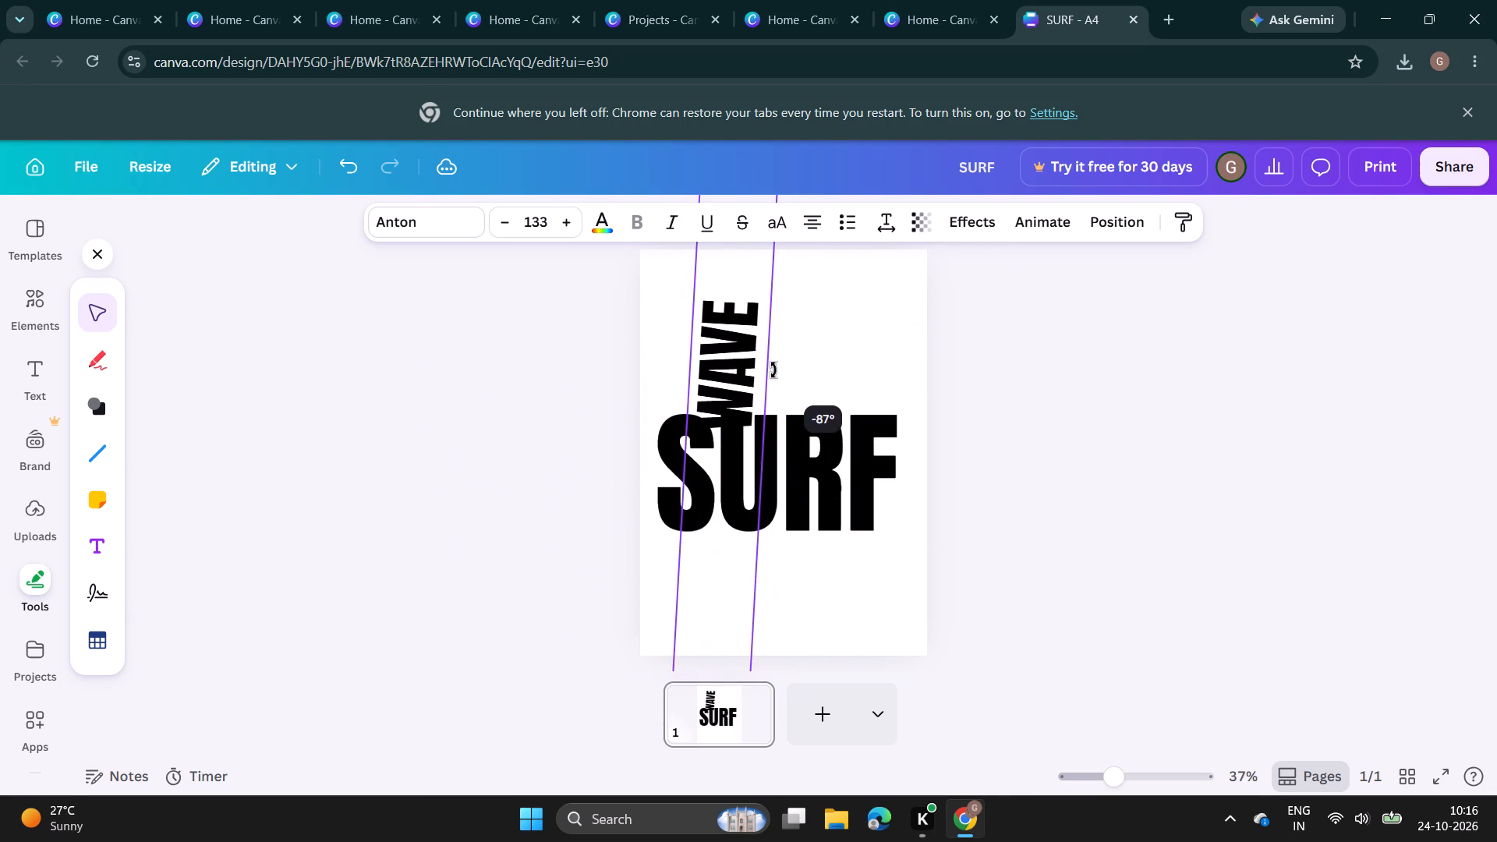
left_click_drag(773, 370, 778, 370)
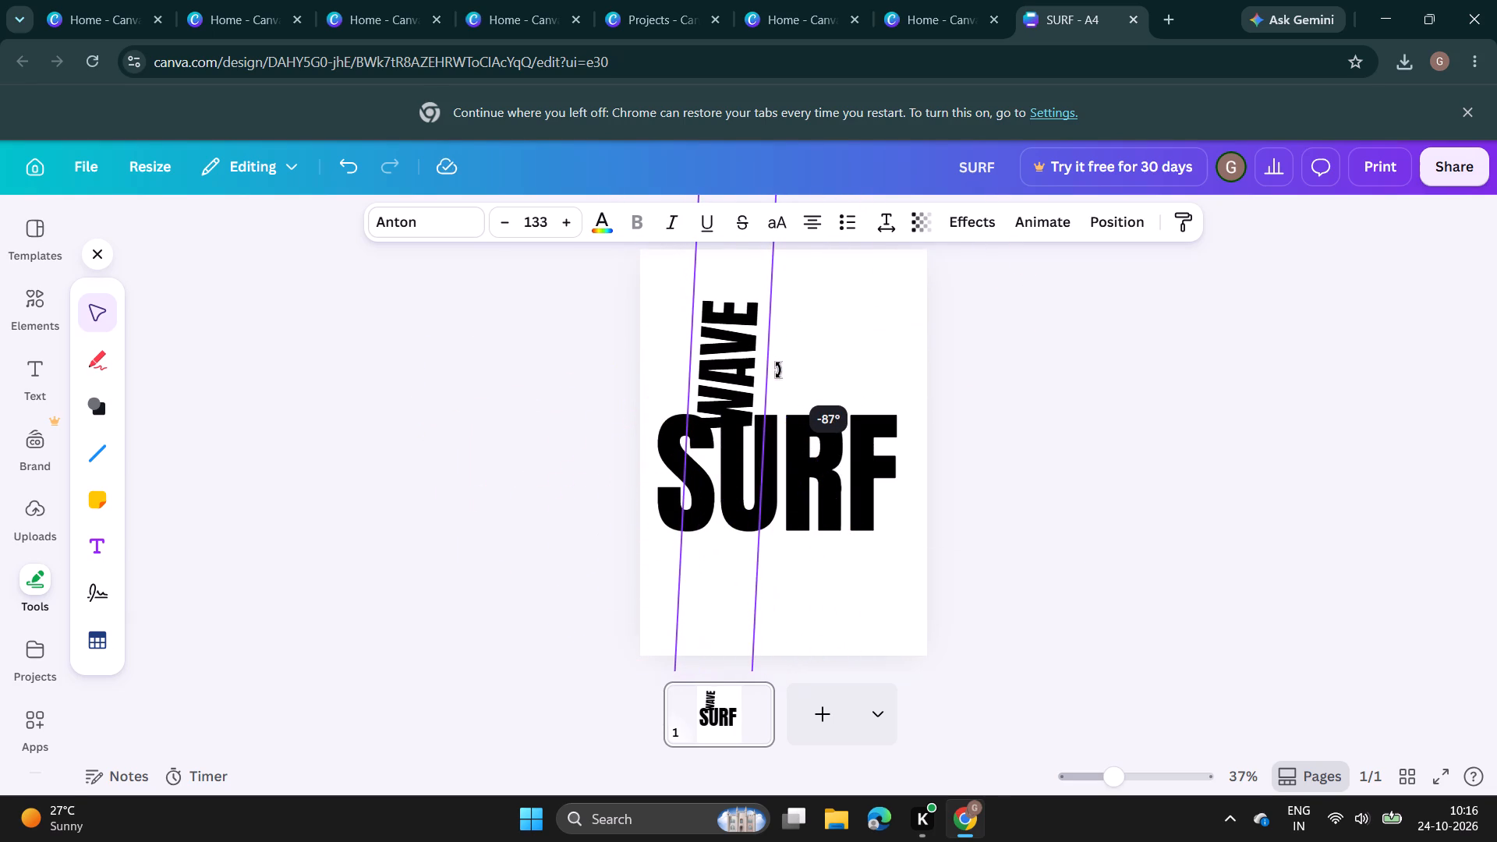
left_click_drag(778, 370, 779, 365)
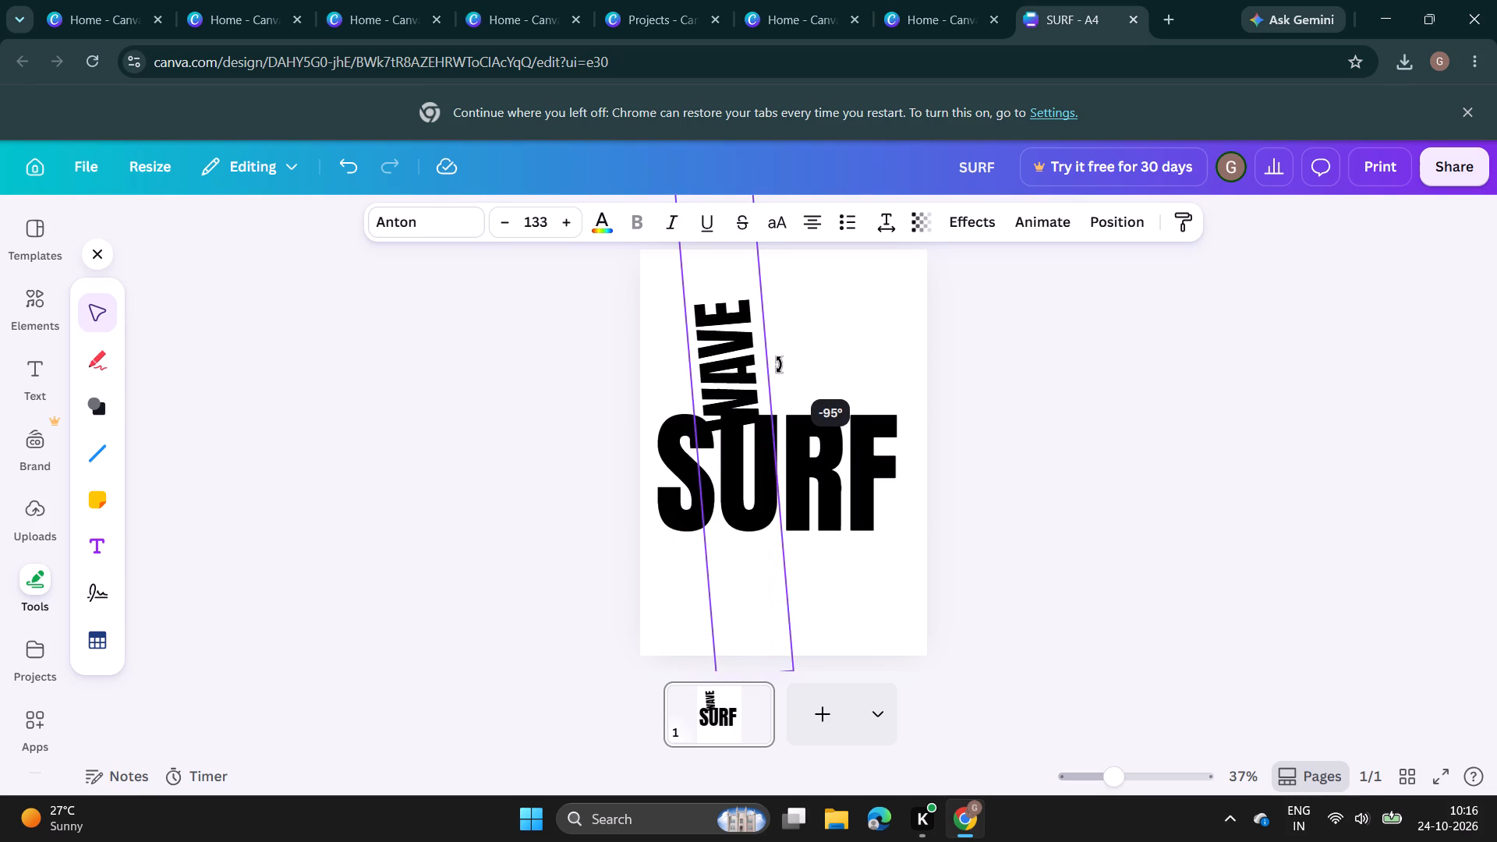
left_click_drag(779, 365, 770, 368)
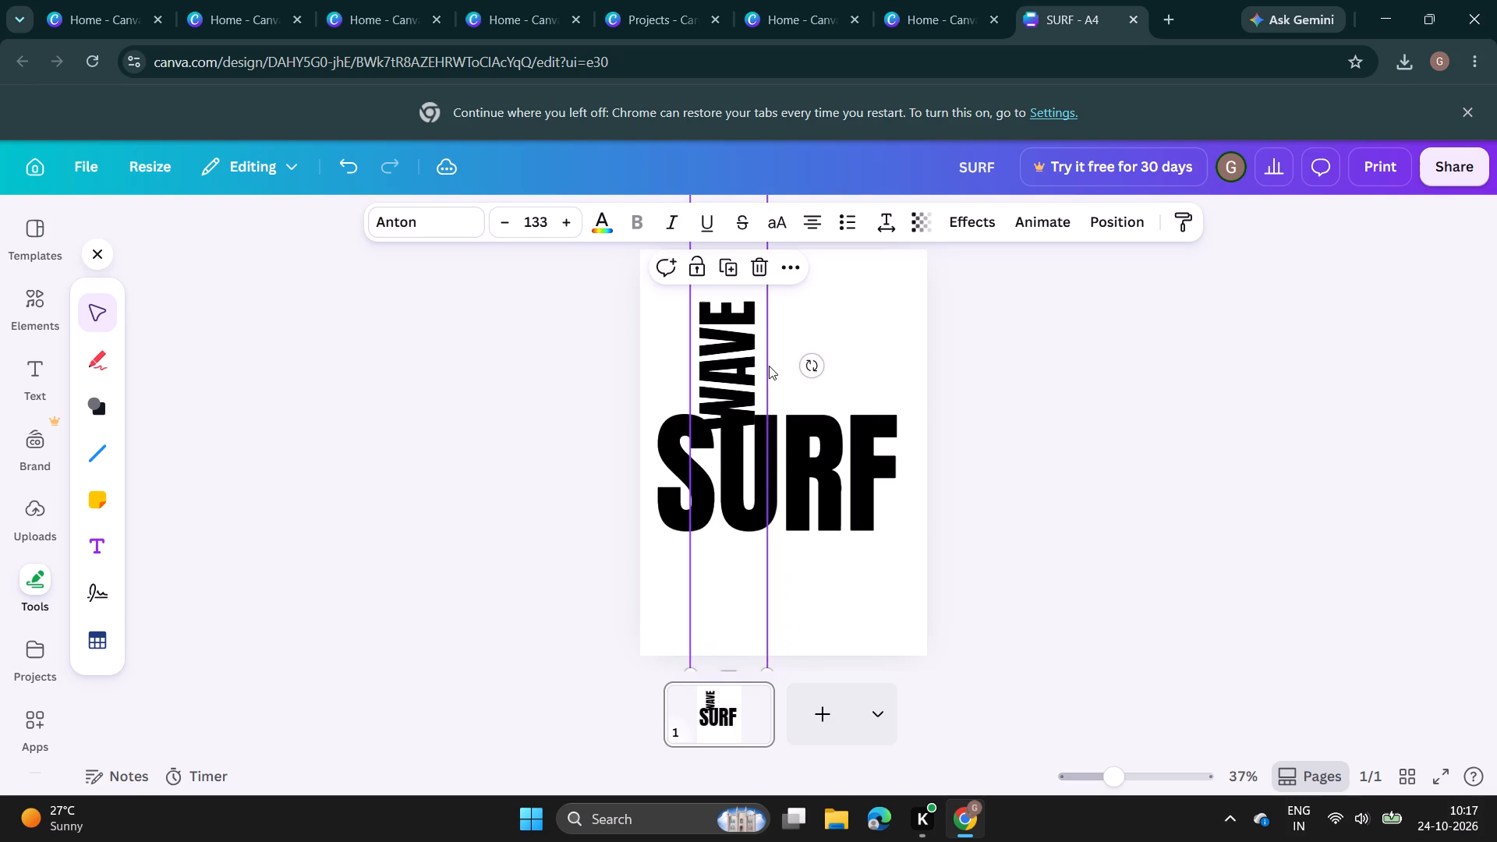
left_click(722, 365)
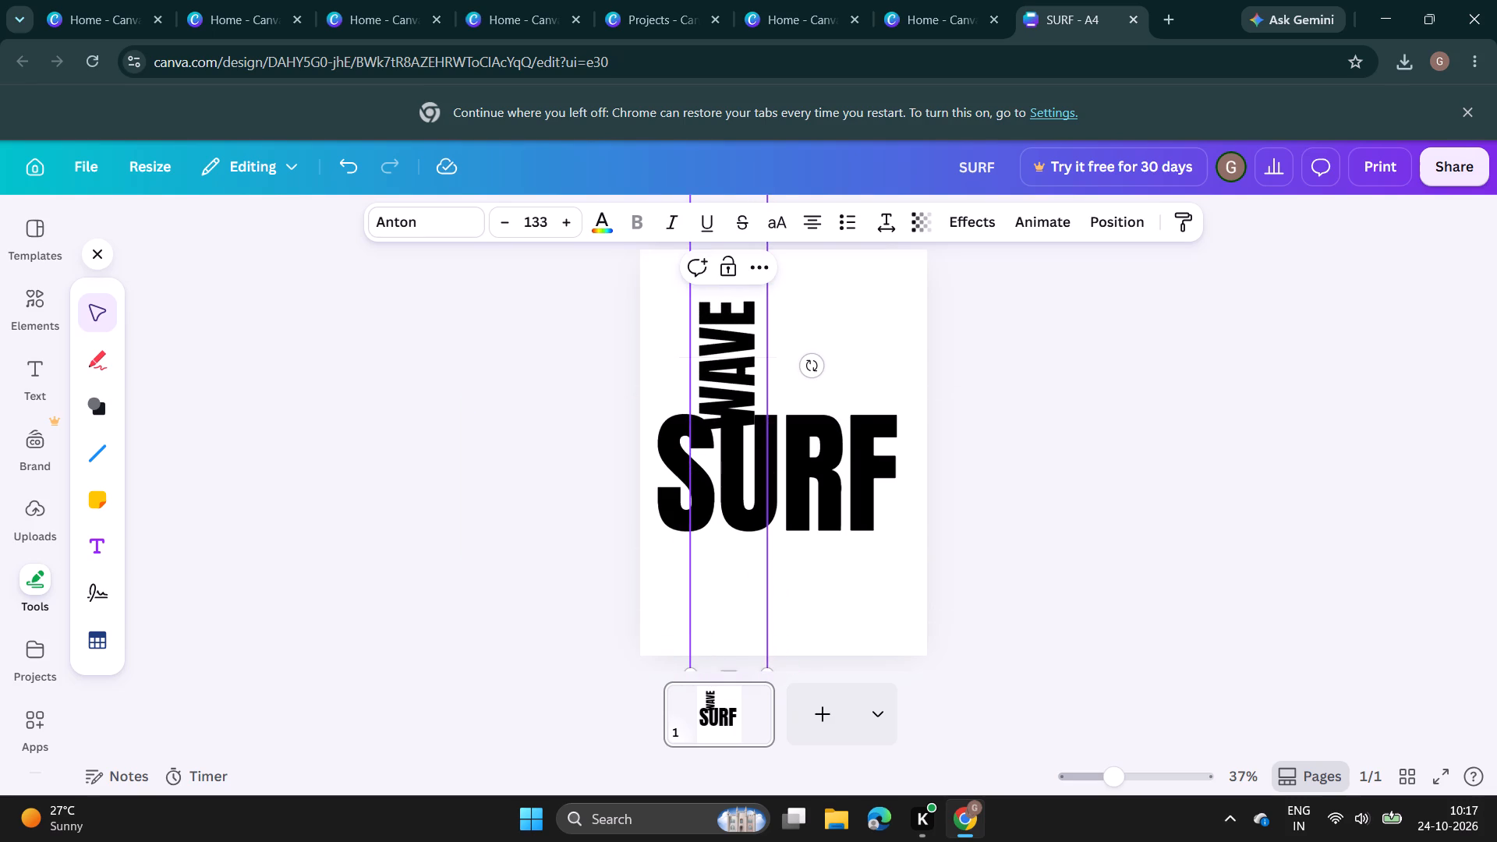
left_click_drag(815, 375, 816, 370)
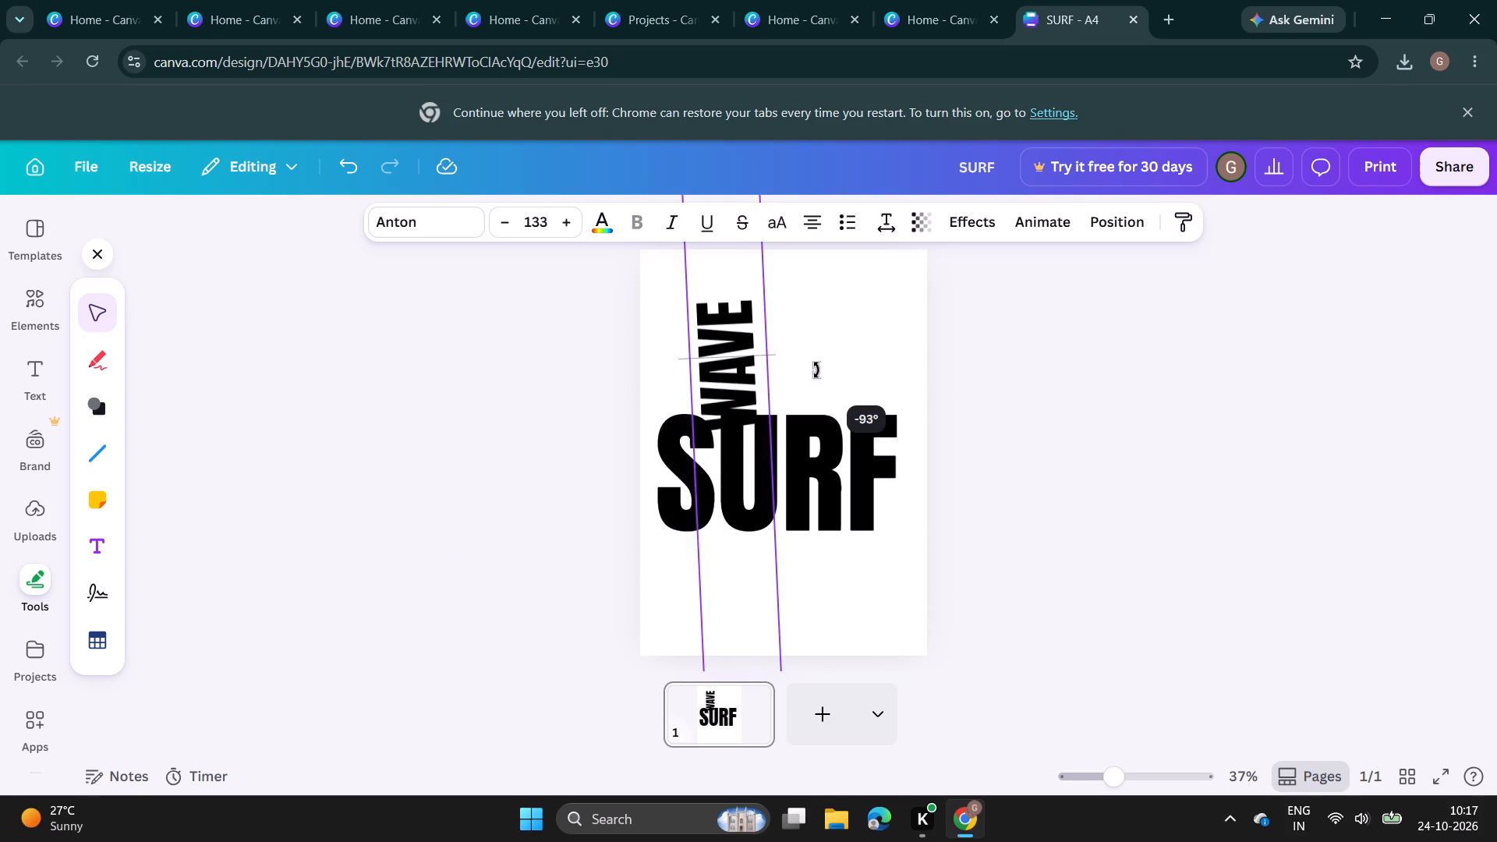
left_click_drag(816, 370, 809, 372)
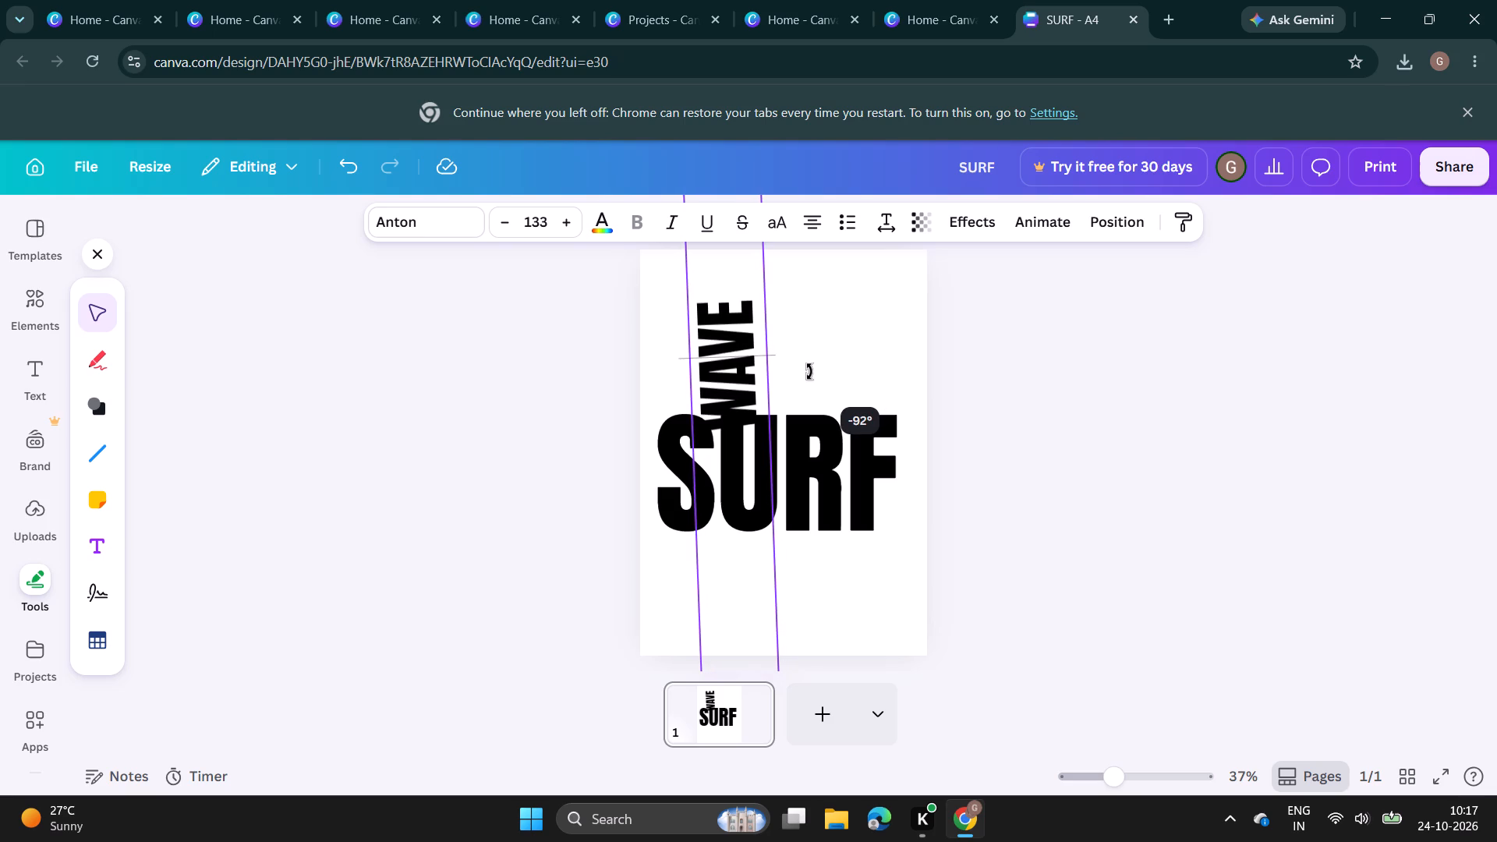
left_click_drag(809, 372, 807, 373)
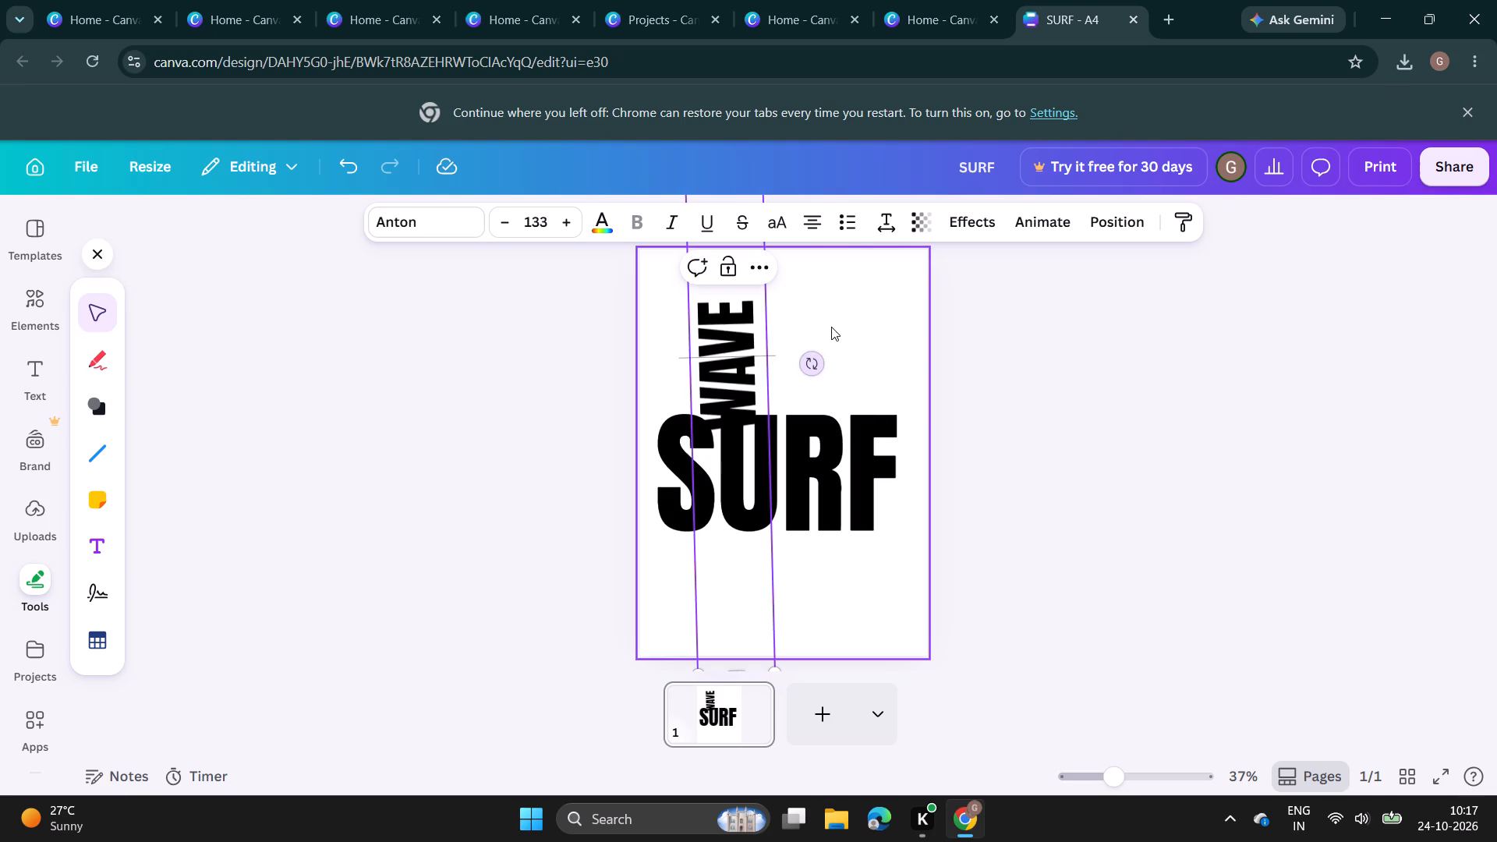
left_click(833, 314)
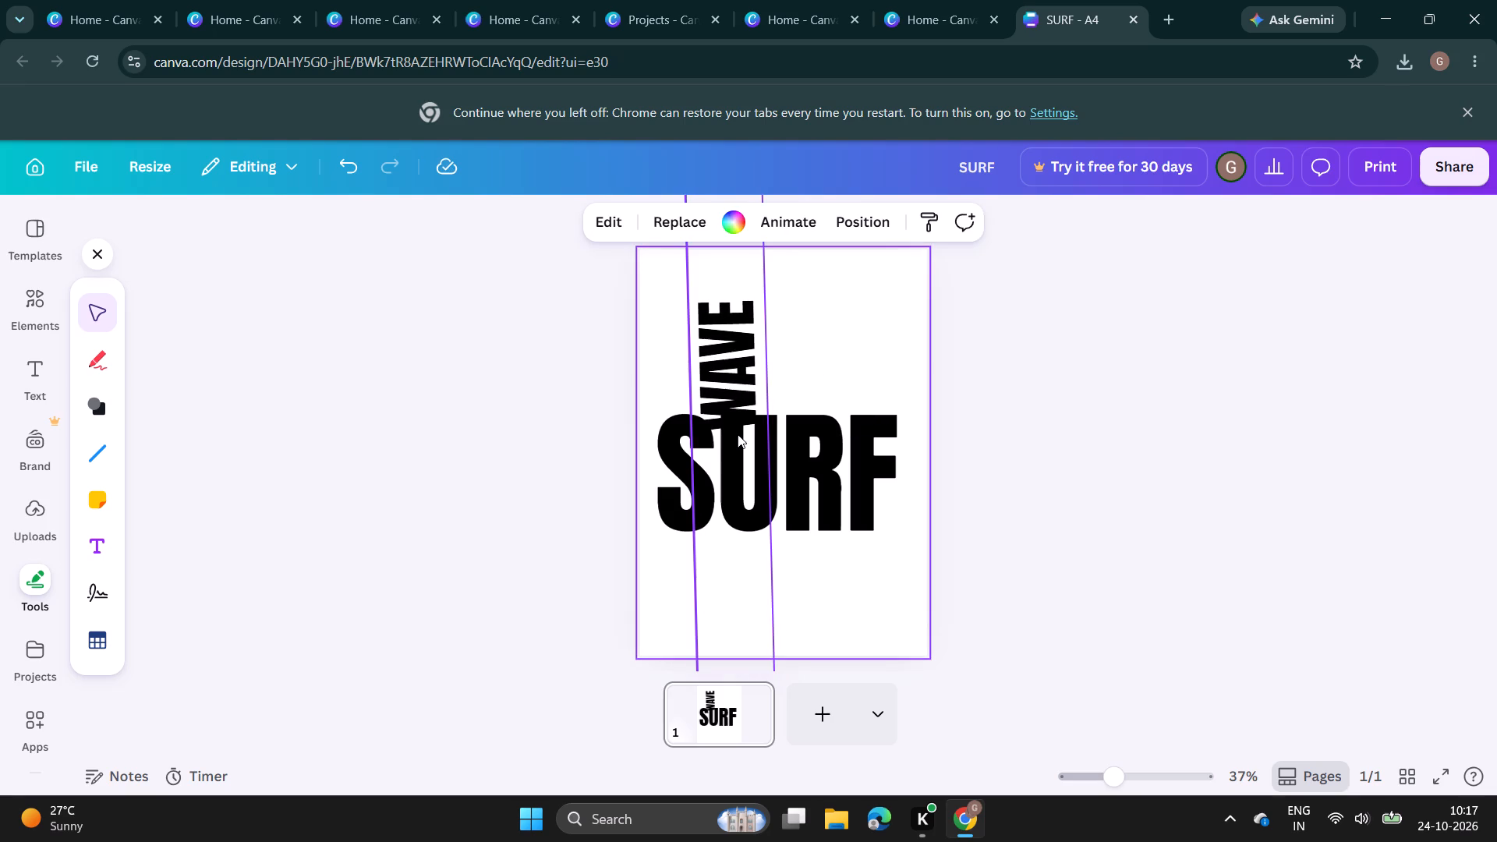
Move the vertical WAVE text so that it stands on top of the letter R in SURF.
left_click_drag(731, 390, 828, 366)
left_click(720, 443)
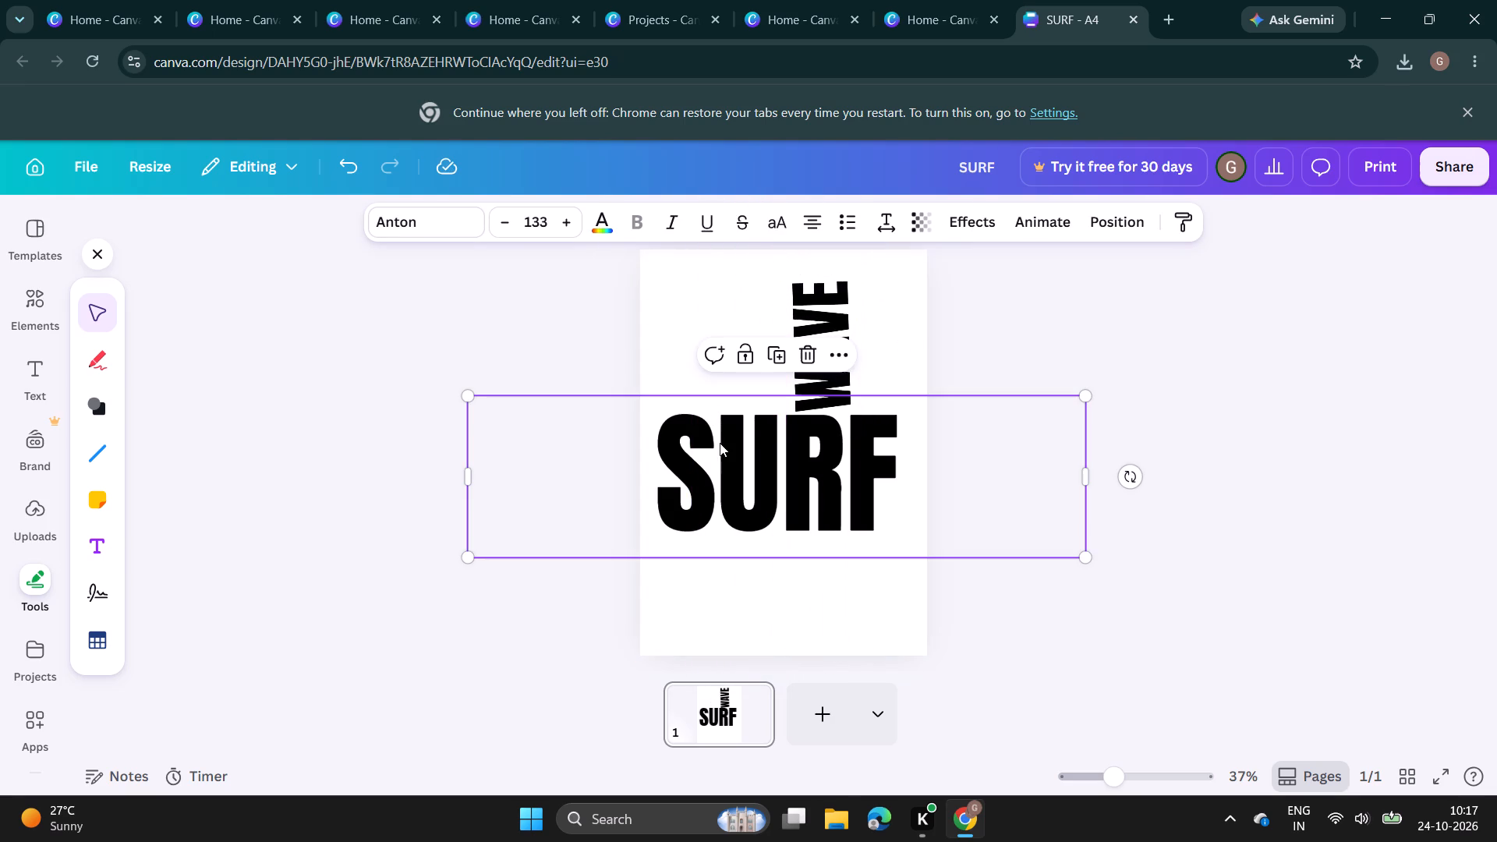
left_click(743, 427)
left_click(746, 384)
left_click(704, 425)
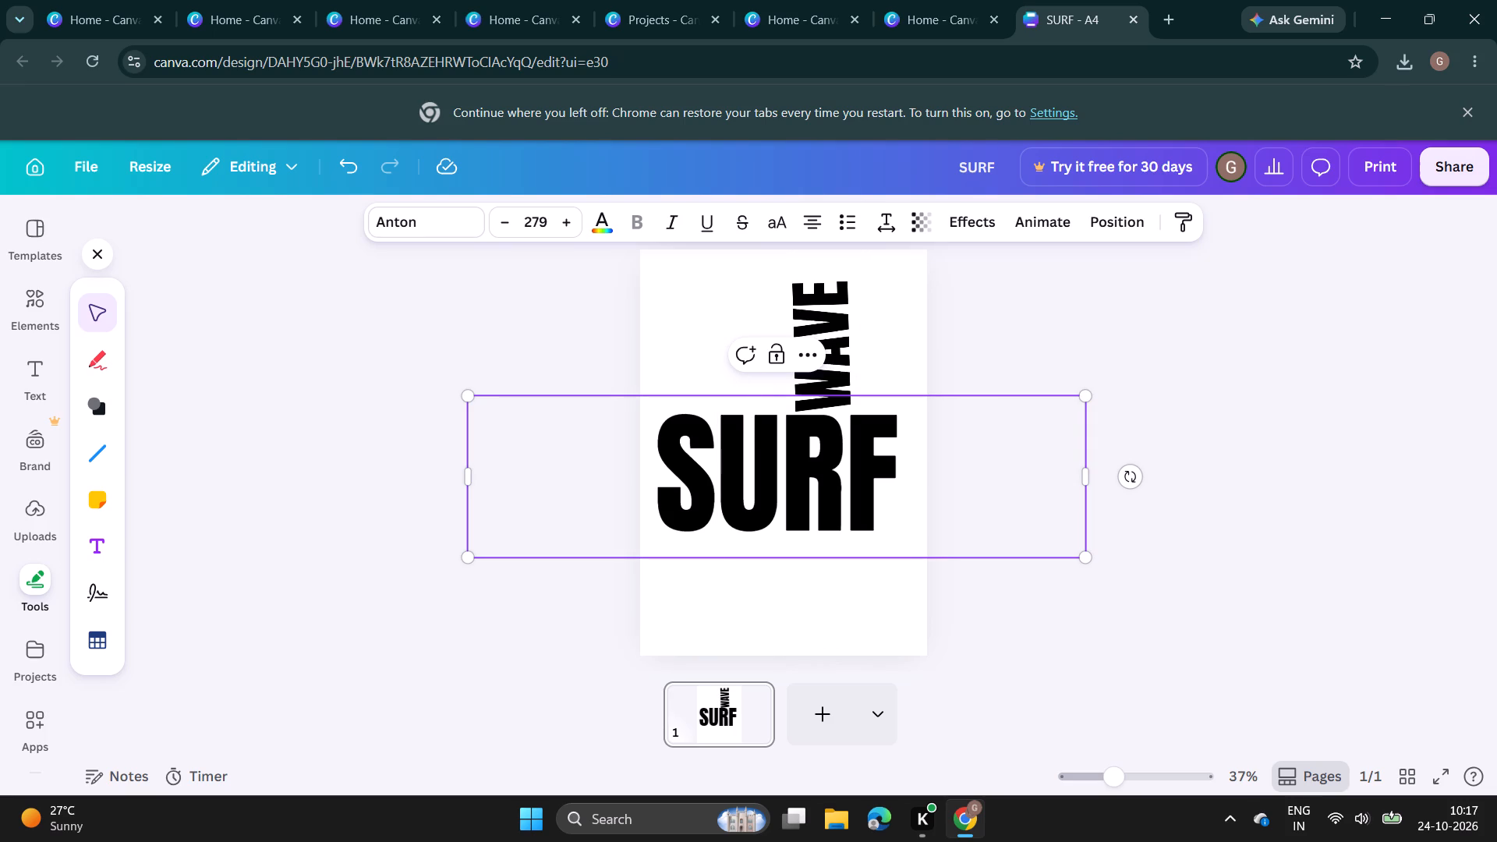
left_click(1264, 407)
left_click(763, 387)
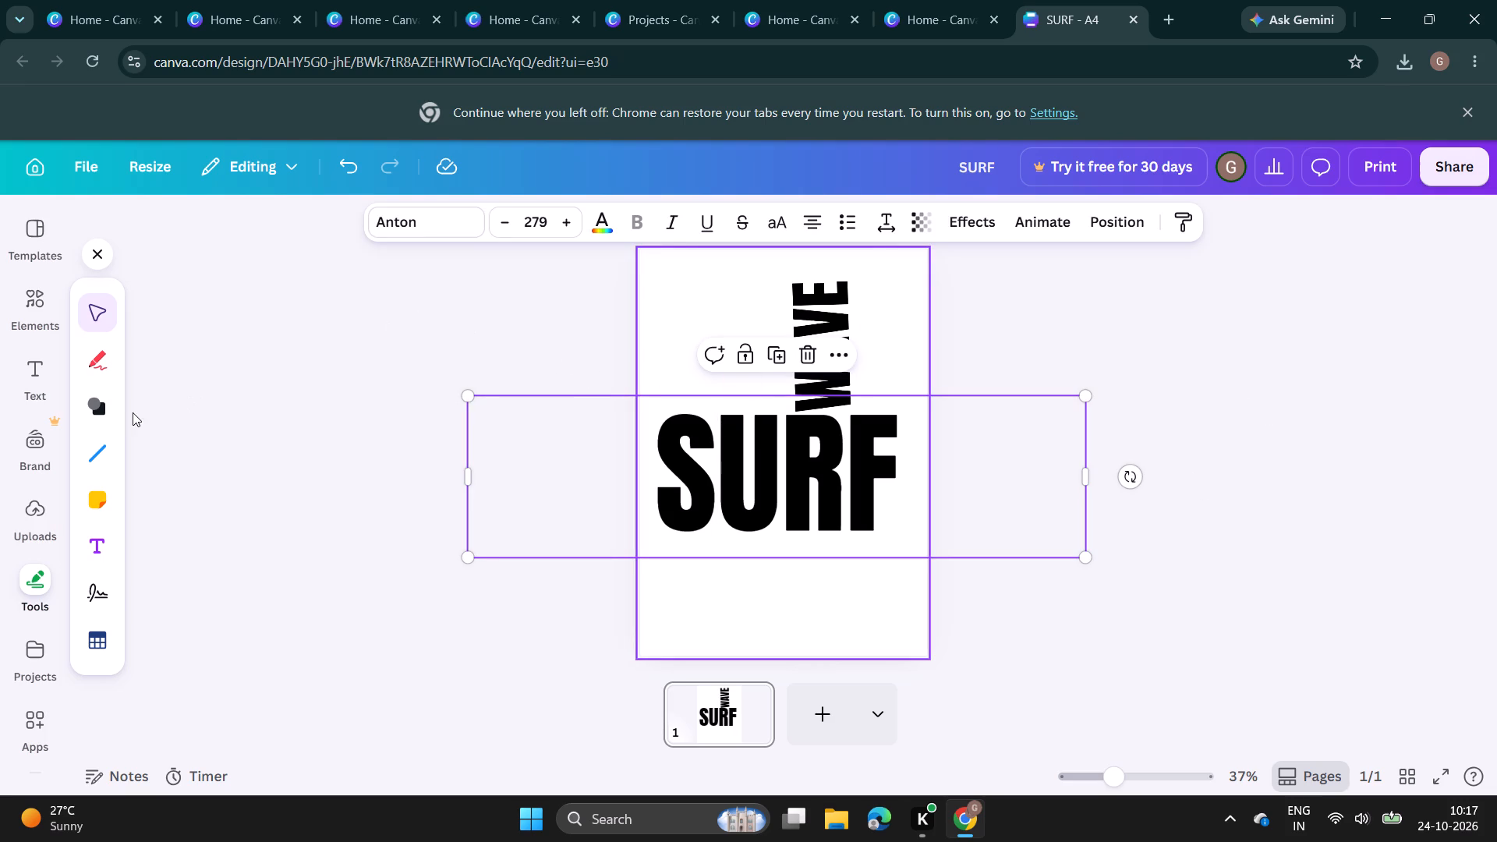
Add a black square shape above the S and U and narrow it to a vertical bar about 2.1 wide.
left_click(89, 409)
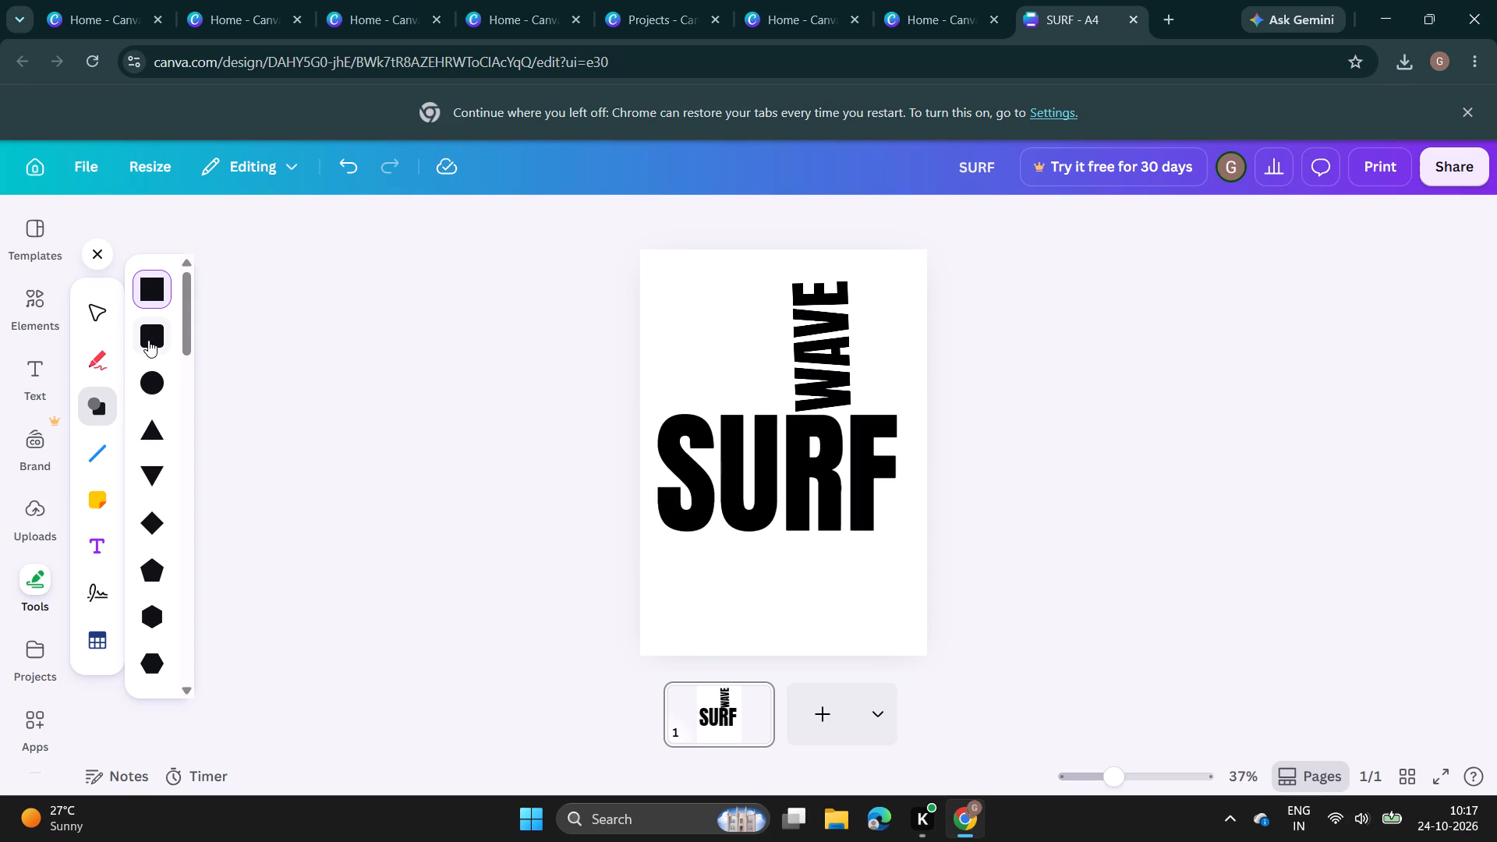
left_click(157, 292)
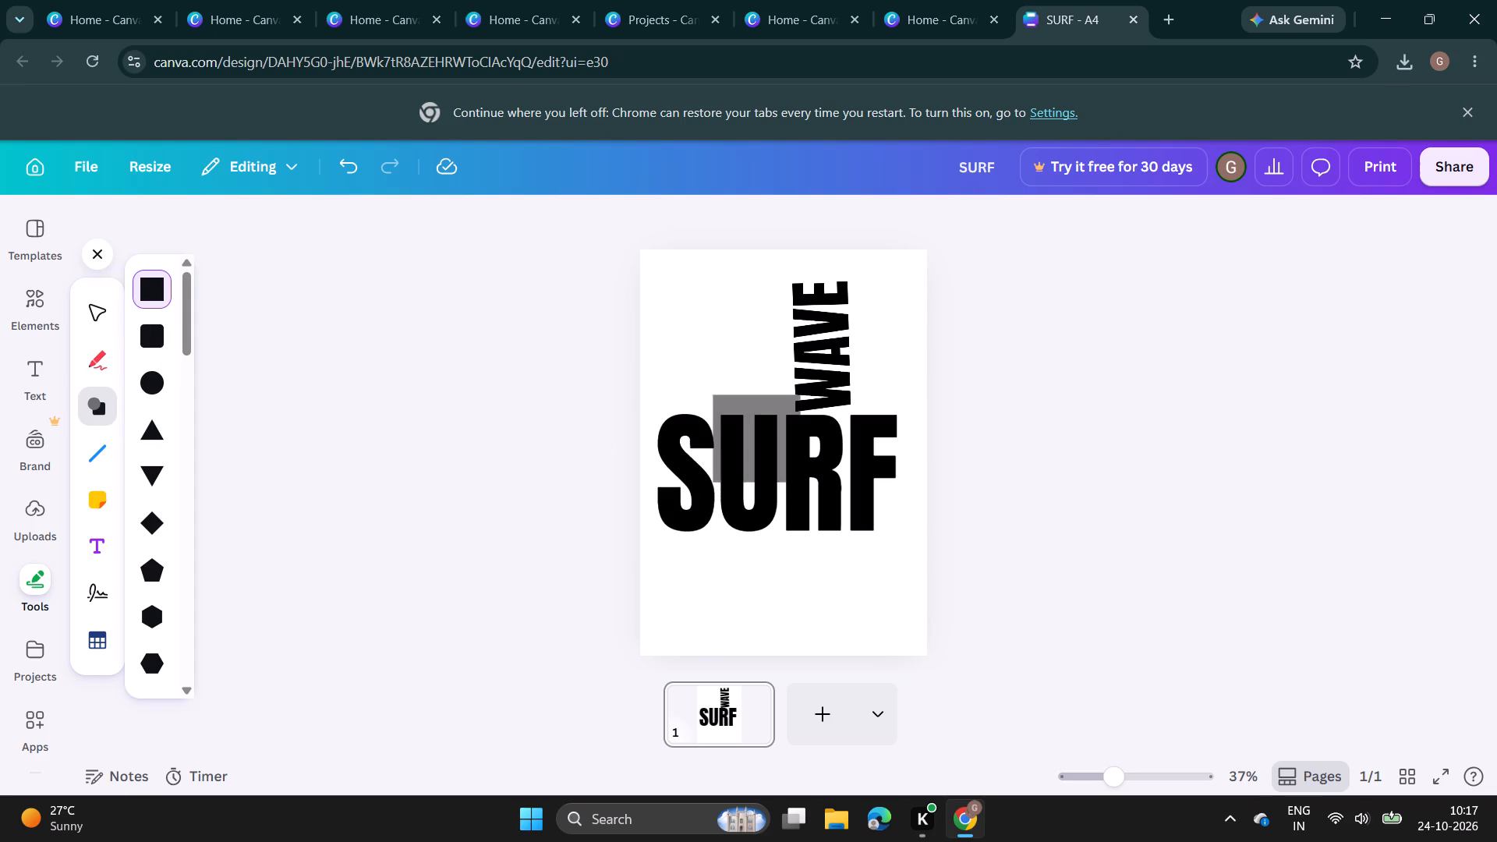
left_click(684, 310)
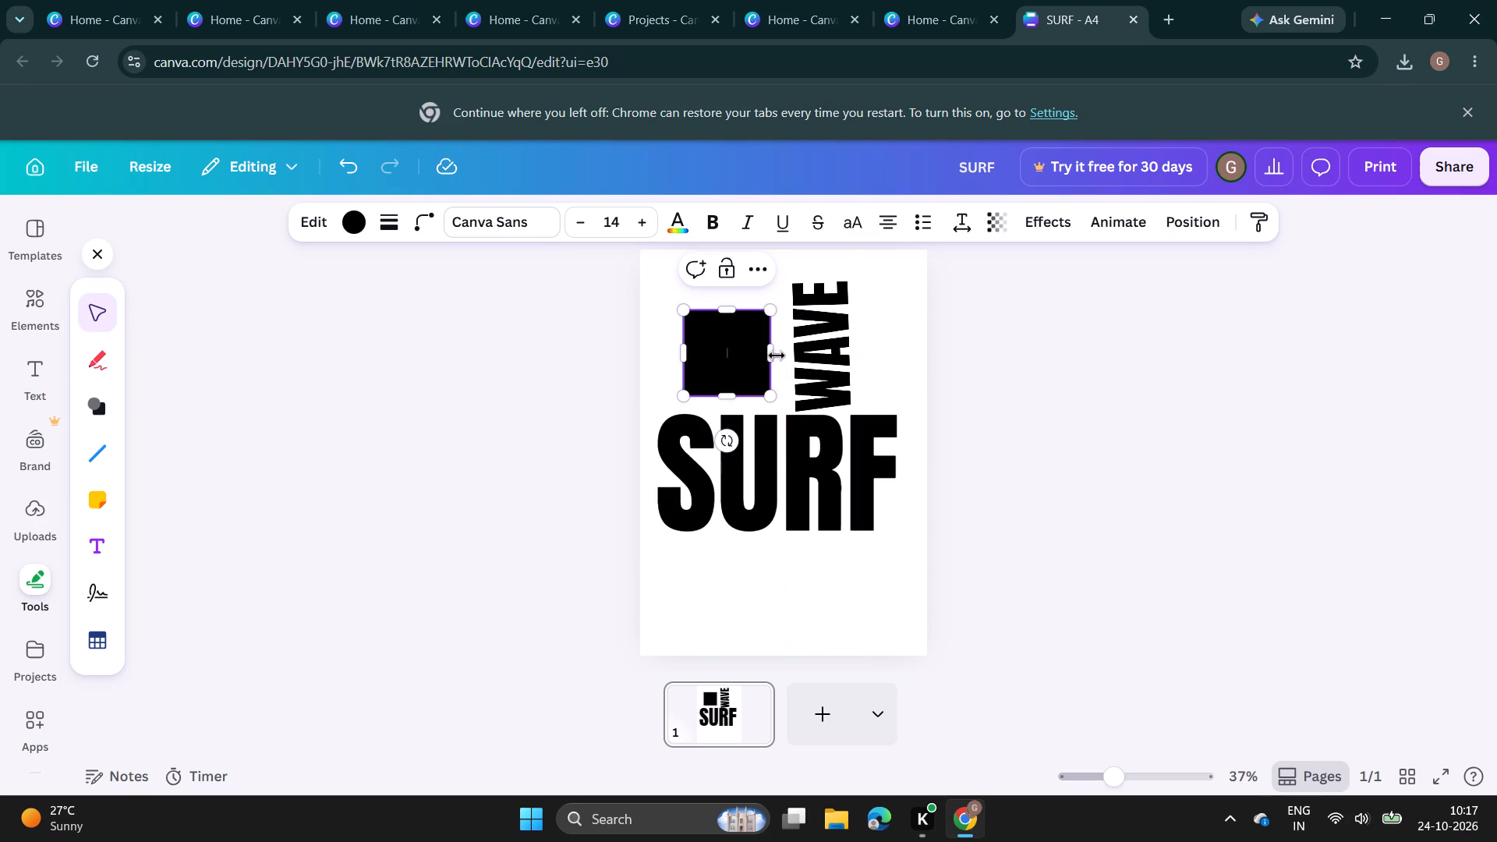
left_click_drag(769, 352, 708, 364)
left_click_drag(706, 366, 709, 404)
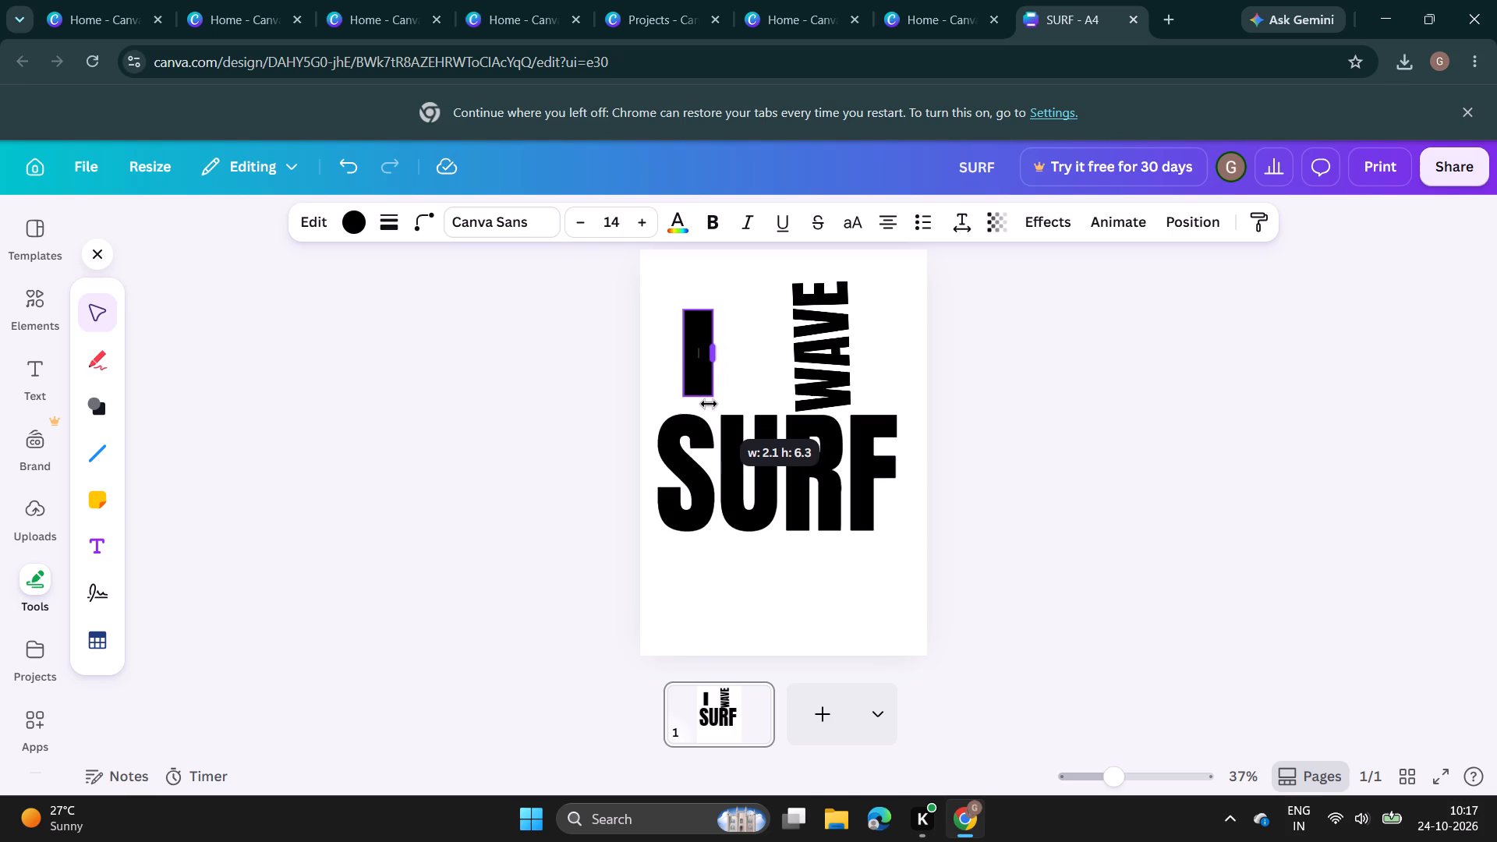
left_click_drag(709, 404, 708, 402)
left_click(650, 343)
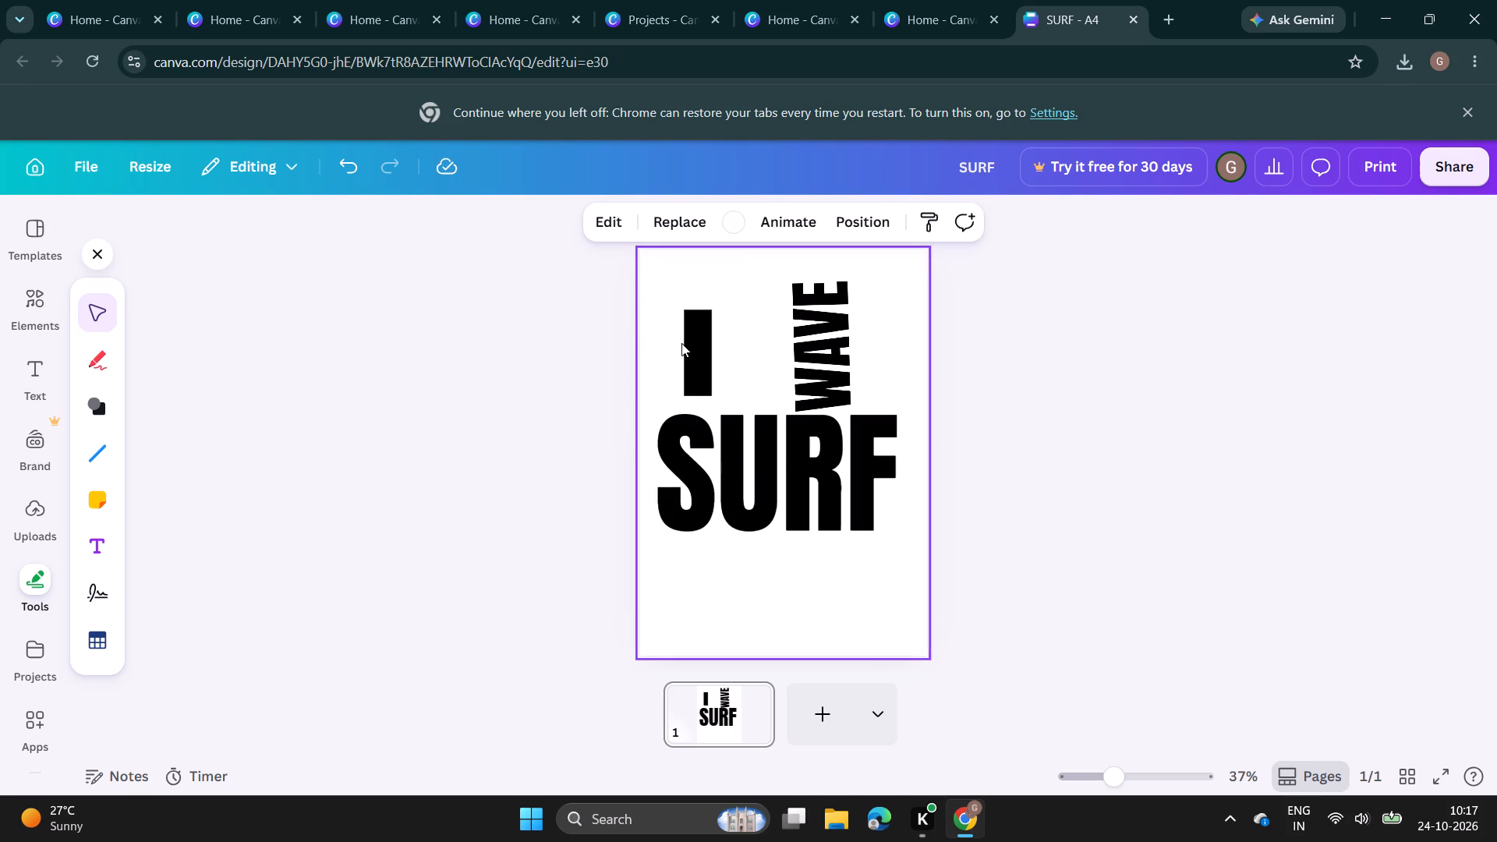
Move the black bar down onto the left stem of the letter U in SURF.
left_click_drag(700, 352, 731, 433)
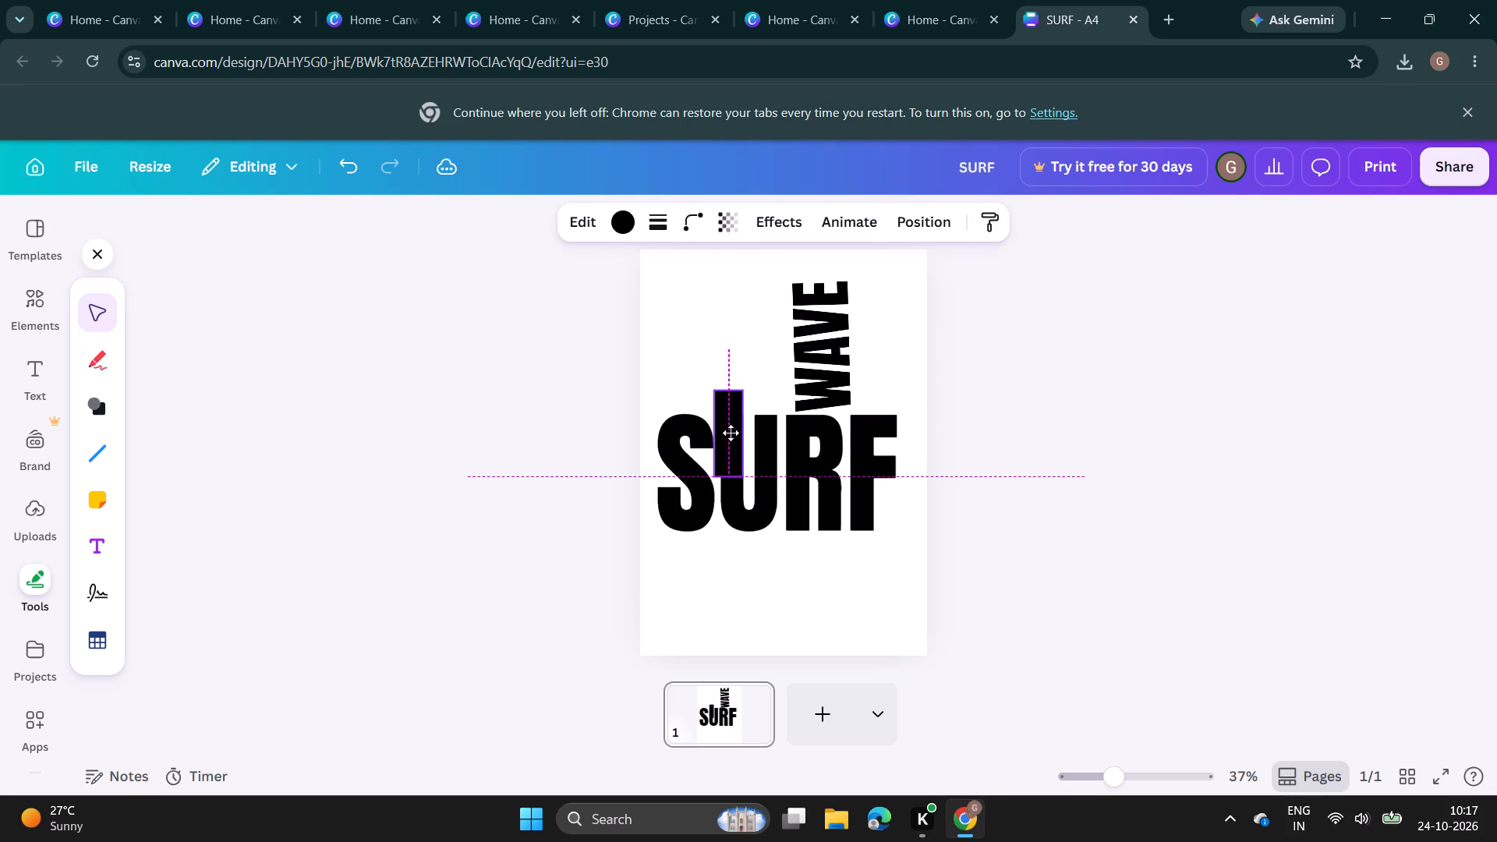
left_click_drag(731, 433, 735, 437)
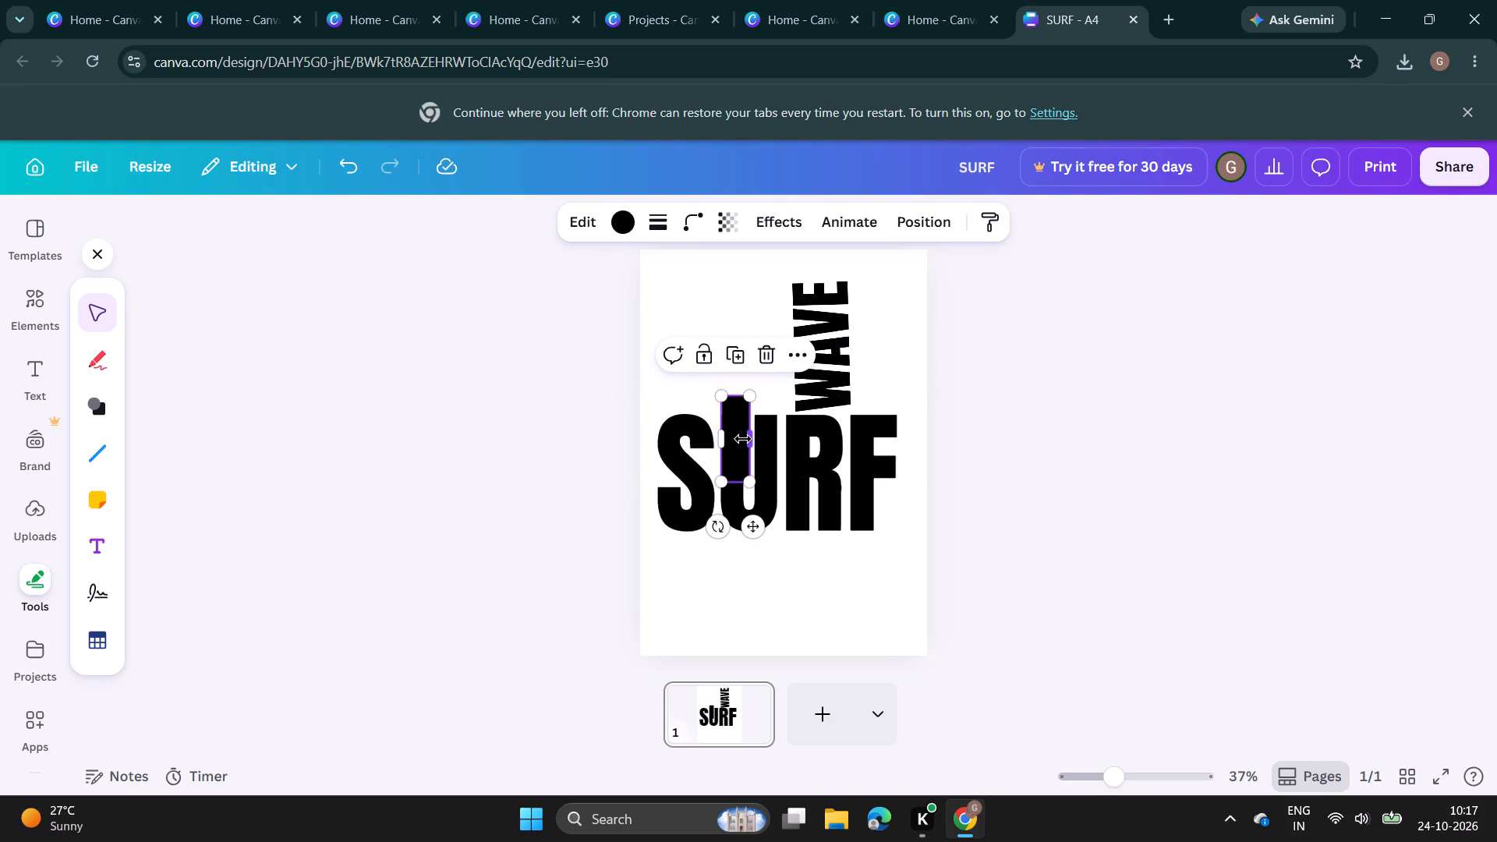
Resize the black bar to fit over the U's left stem, about 1.5 wide by 5.3 high.
left_click(743, 439)
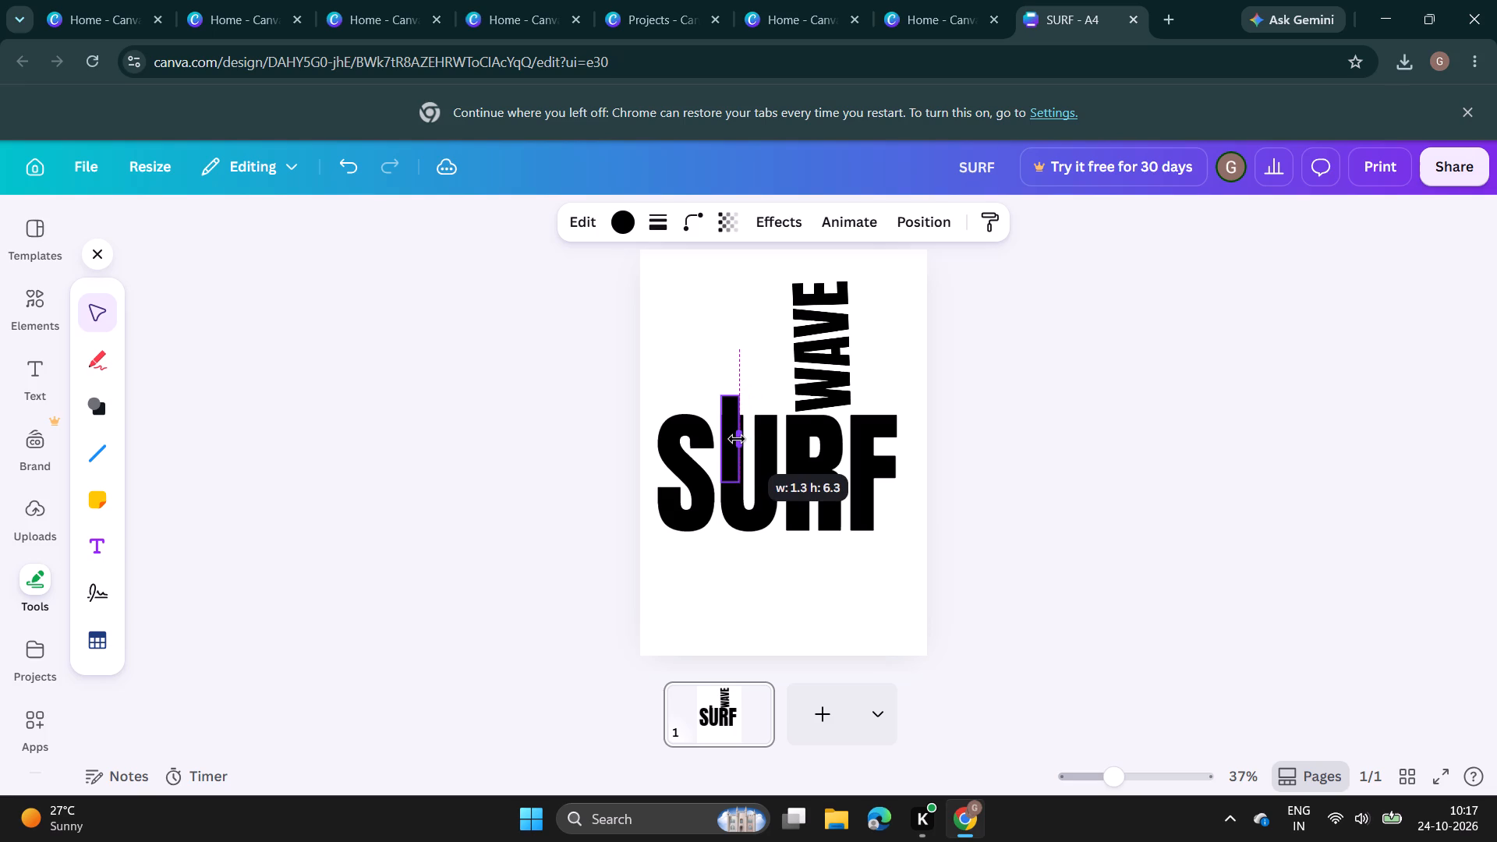
left_click_drag(740, 442, 743, 462)
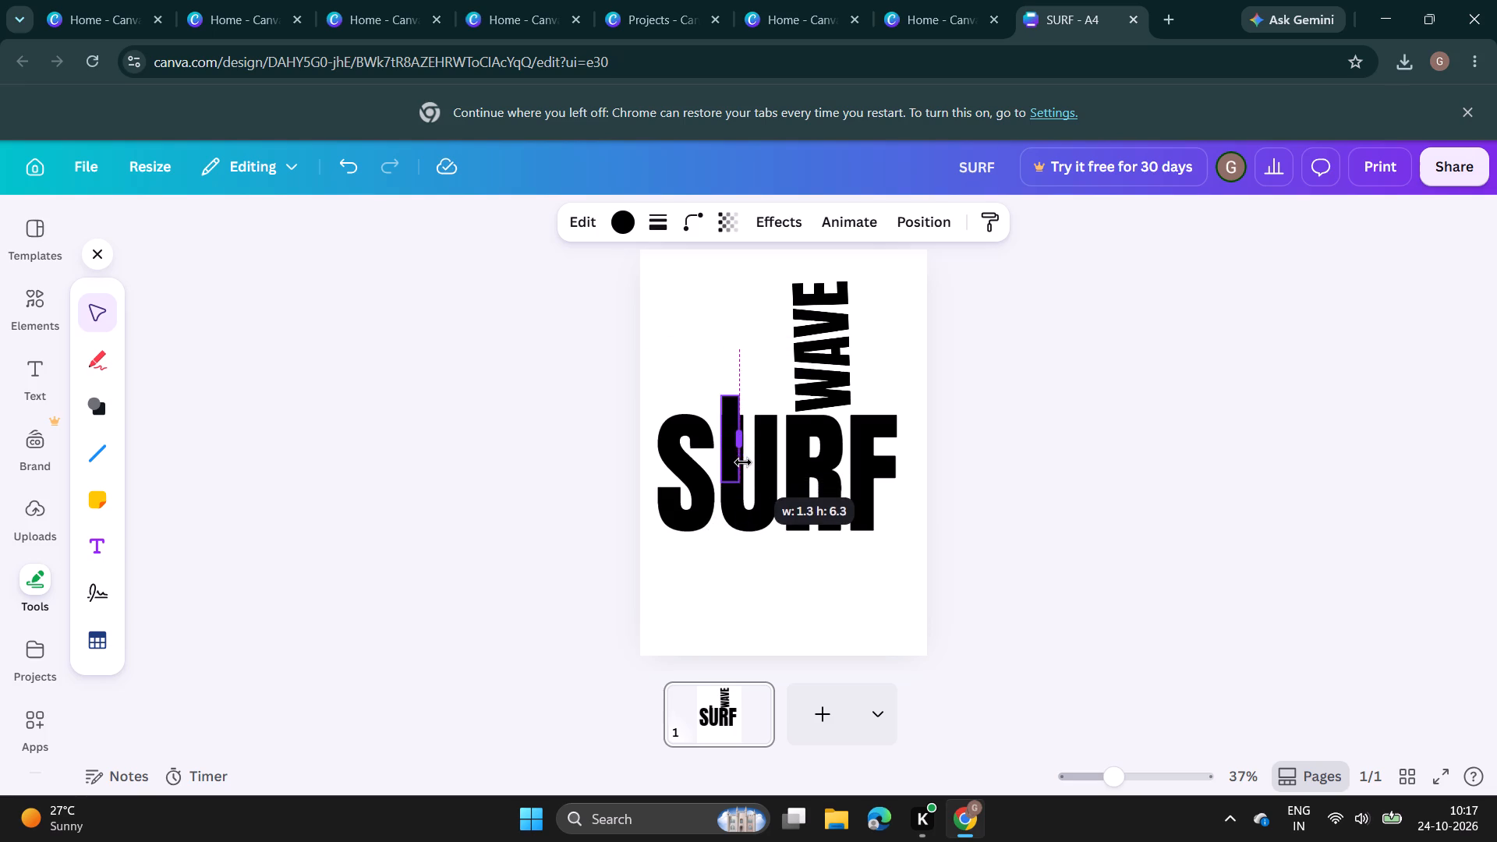
left_click_drag(743, 462, 748, 483)
left_click_drag(724, 398, 727, 422)
left_click_drag(745, 480, 742, 488)
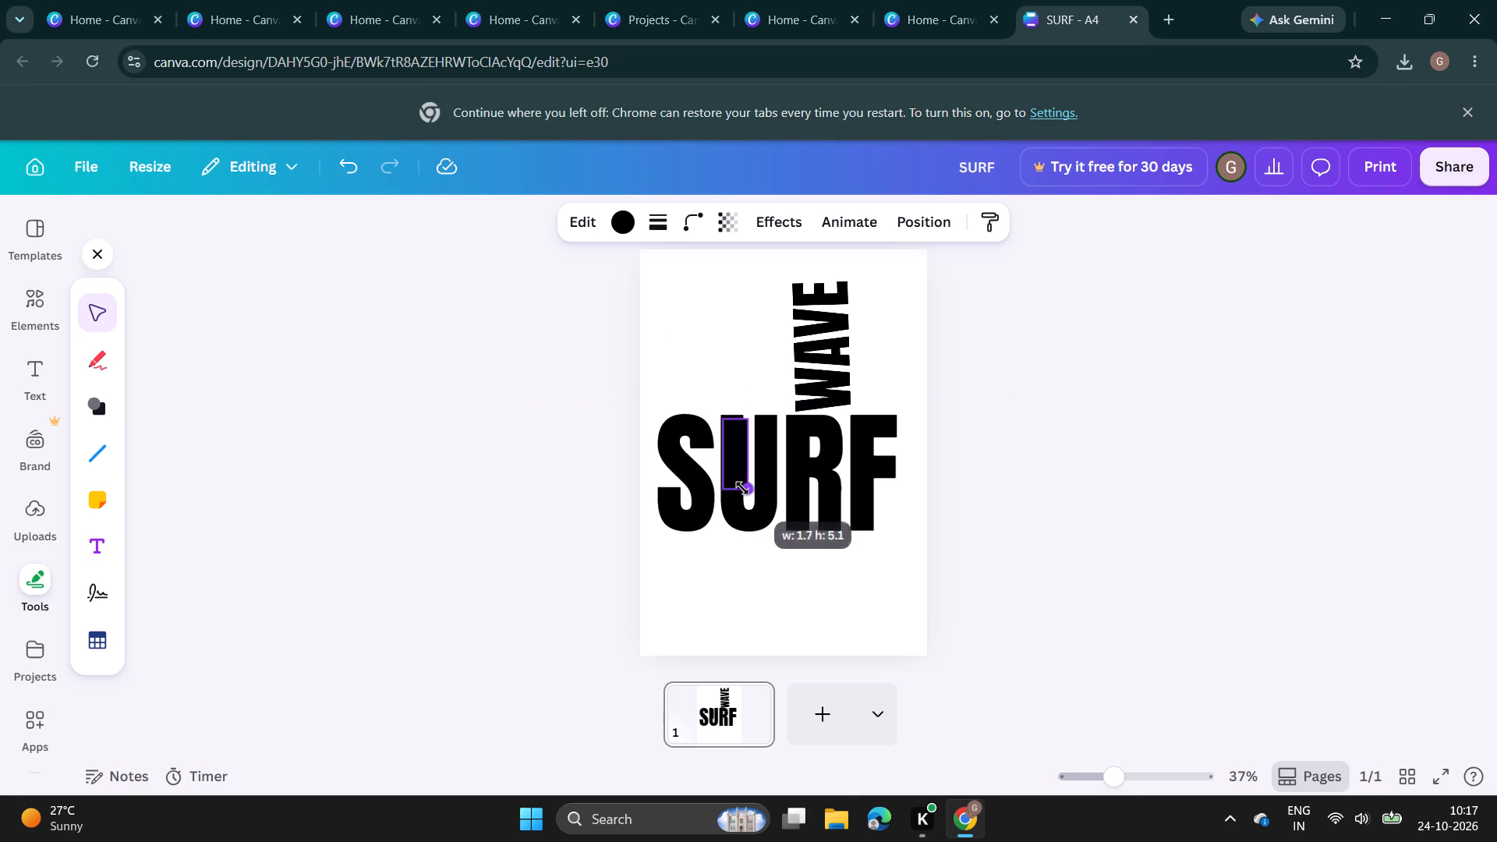
left_click_drag(742, 488, 739, 490)
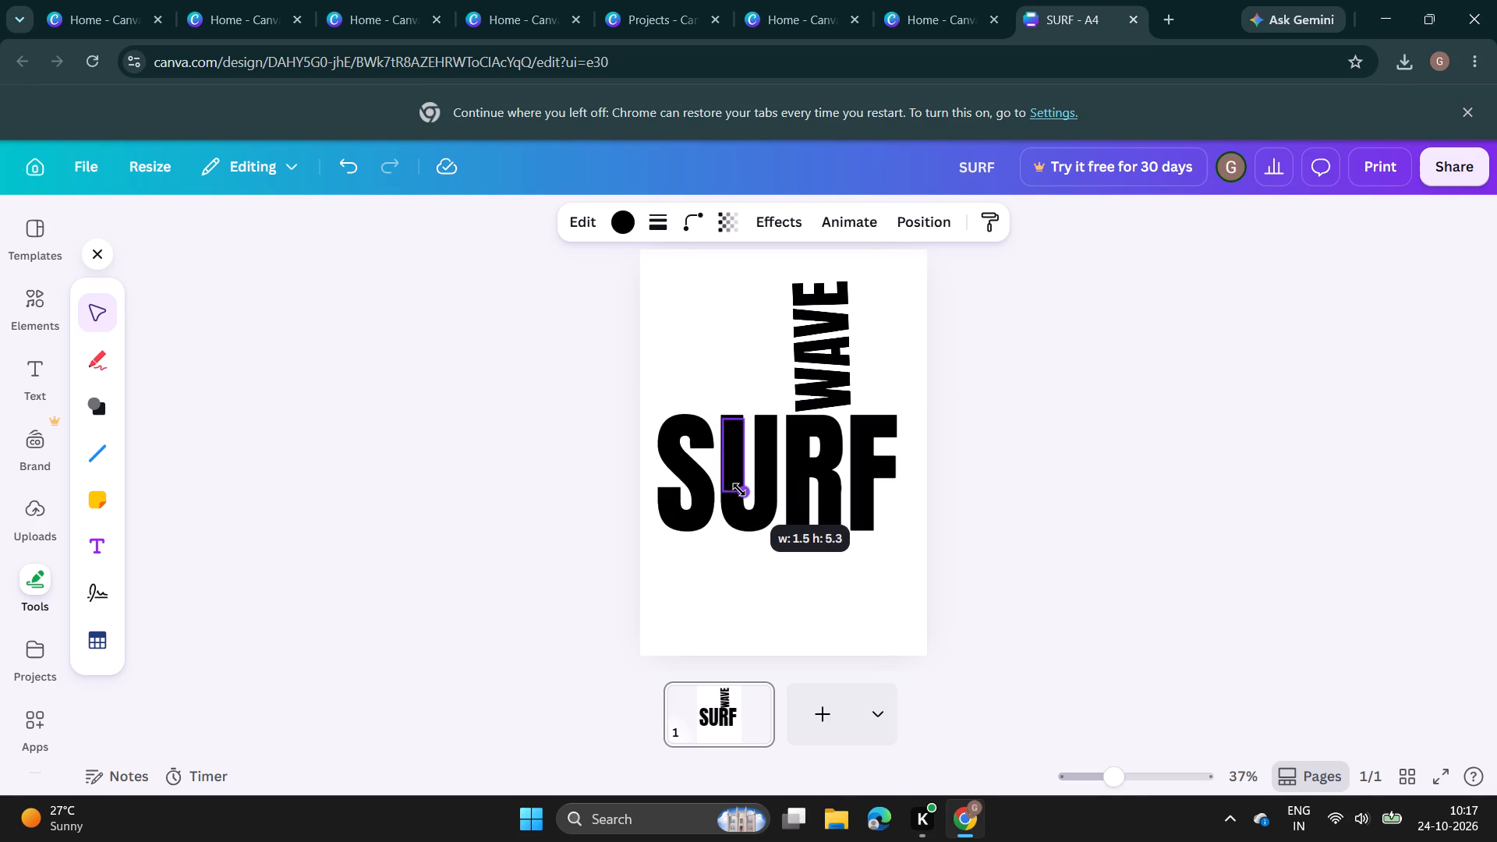
left_click_drag(739, 490, 738, 490)
left_click(732, 475)
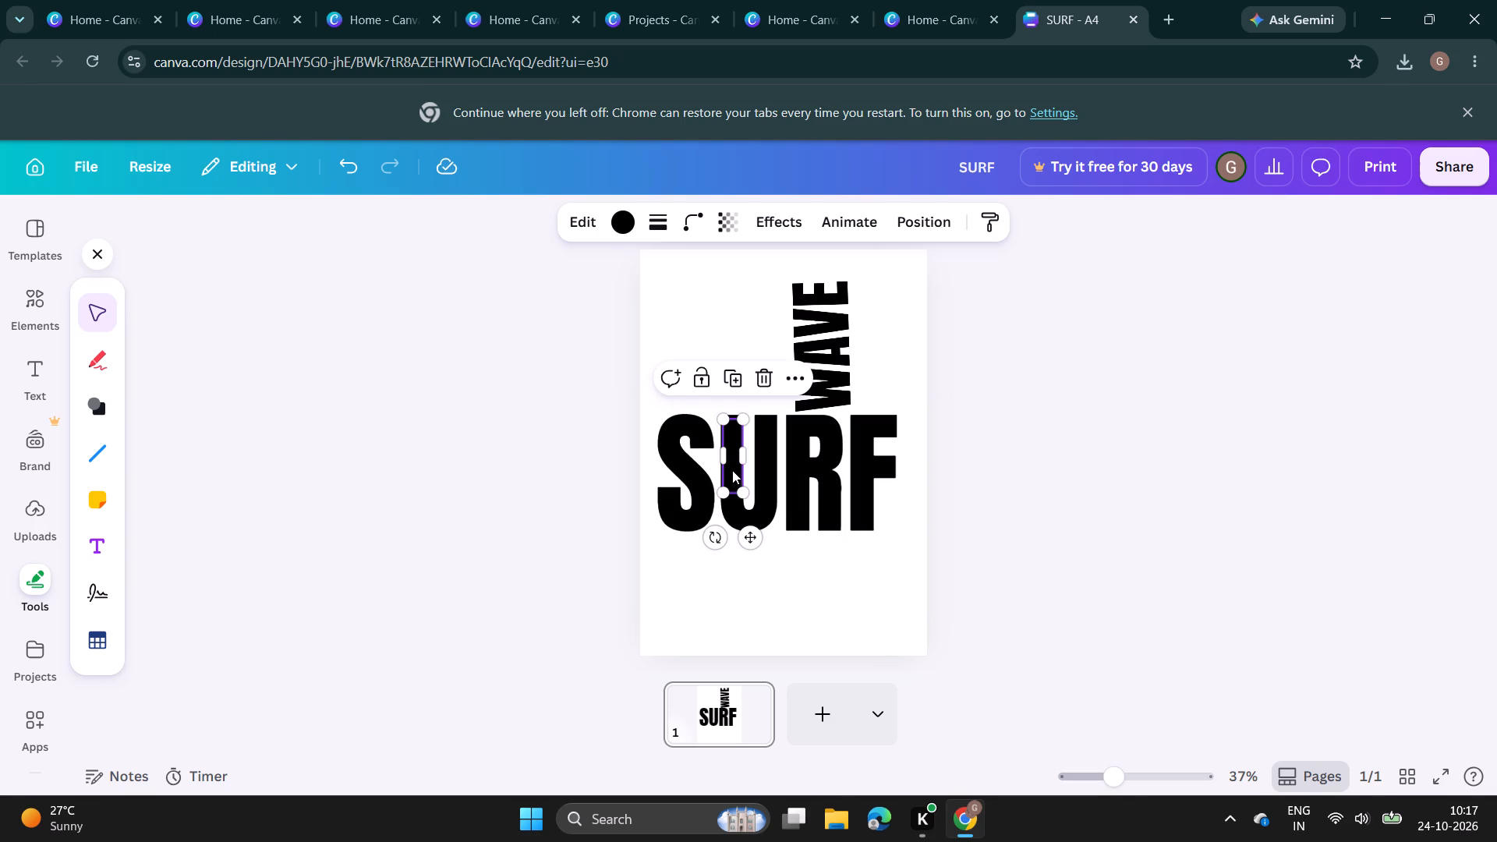
left_click(732, 452)
left_click(768, 334)
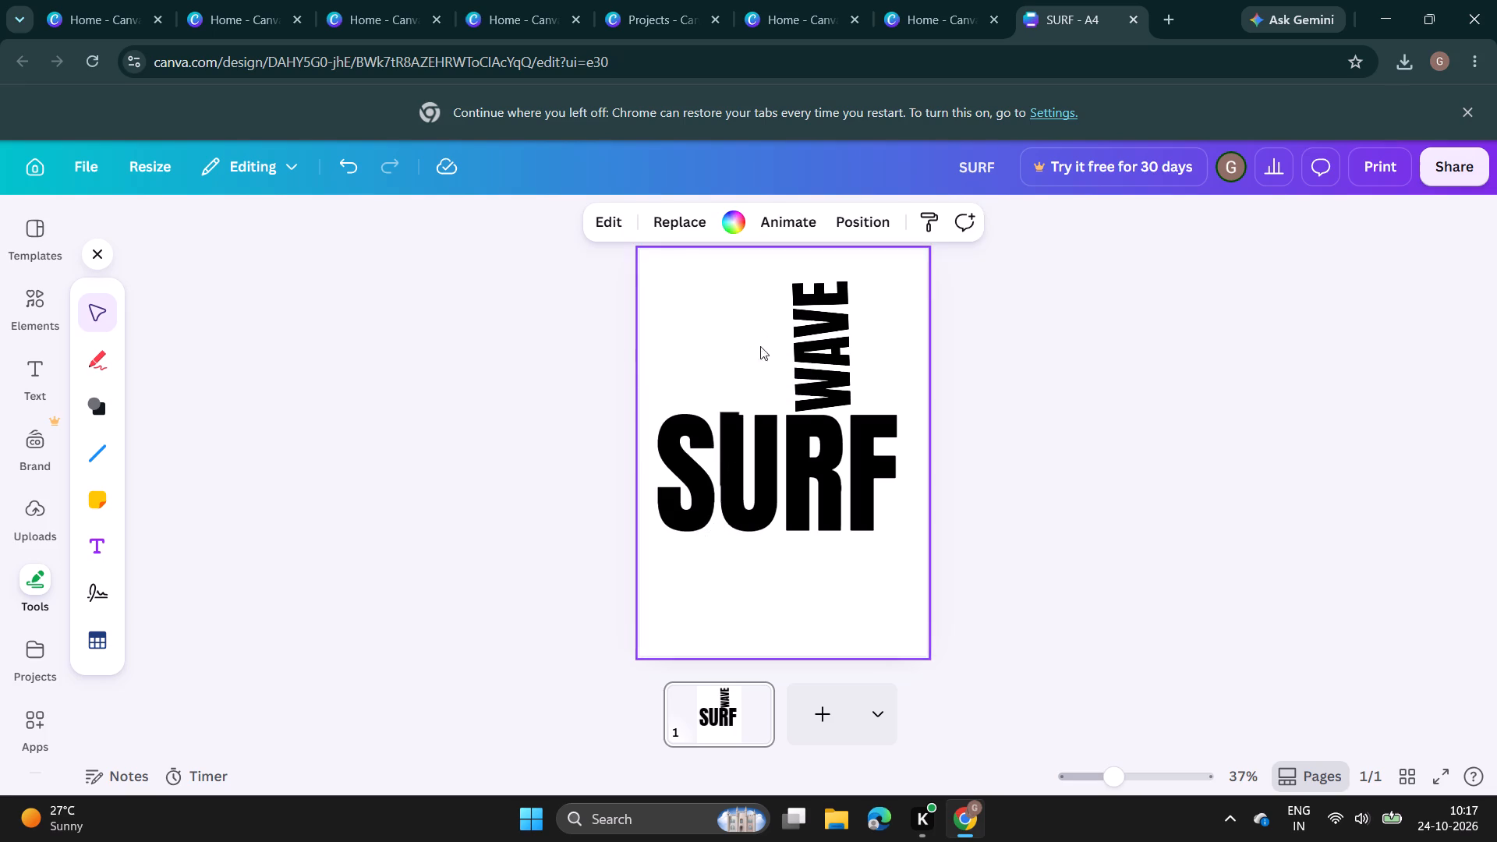
Change the fill colour of the bar over the U's left stem to white (#ffffff).
left_click(727, 430)
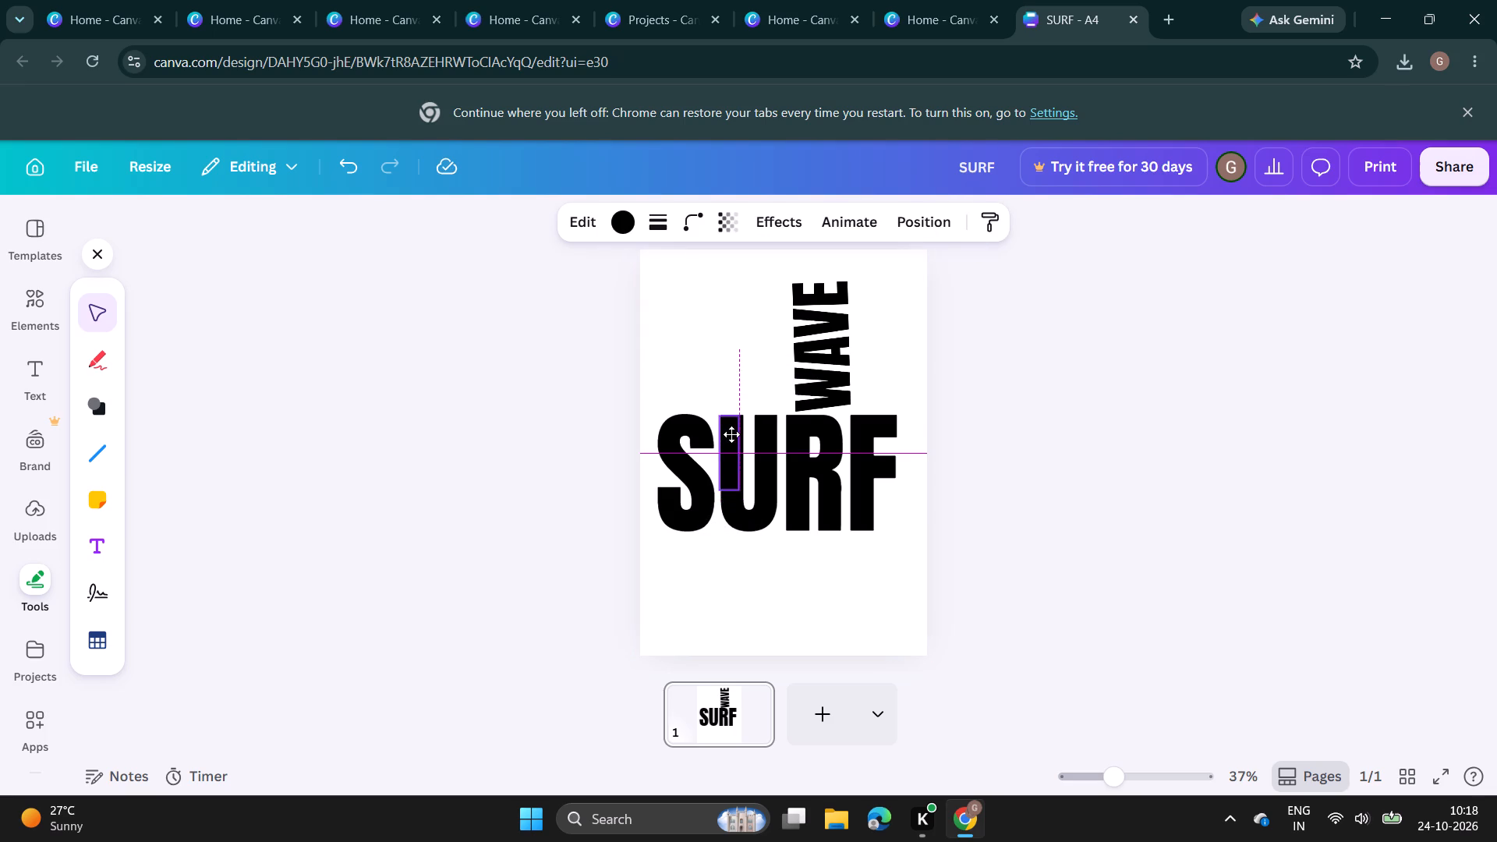
left_click(617, 217)
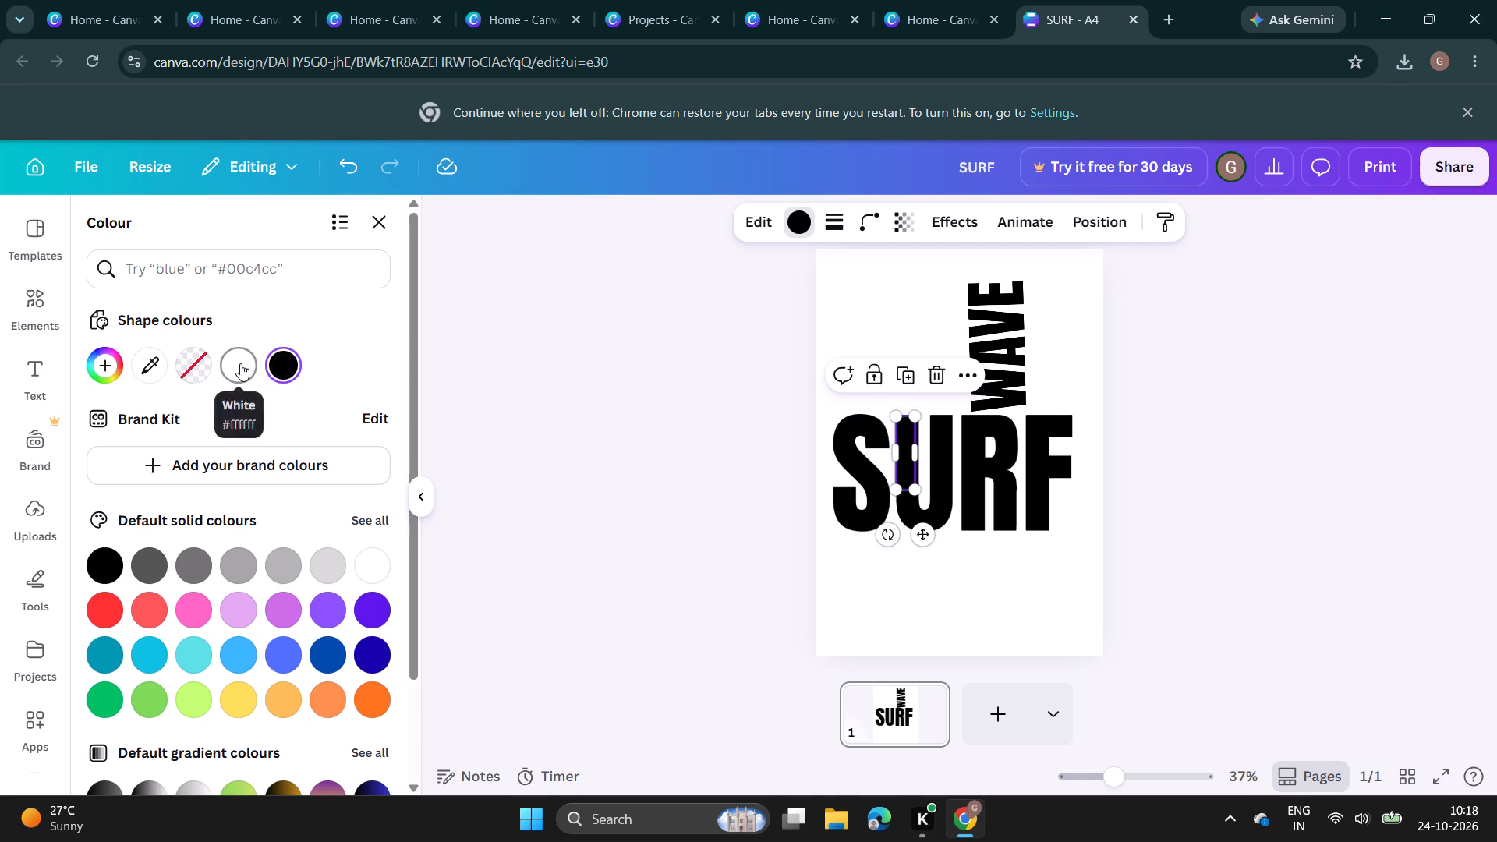
left_click(240, 363)
left_click(860, 285)
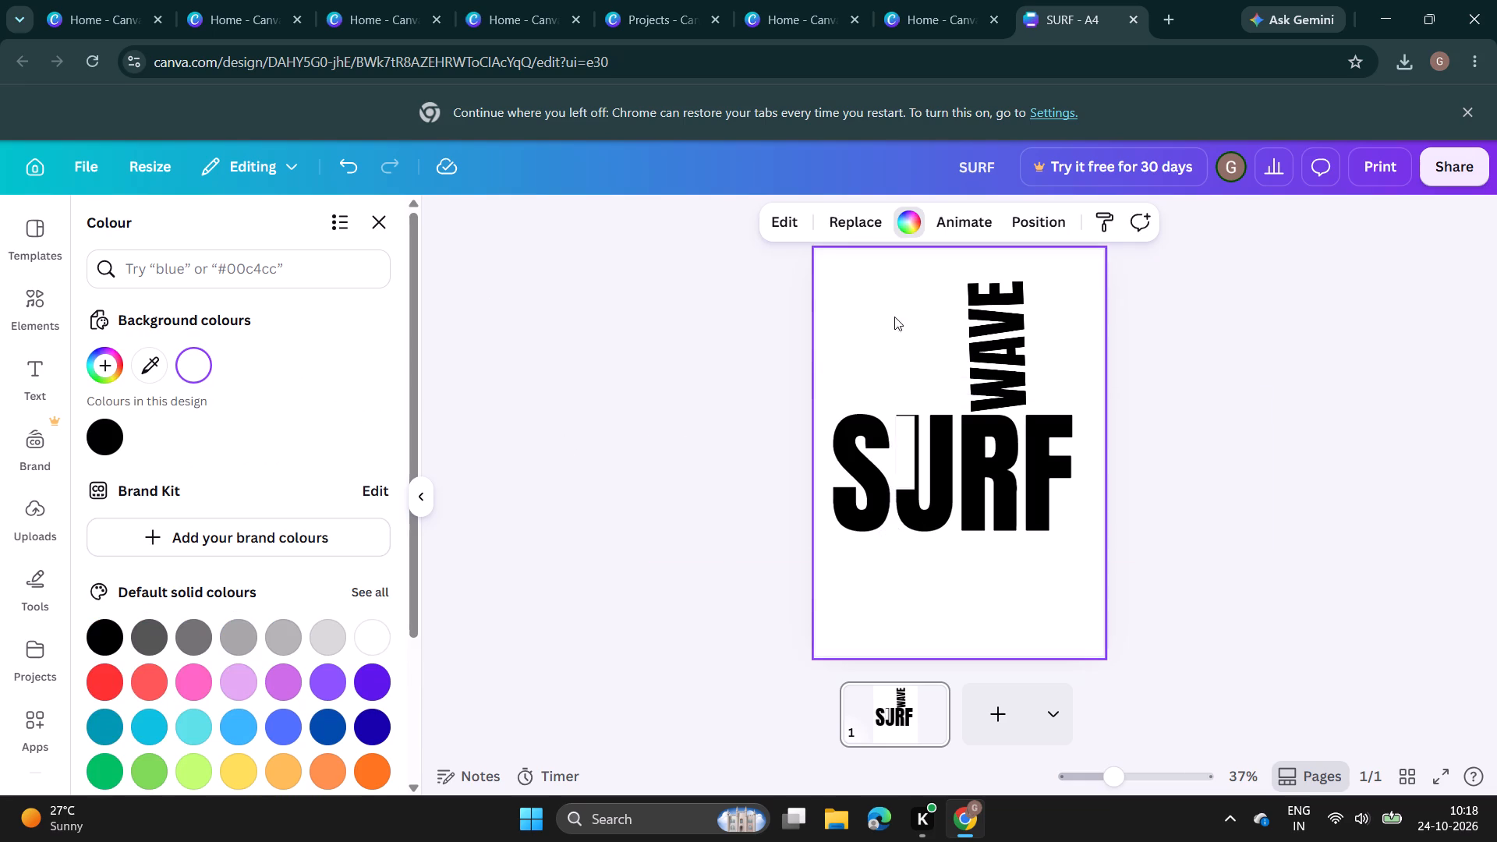
Resize the white bar to about 1.7 wide, with its top edge just above the U, so it masks the letter's left stem.
left_click(906, 449)
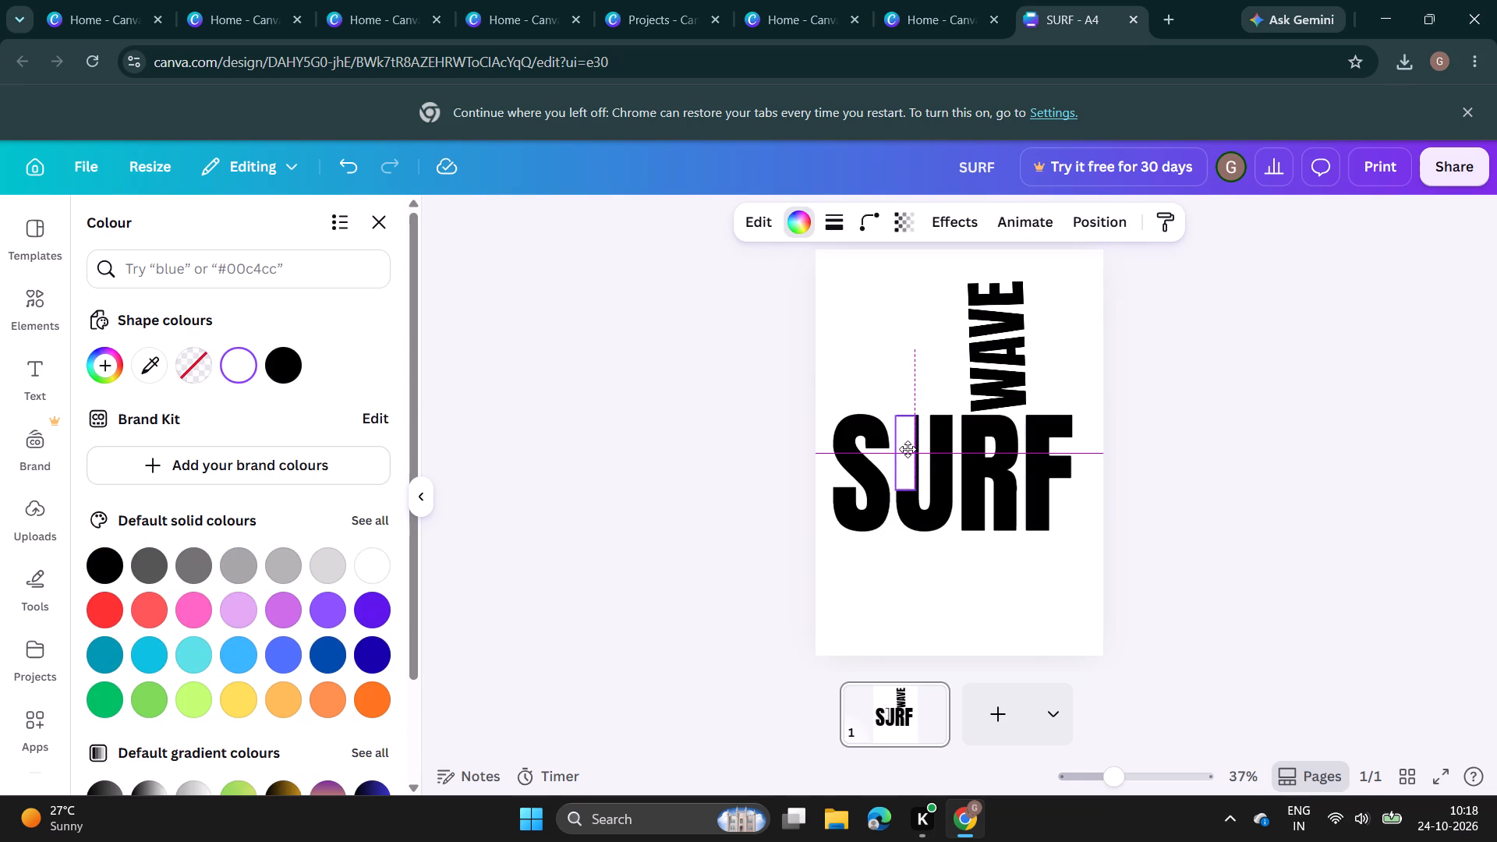
left_click_drag(915, 449, 923, 451)
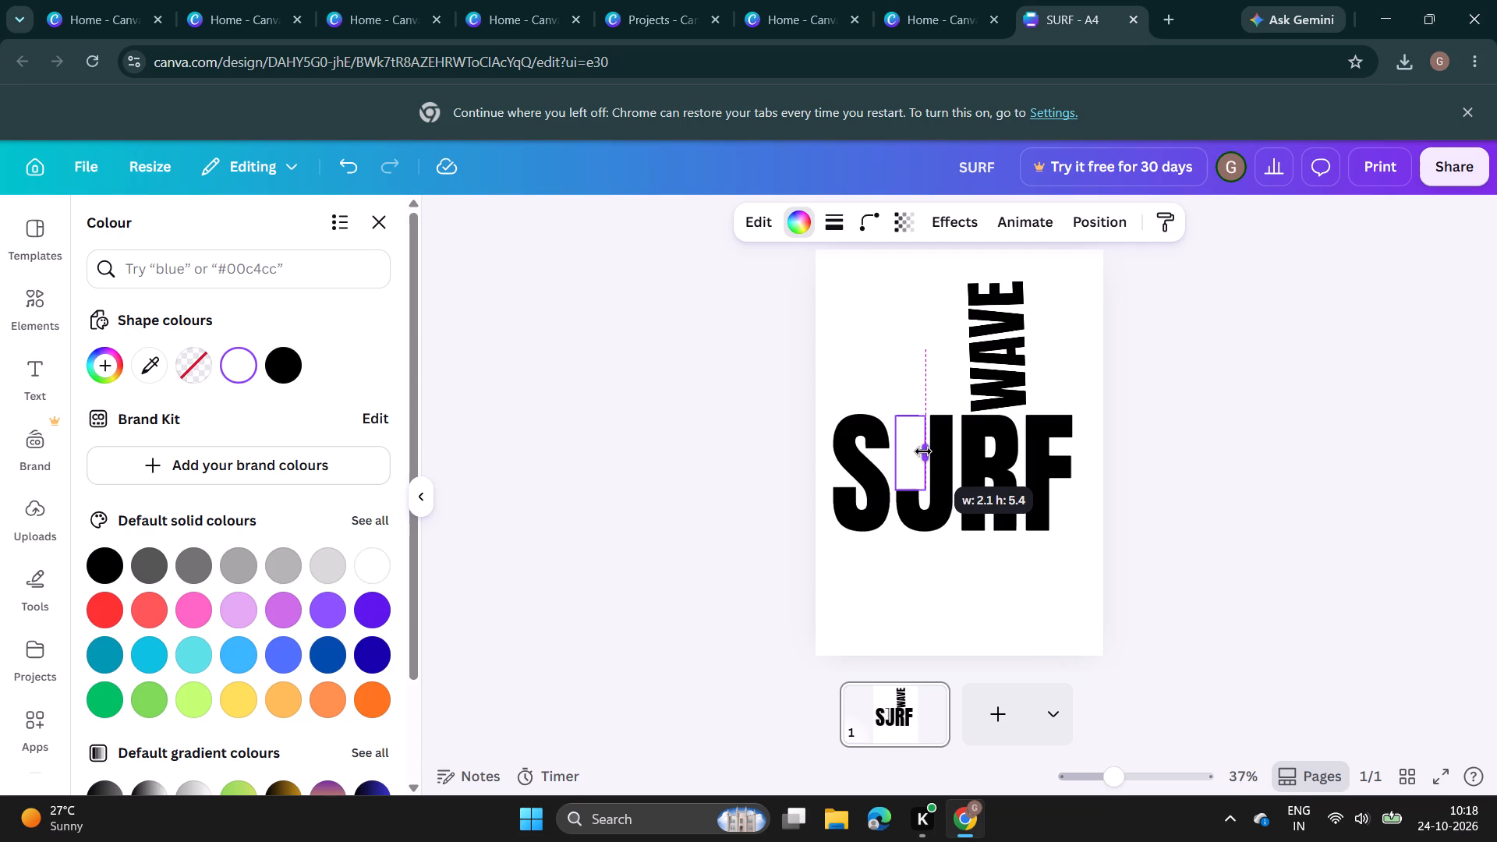
left_click_drag(923, 451, 918, 459)
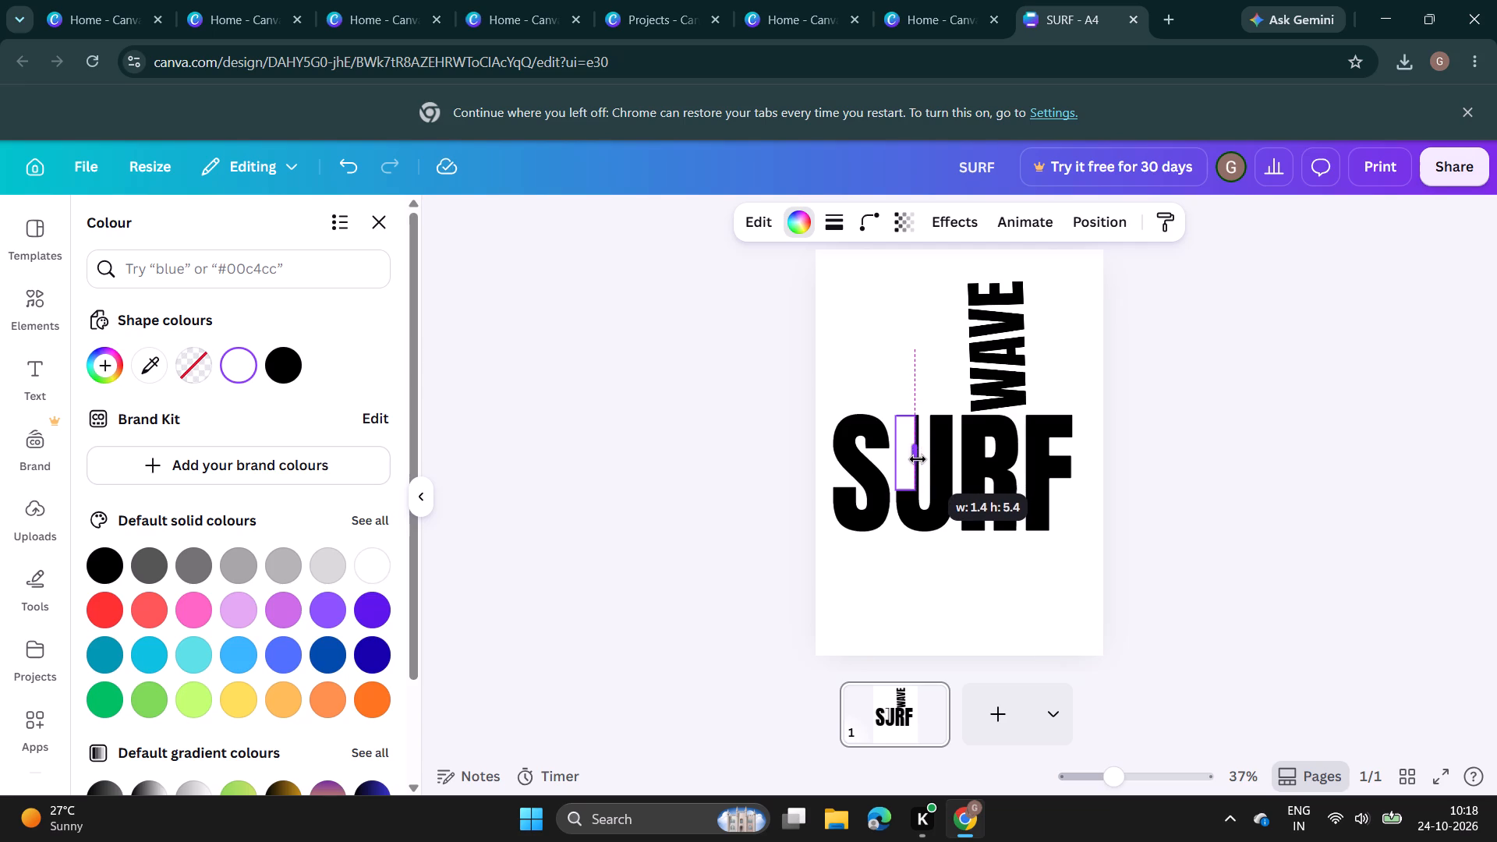
left_click_drag(918, 459, 918, 469)
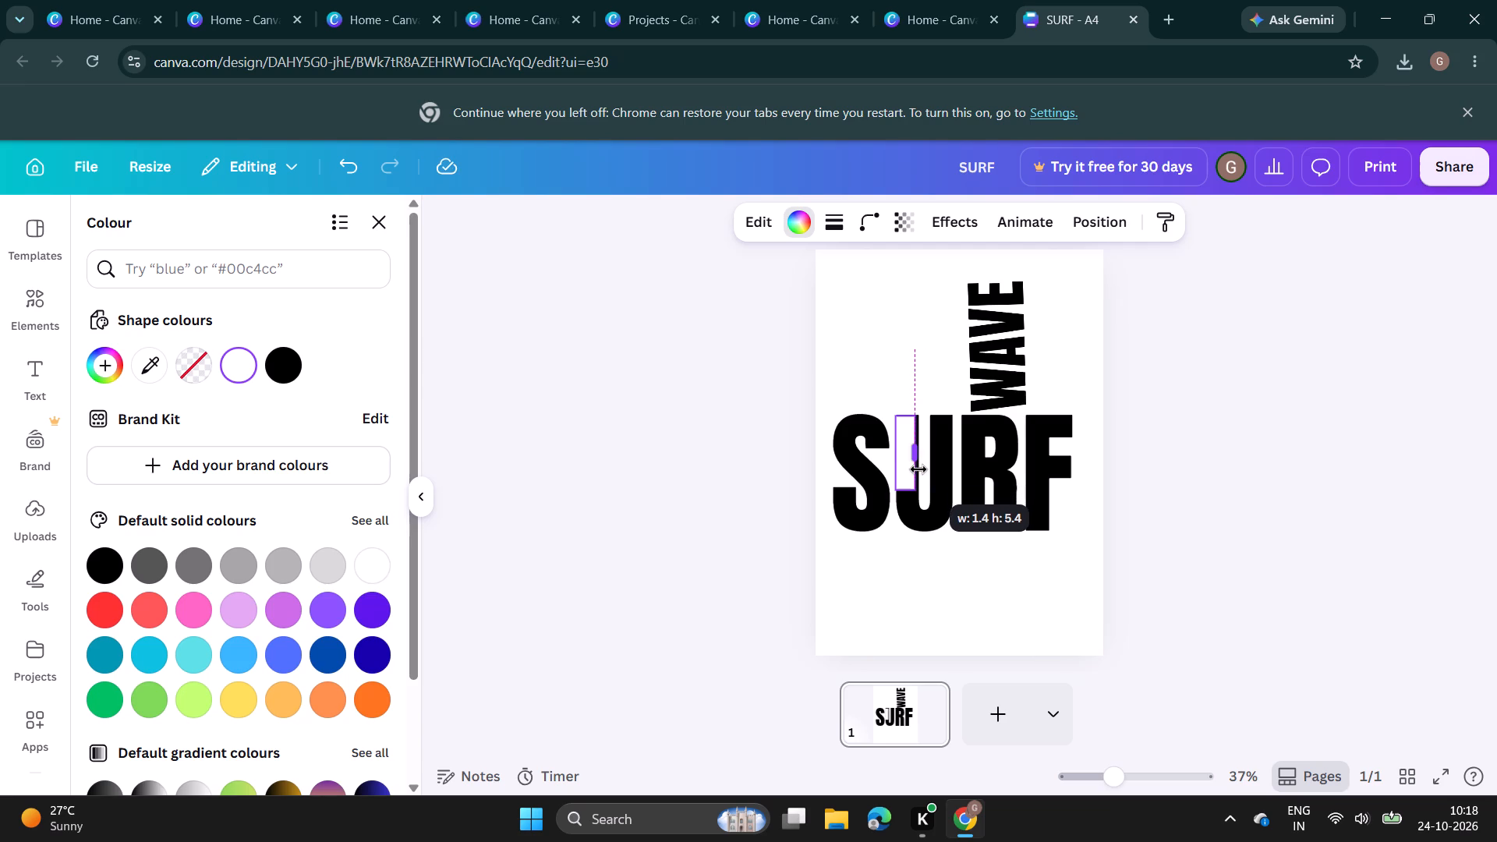
left_click_drag(918, 469, 923, 472)
left_click_drag(923, 472, 918, 470)
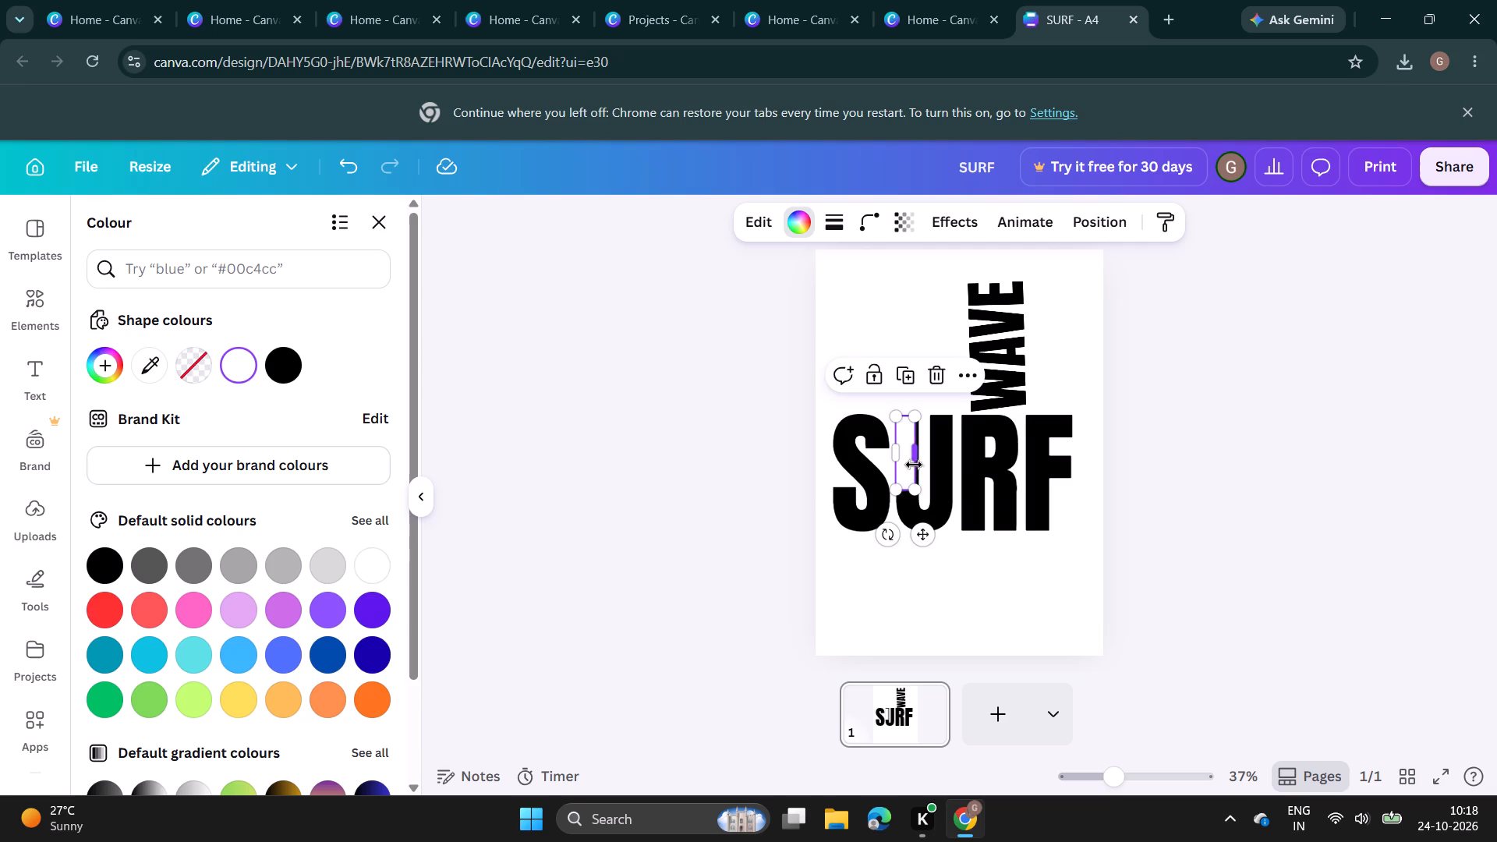
left_click_drag(918, 418, 922, 405)
left_click_drag(904, 398, 904, 395)
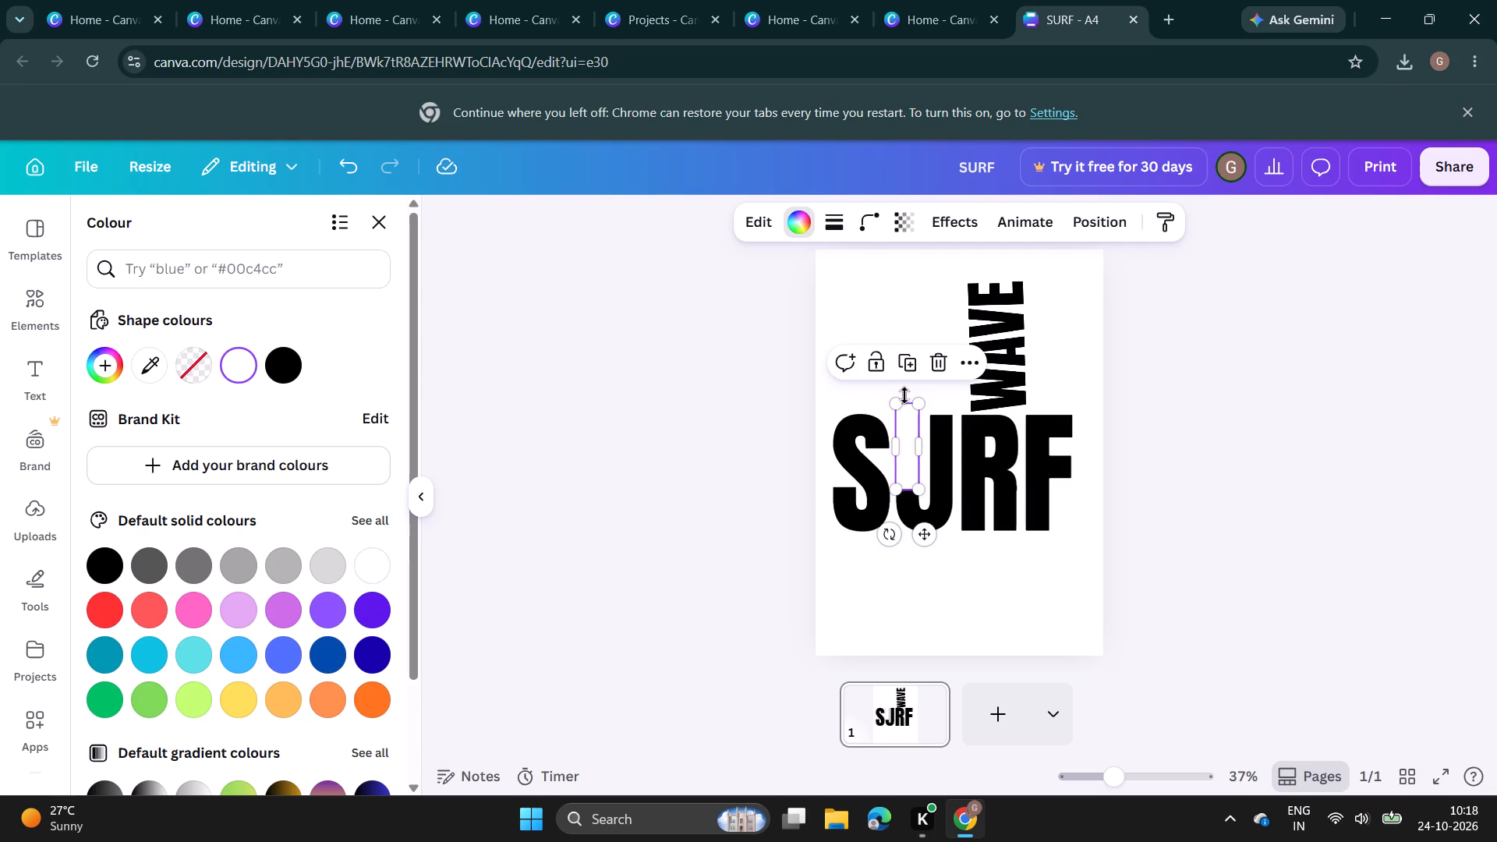
left_click_drag(904, 395, 906, 420)
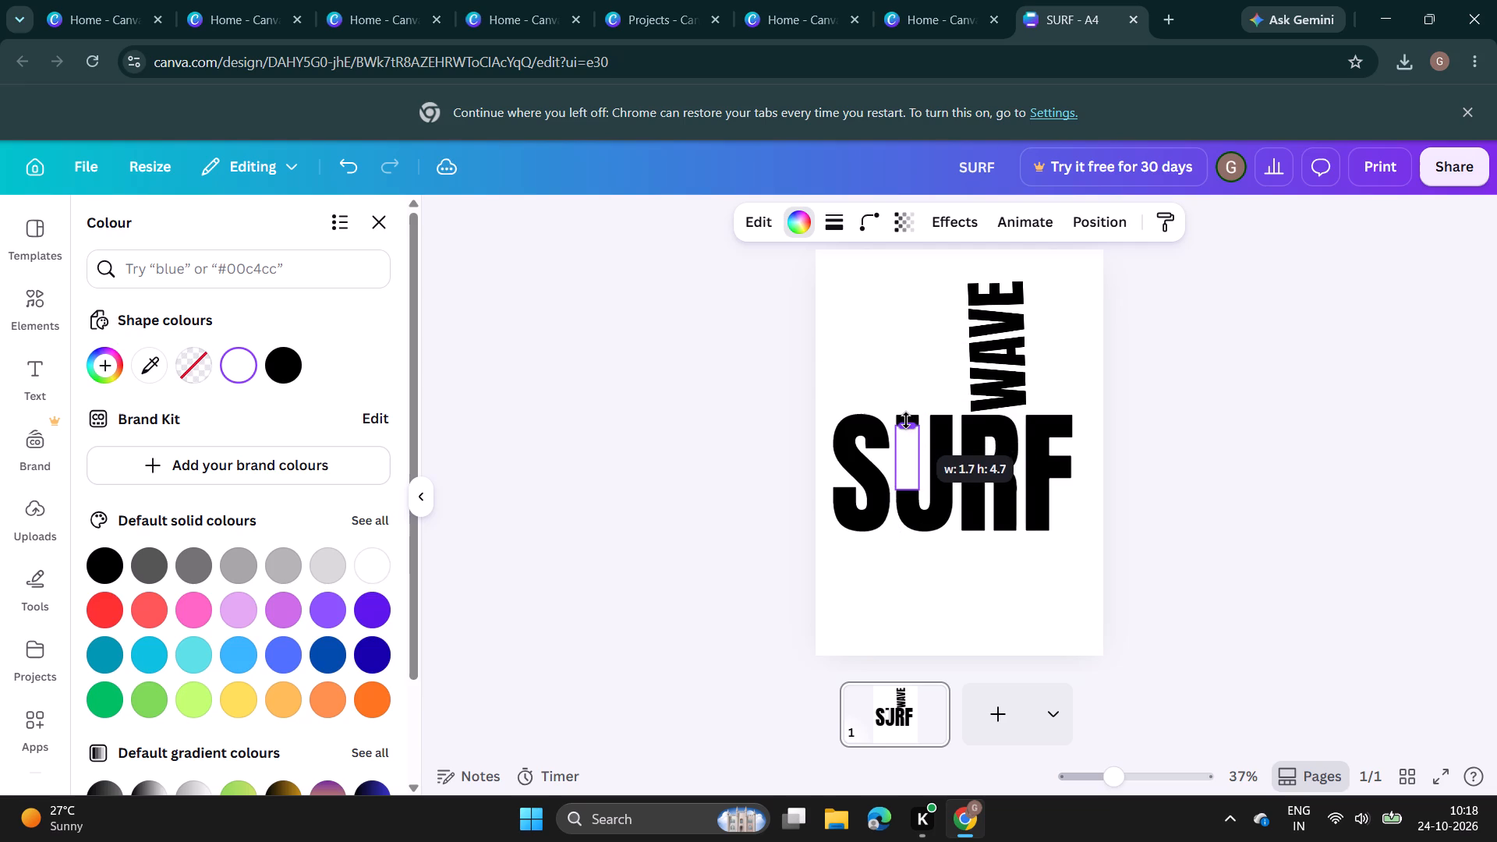
left_click_drag(906, 420, 906, 412)
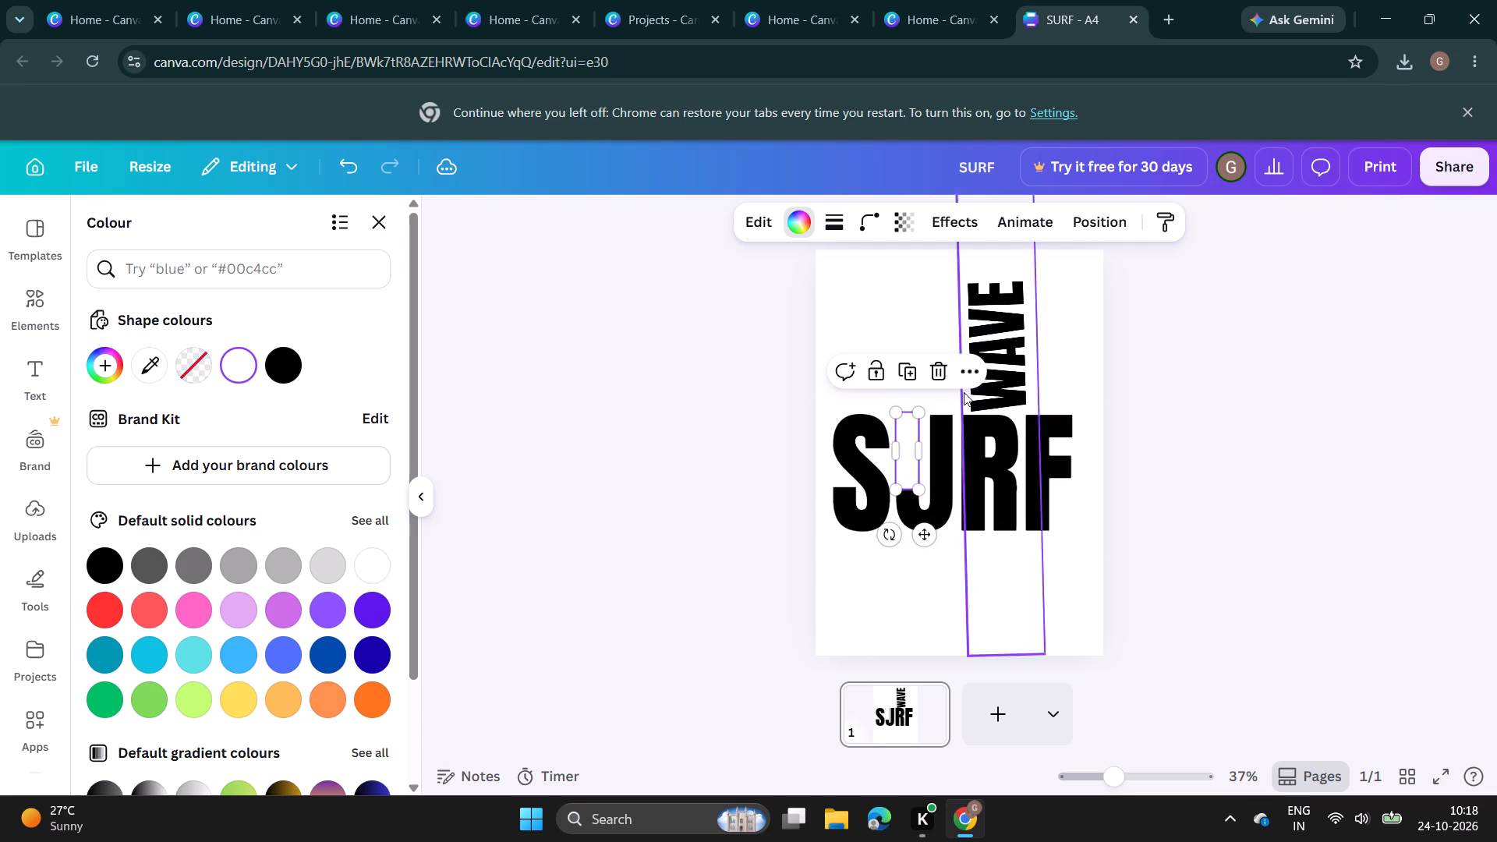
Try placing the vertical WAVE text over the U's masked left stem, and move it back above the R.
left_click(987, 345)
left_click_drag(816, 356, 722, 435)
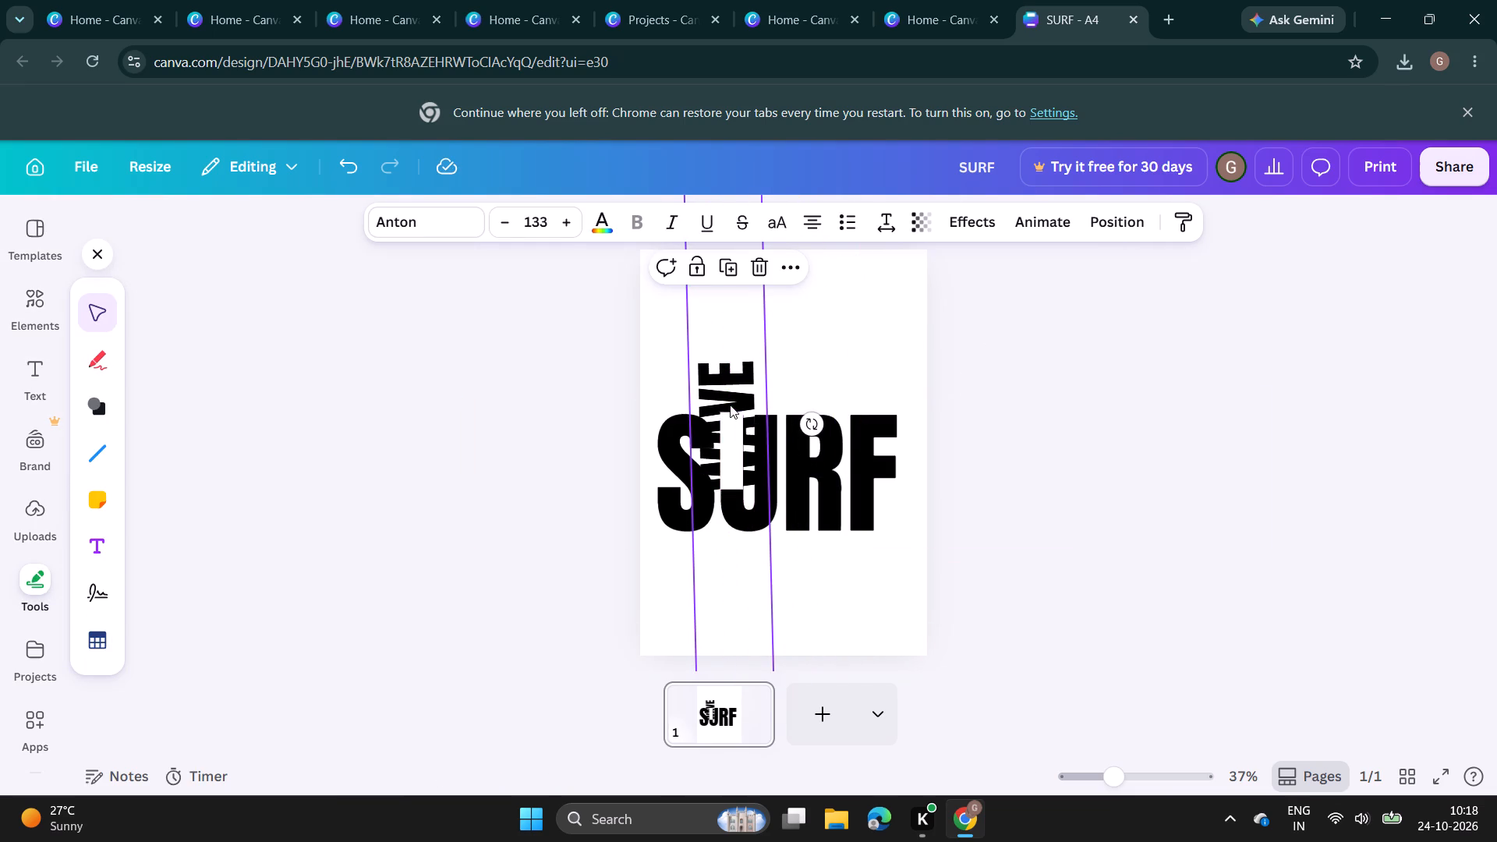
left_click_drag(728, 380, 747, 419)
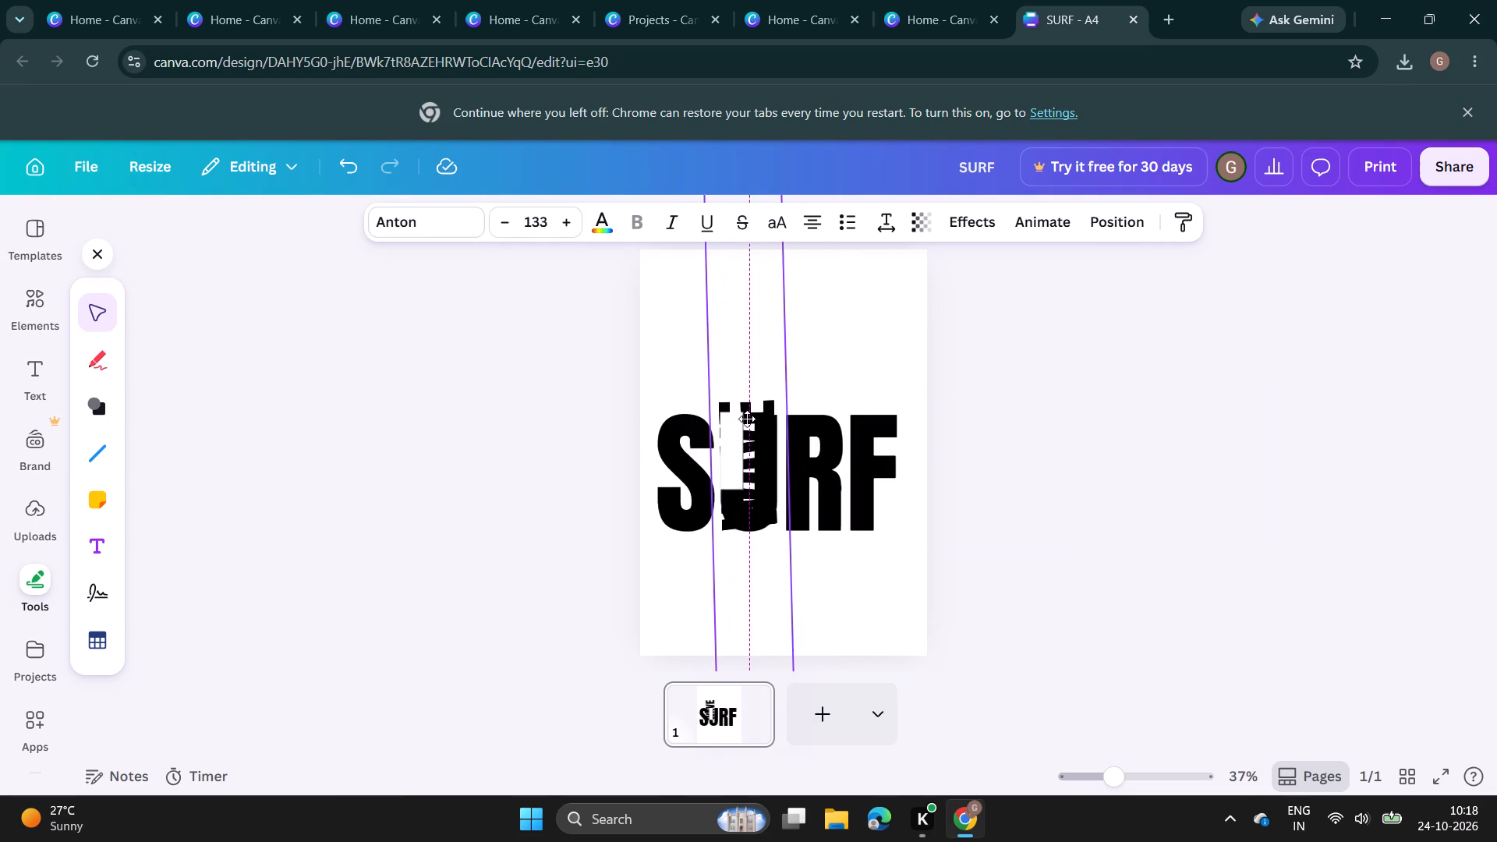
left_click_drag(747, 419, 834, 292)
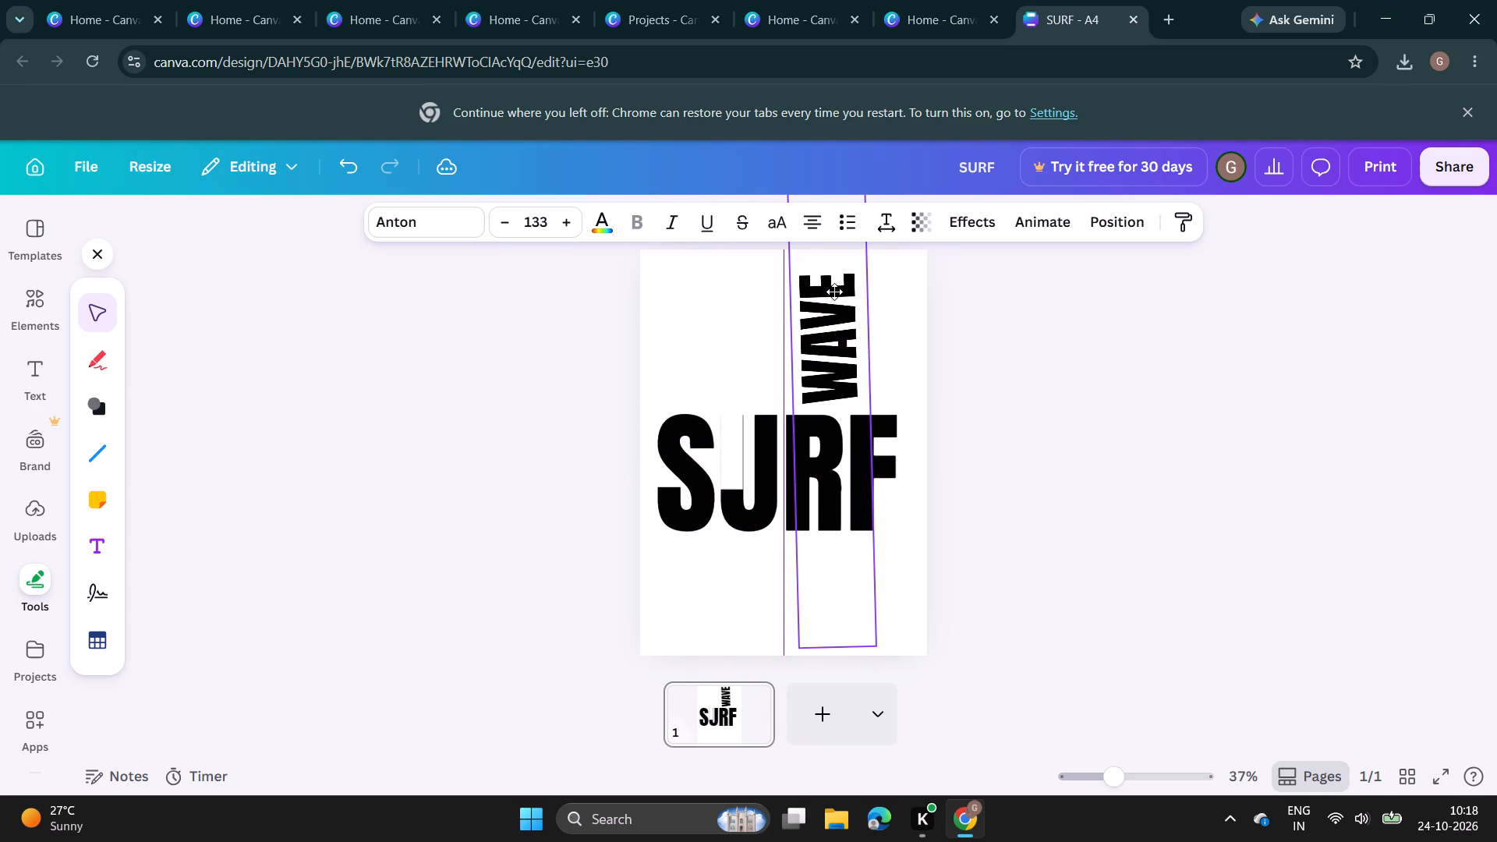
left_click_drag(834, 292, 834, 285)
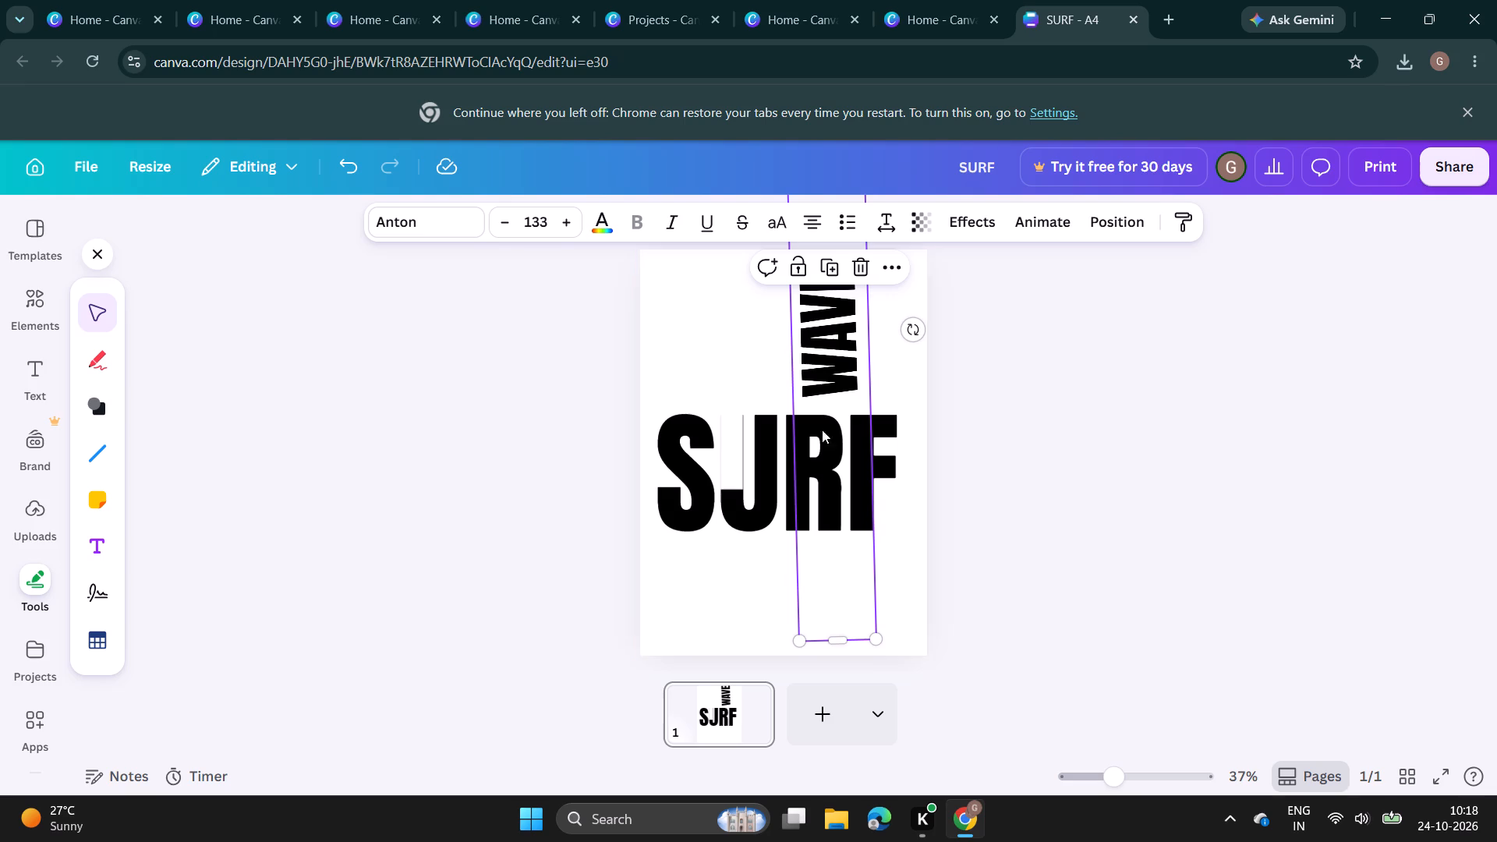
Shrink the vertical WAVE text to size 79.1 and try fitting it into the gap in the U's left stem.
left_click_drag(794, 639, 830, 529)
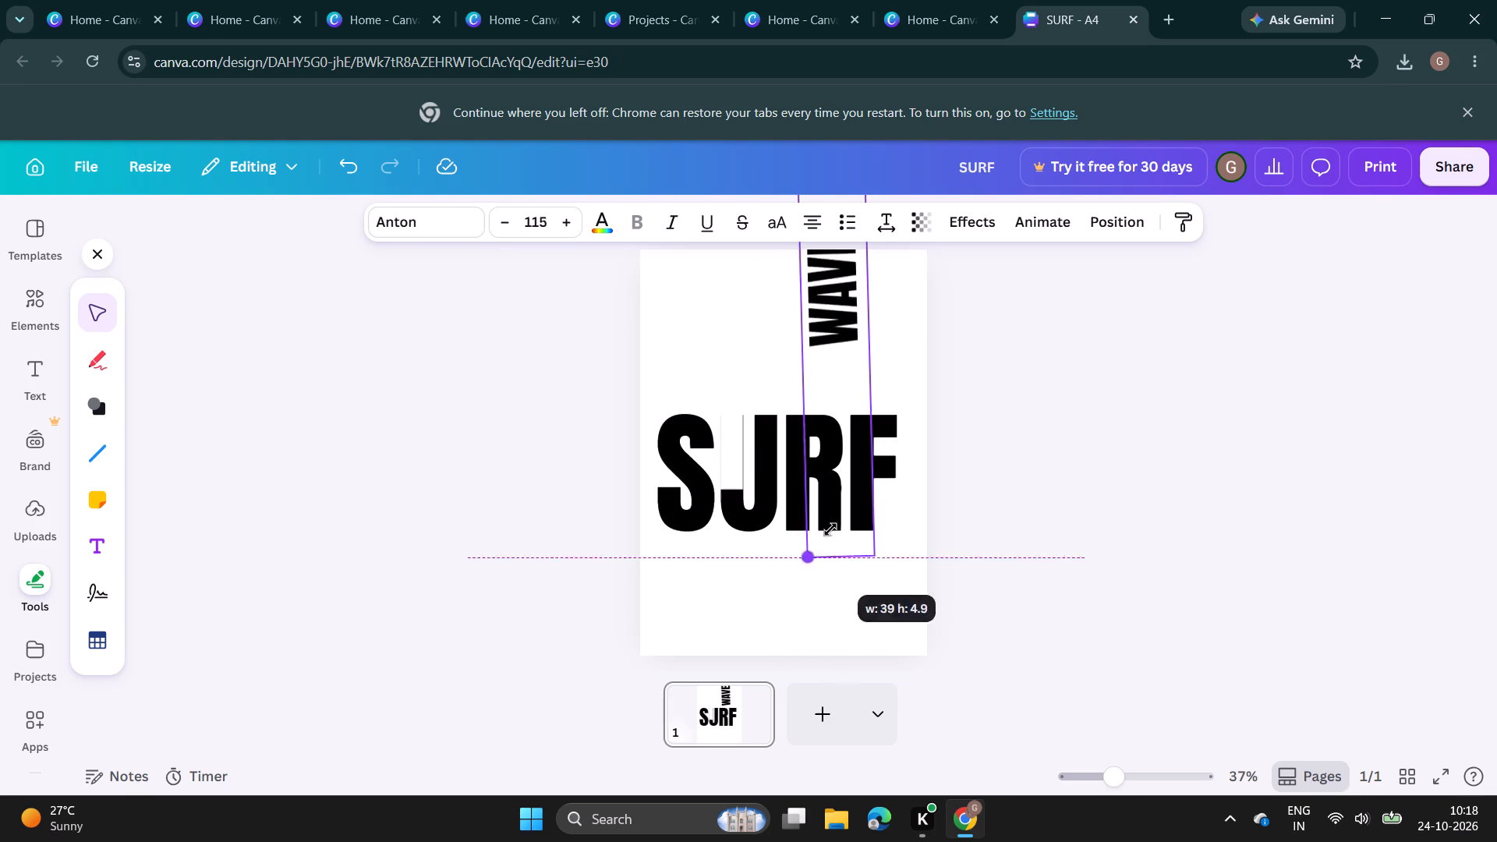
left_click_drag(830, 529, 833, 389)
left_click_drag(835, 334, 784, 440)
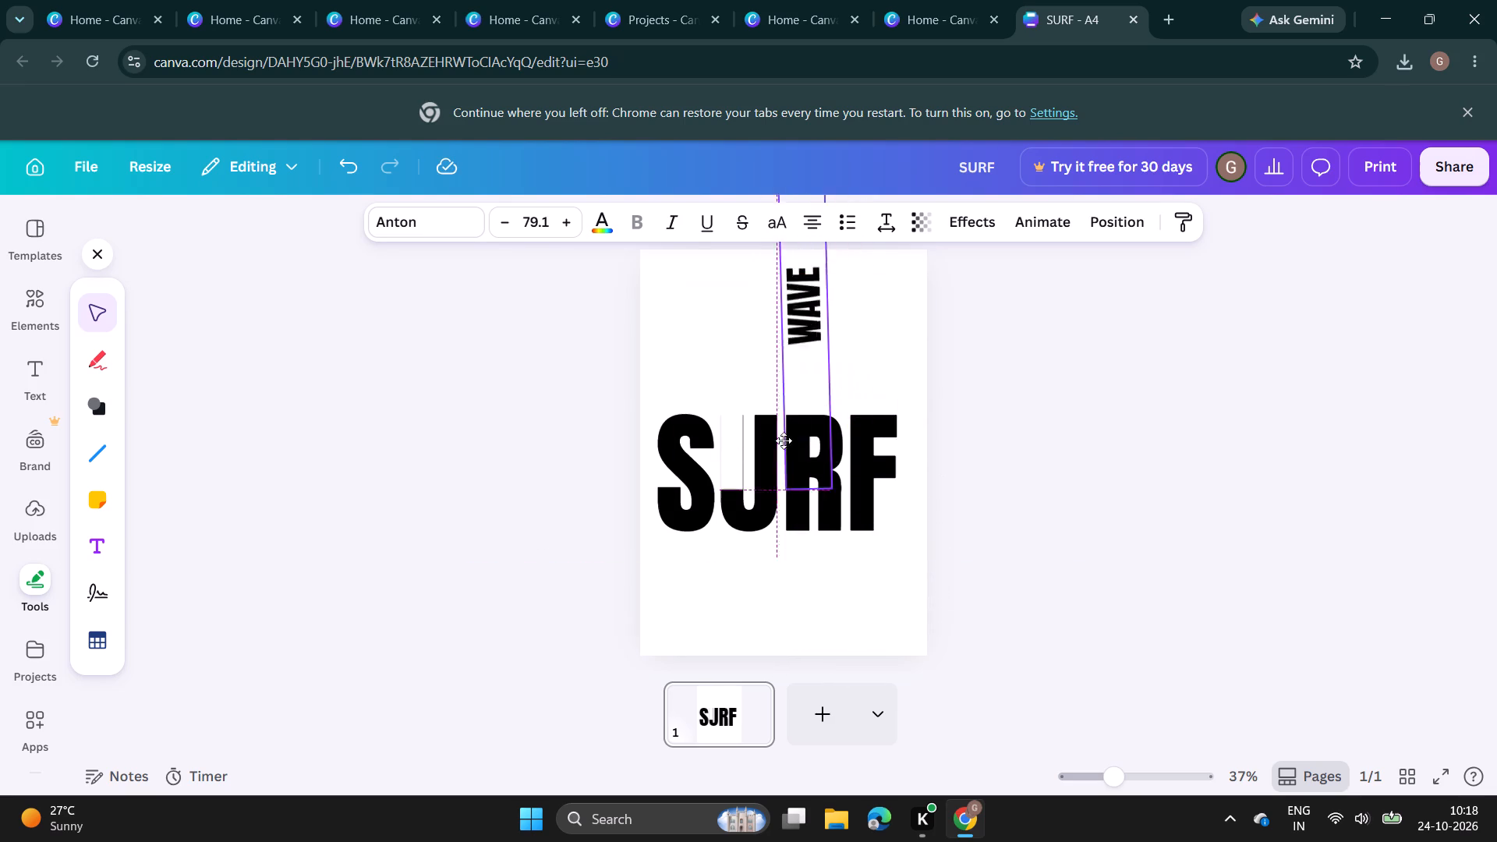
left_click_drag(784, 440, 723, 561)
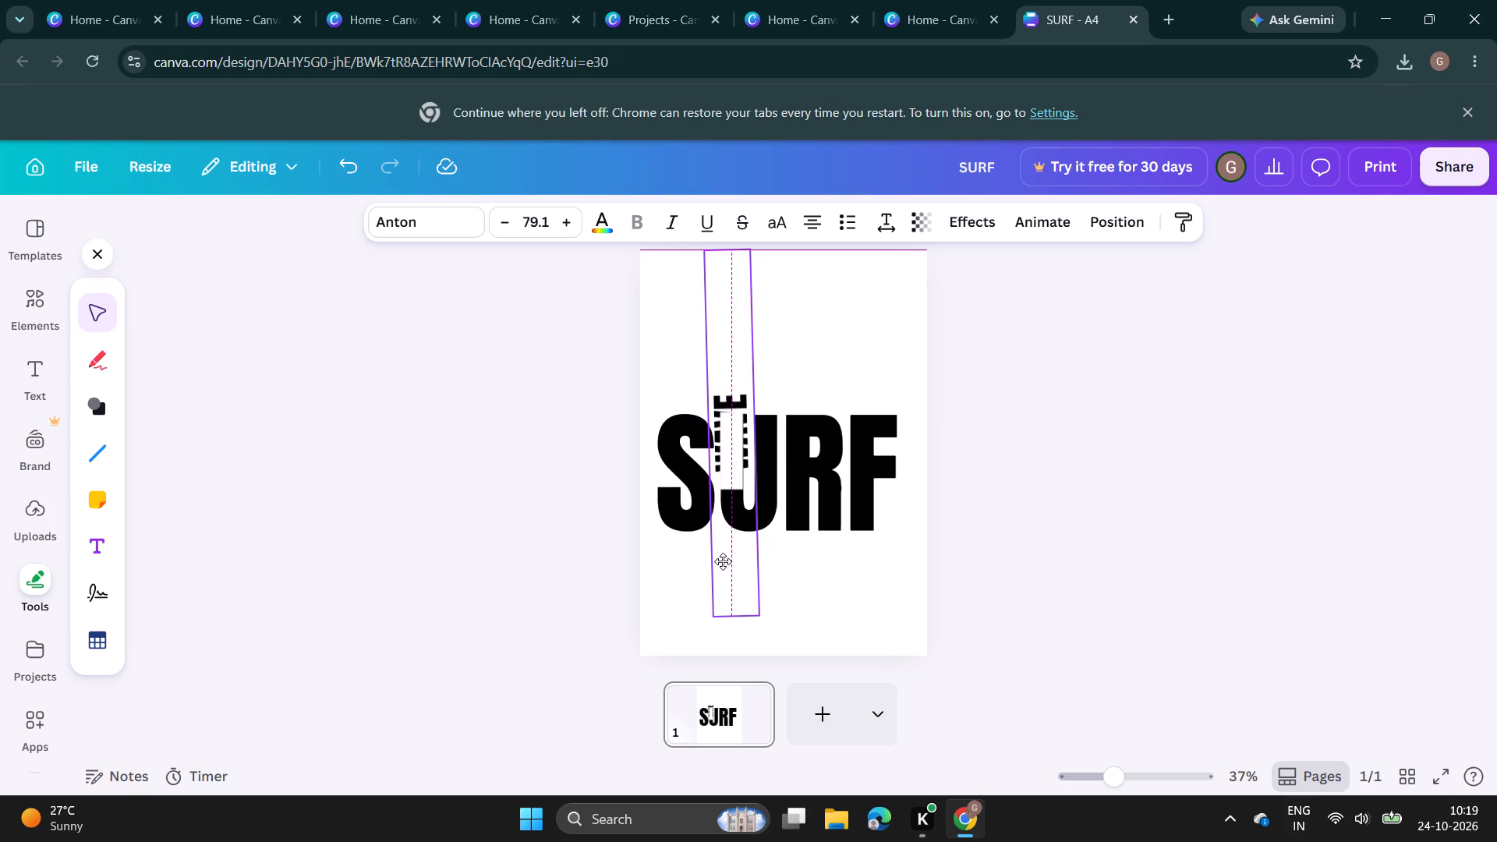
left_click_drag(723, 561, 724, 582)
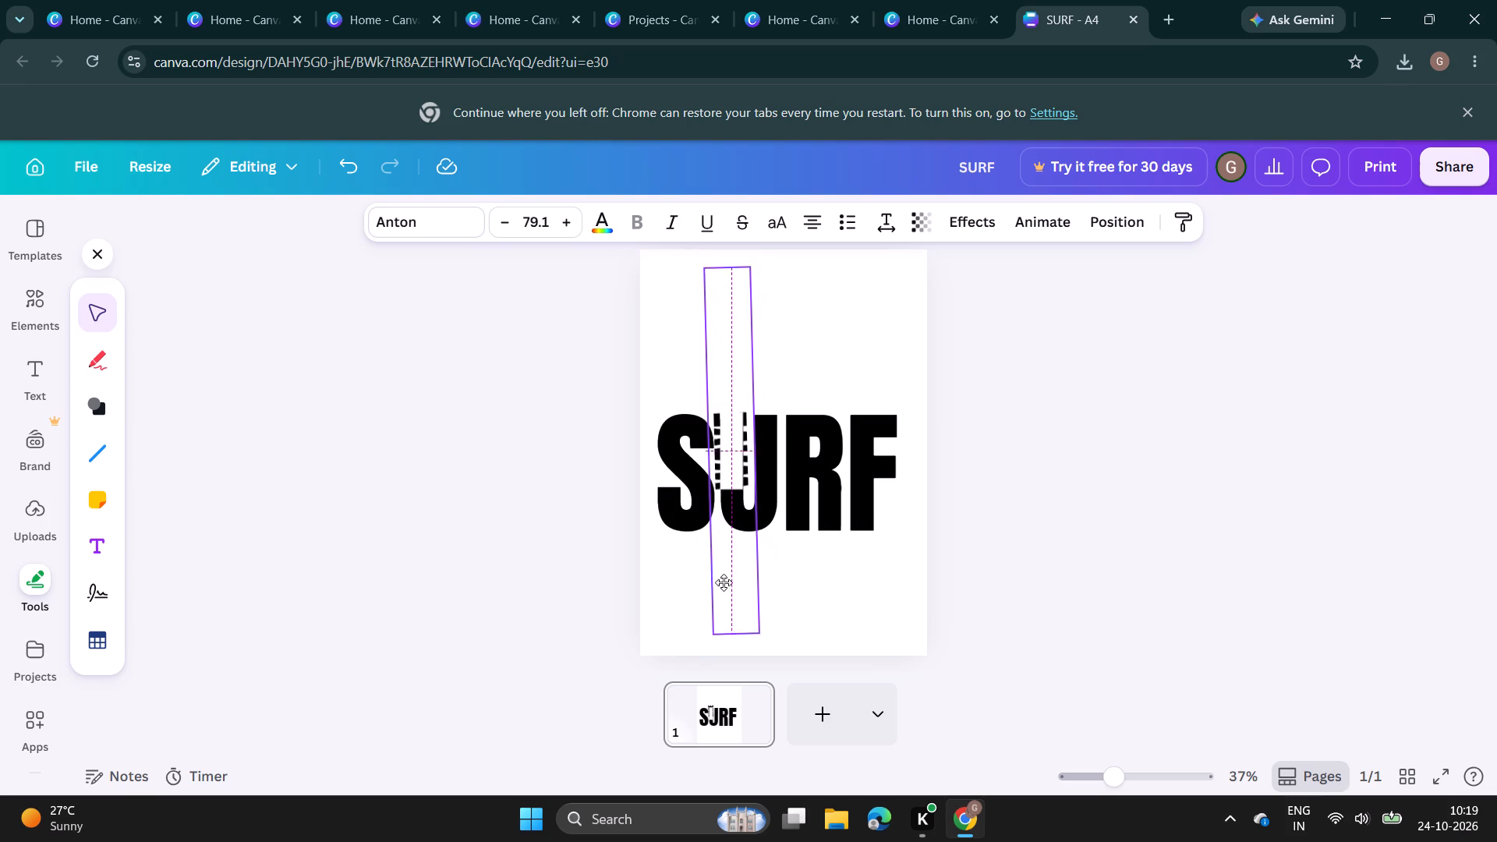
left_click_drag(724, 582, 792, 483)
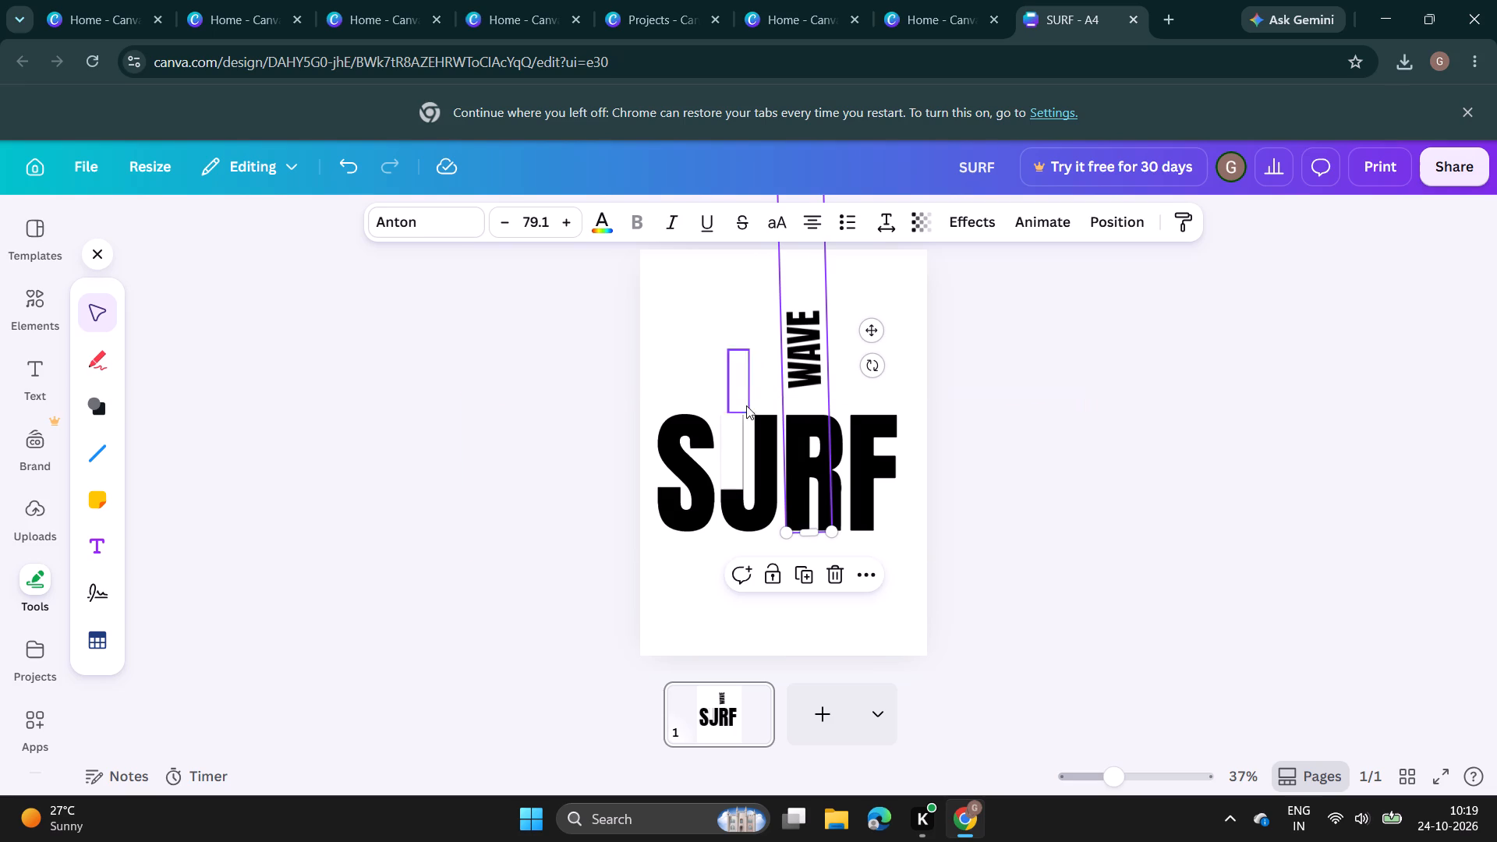
Move the small vertical WAVE text down below SURF and remove it from the page.
left_click_drag(798, 370, 792, 501)
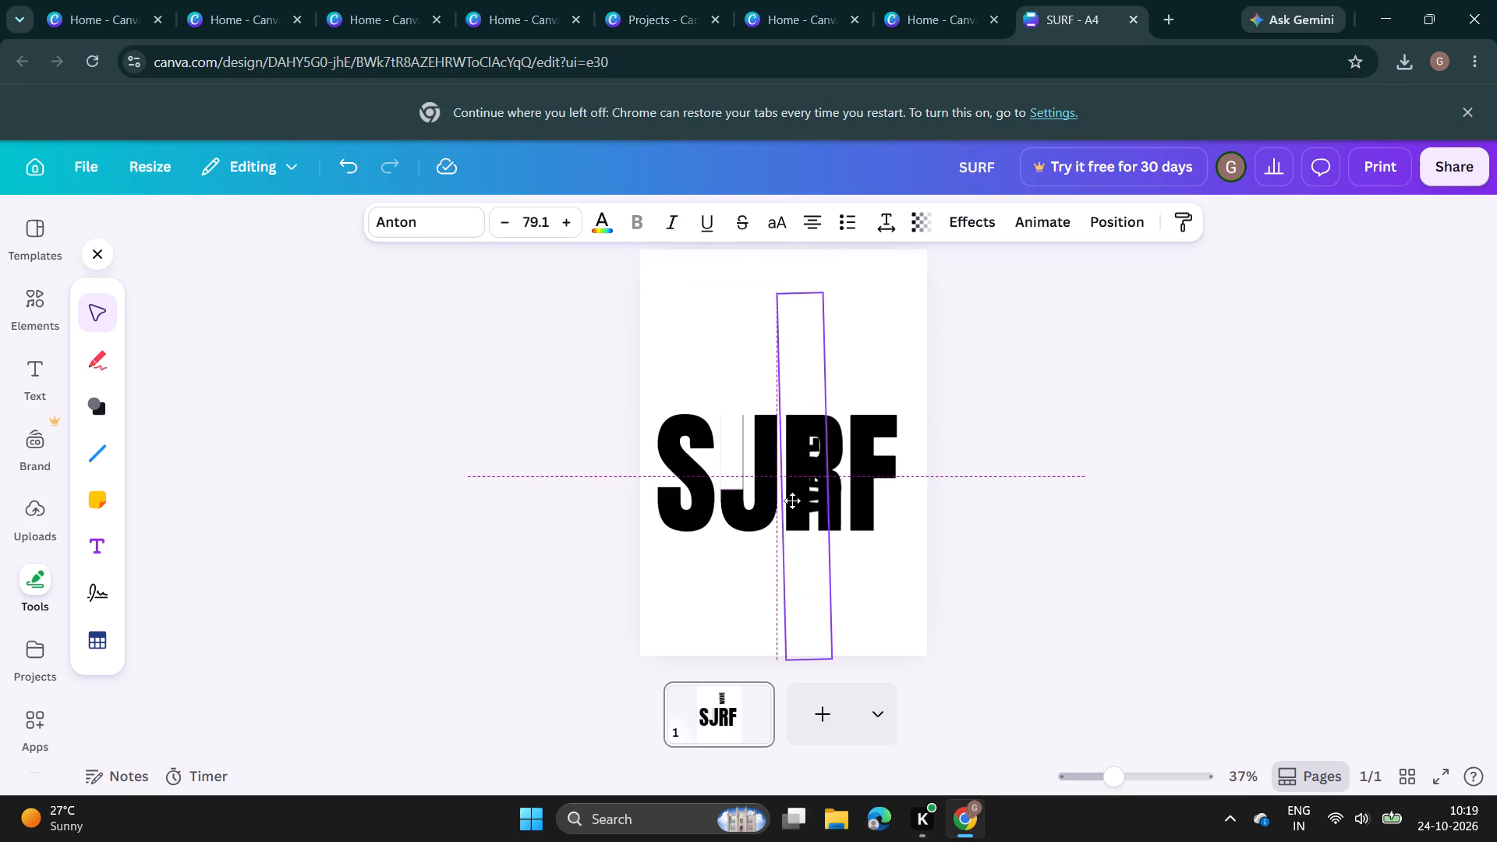
left_click_drag(792, 501, 865, 596)
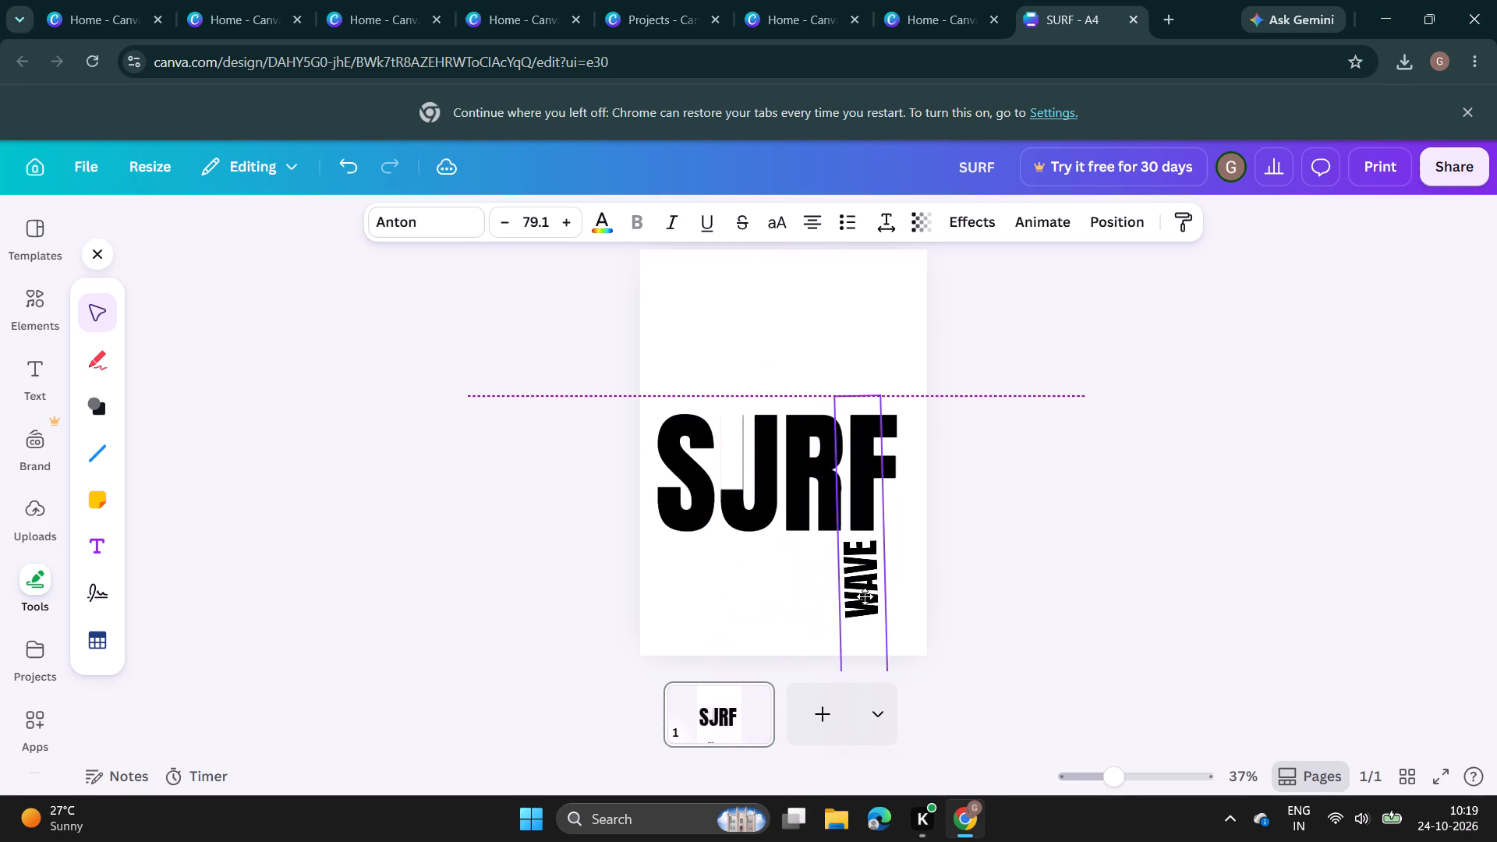
left_click_drag(865, 596, 867, 594)
left_click(897, 353)
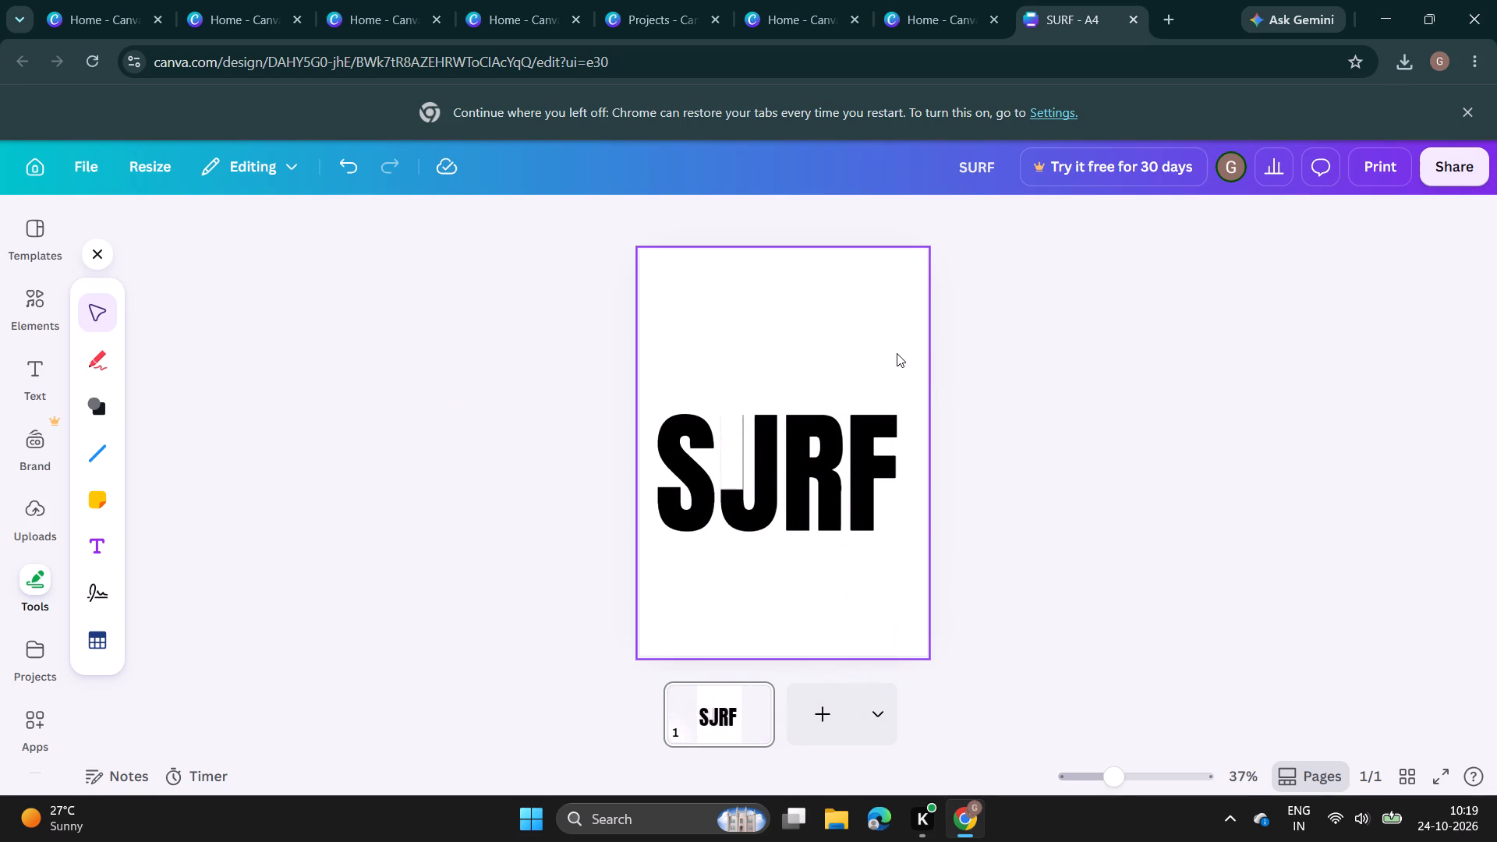
Duplicate the SURF heading, place the copy directly above it, and replace the copy's text with WAVE.
left_click(823, 483)
left_click(777, 358)
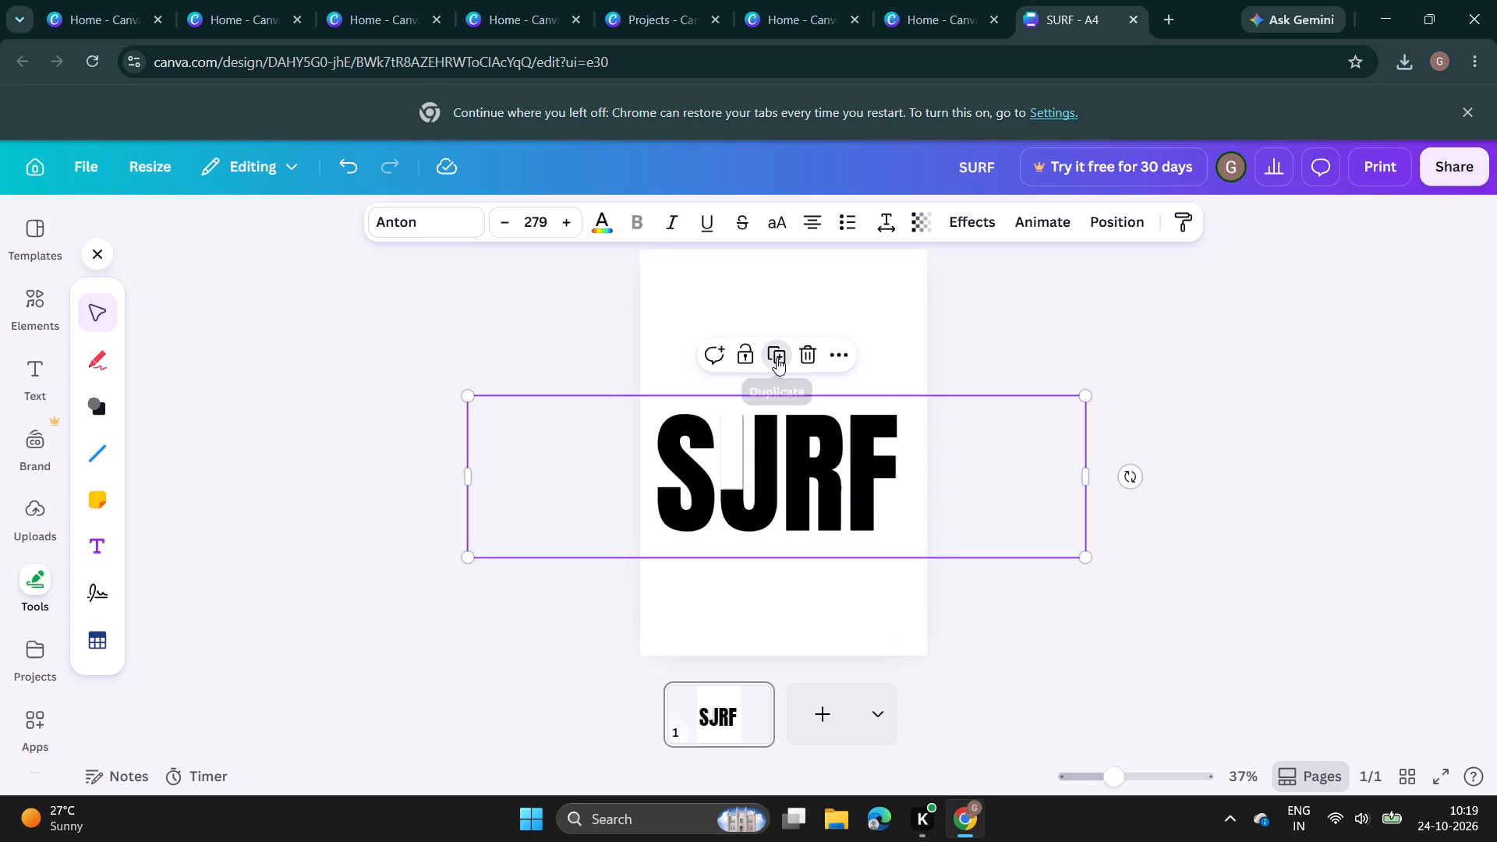
left_click_drag(793, 497, 787, 339)
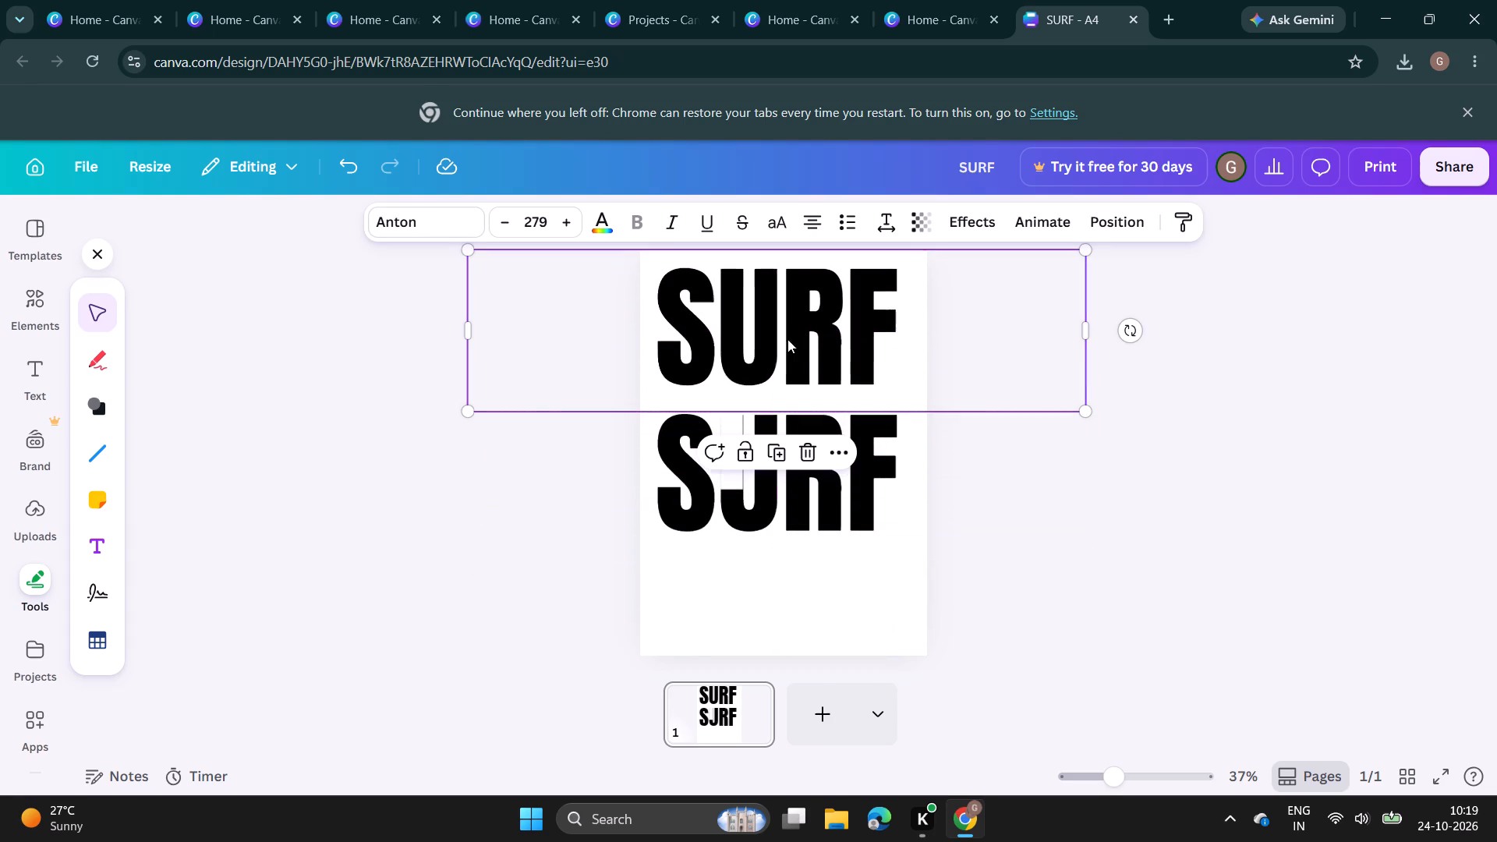
left_click(939, 306)
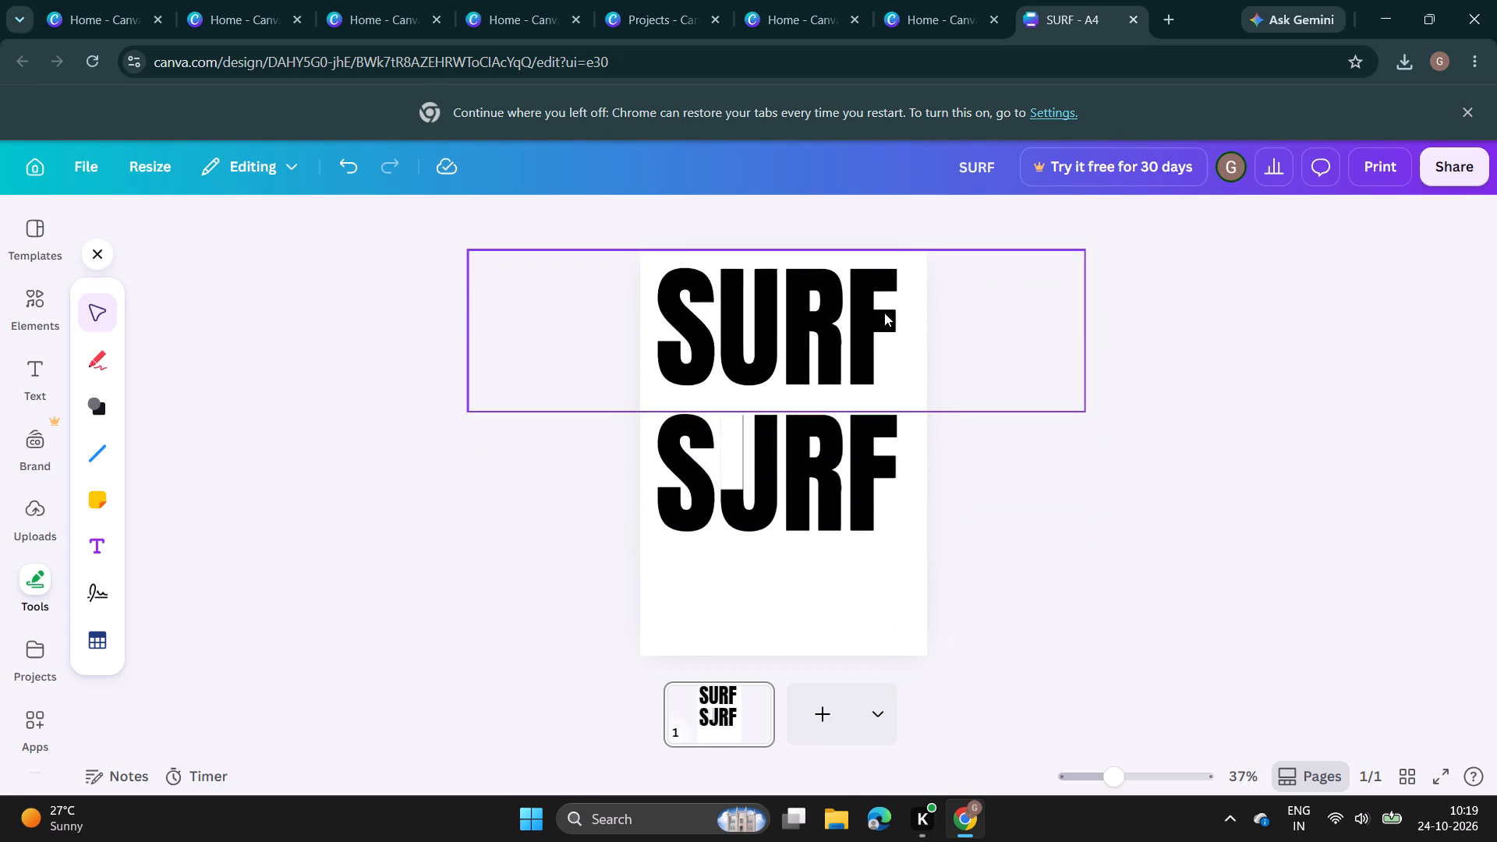
left_click(884, 313)
left_click(910, 320)
key("BackSpace")
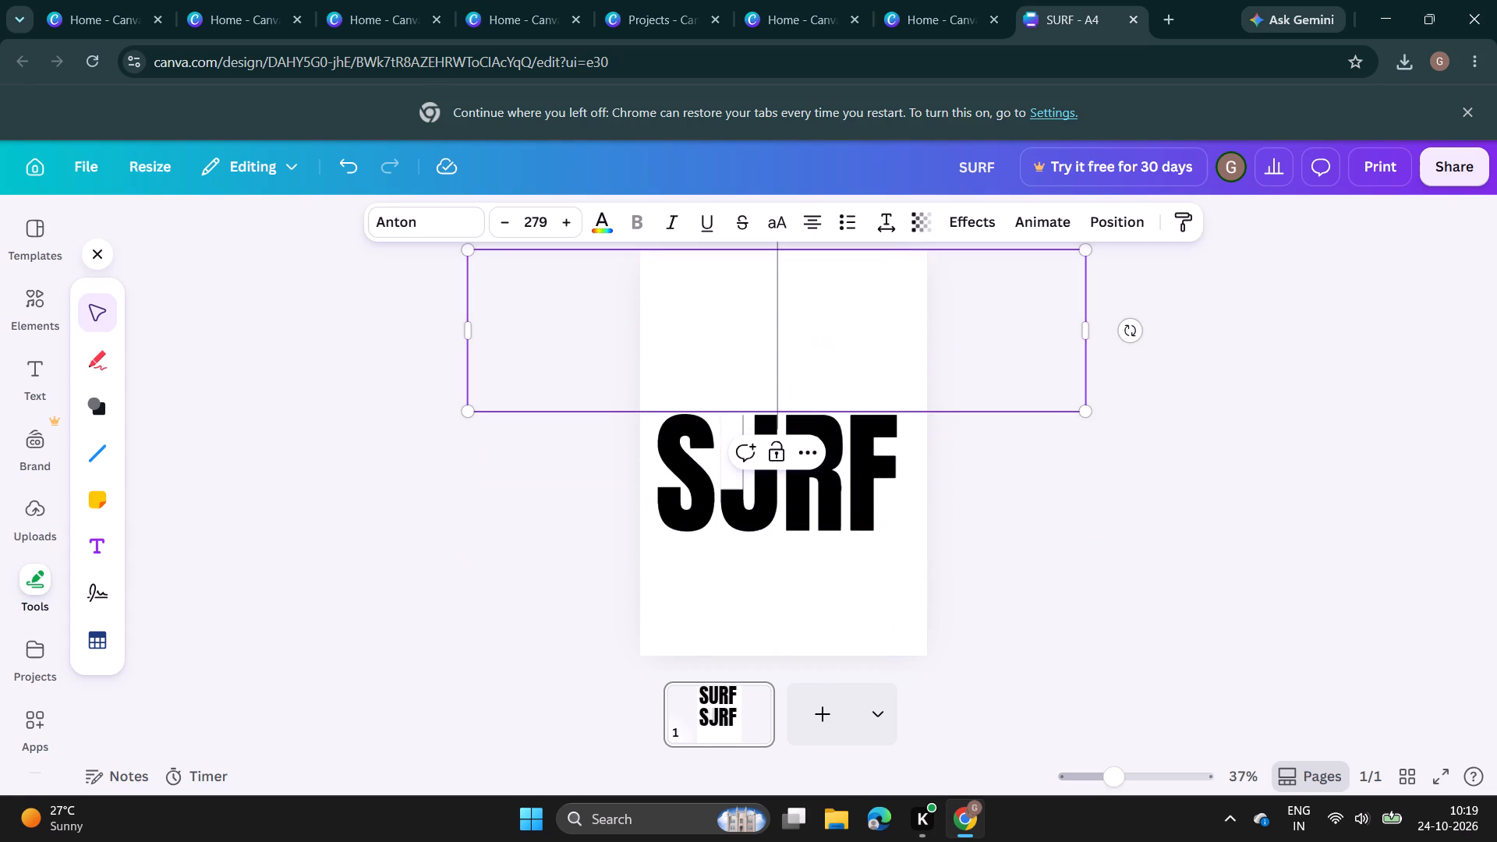
type("WAVE")
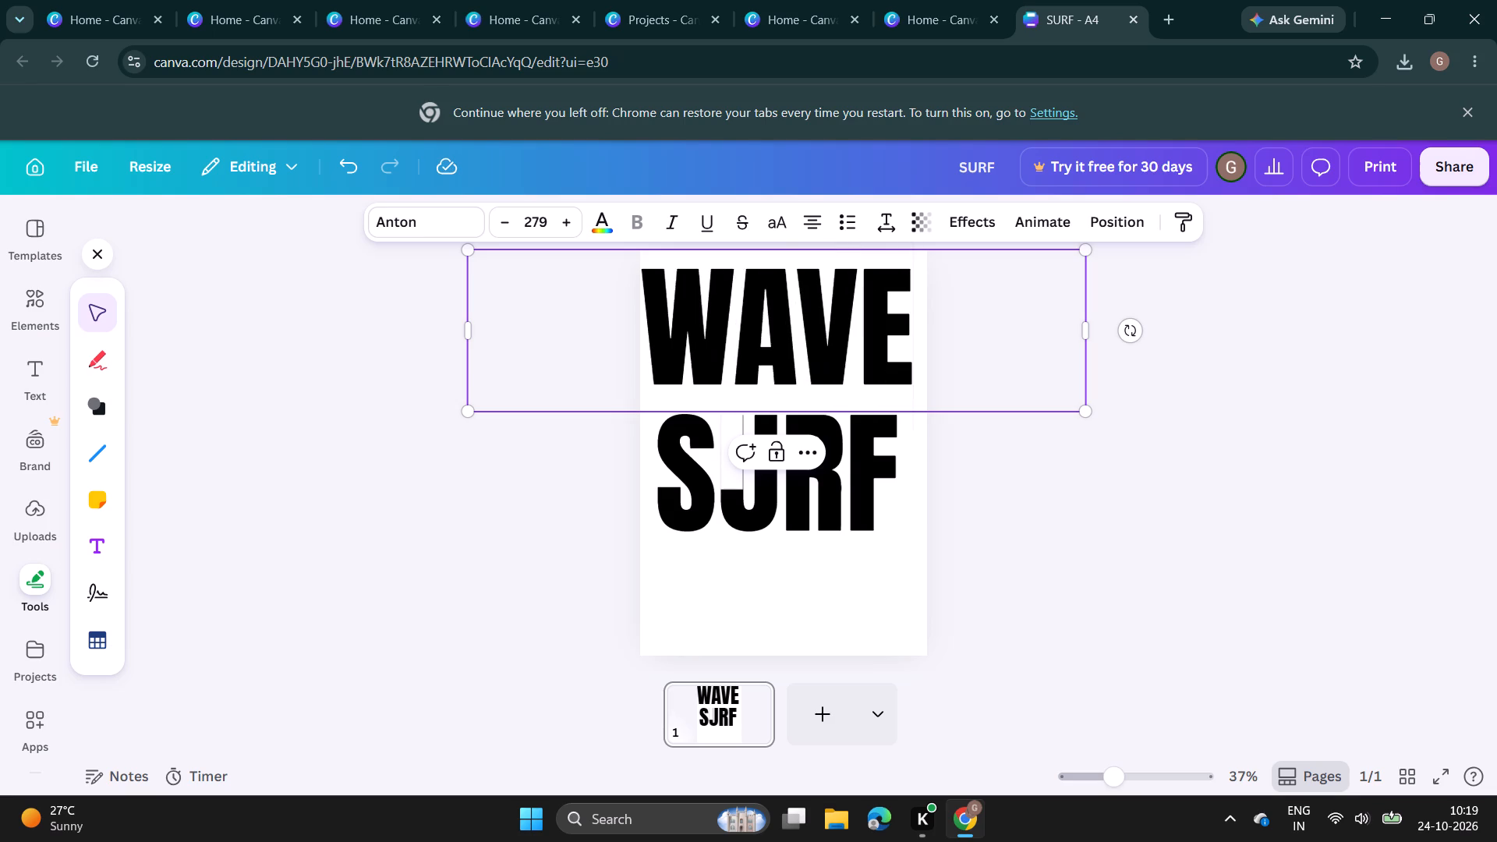
Scale the new WAVE text down to size 108 and position it just above the S and U of SURF.
left_click_drag(1089, 412, 1038, 380)
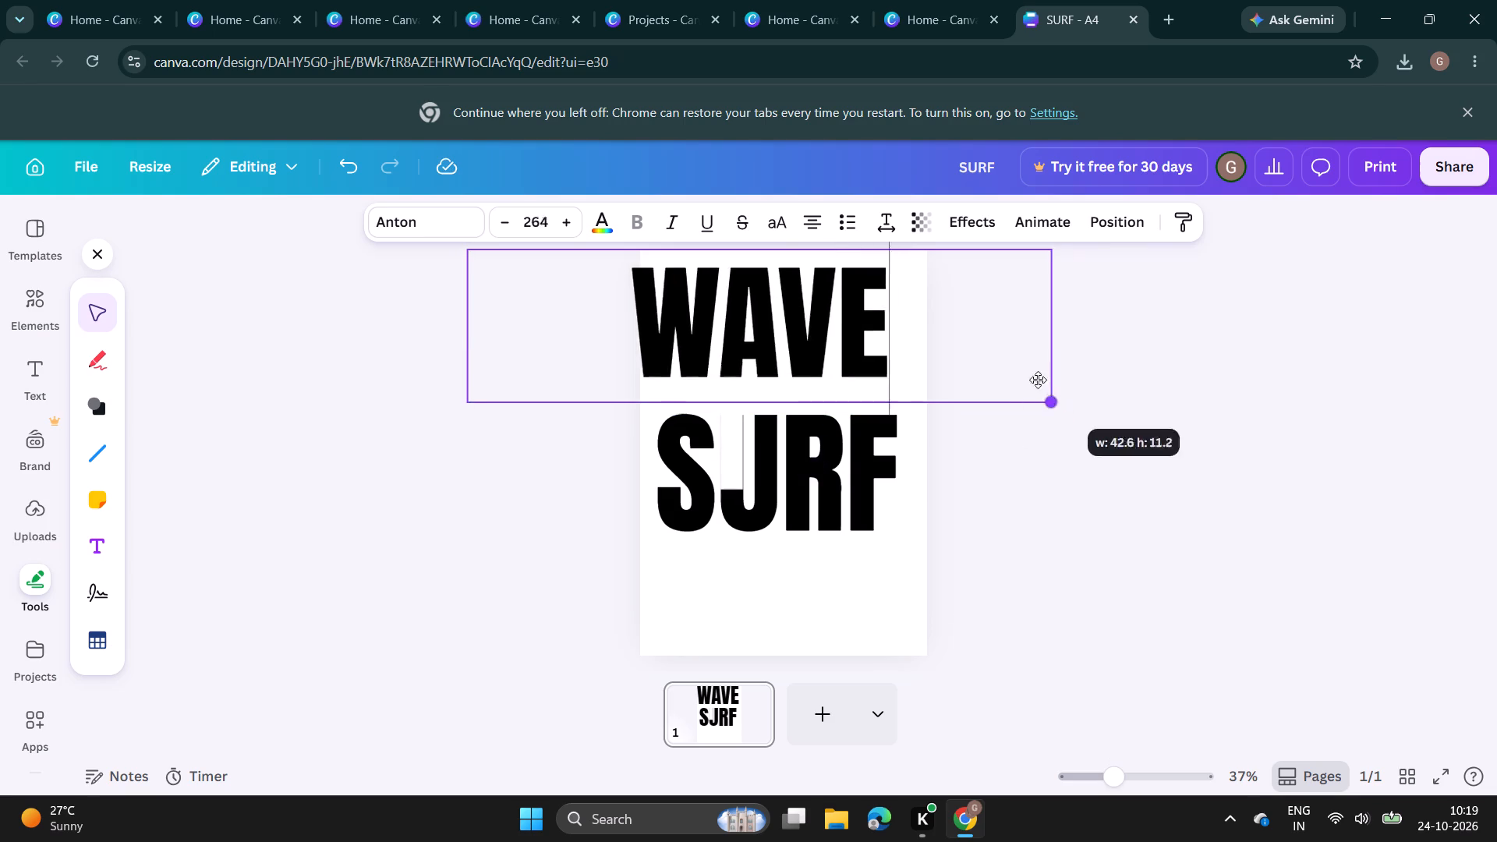
left_click_drag(1038, 380, 727, 253)
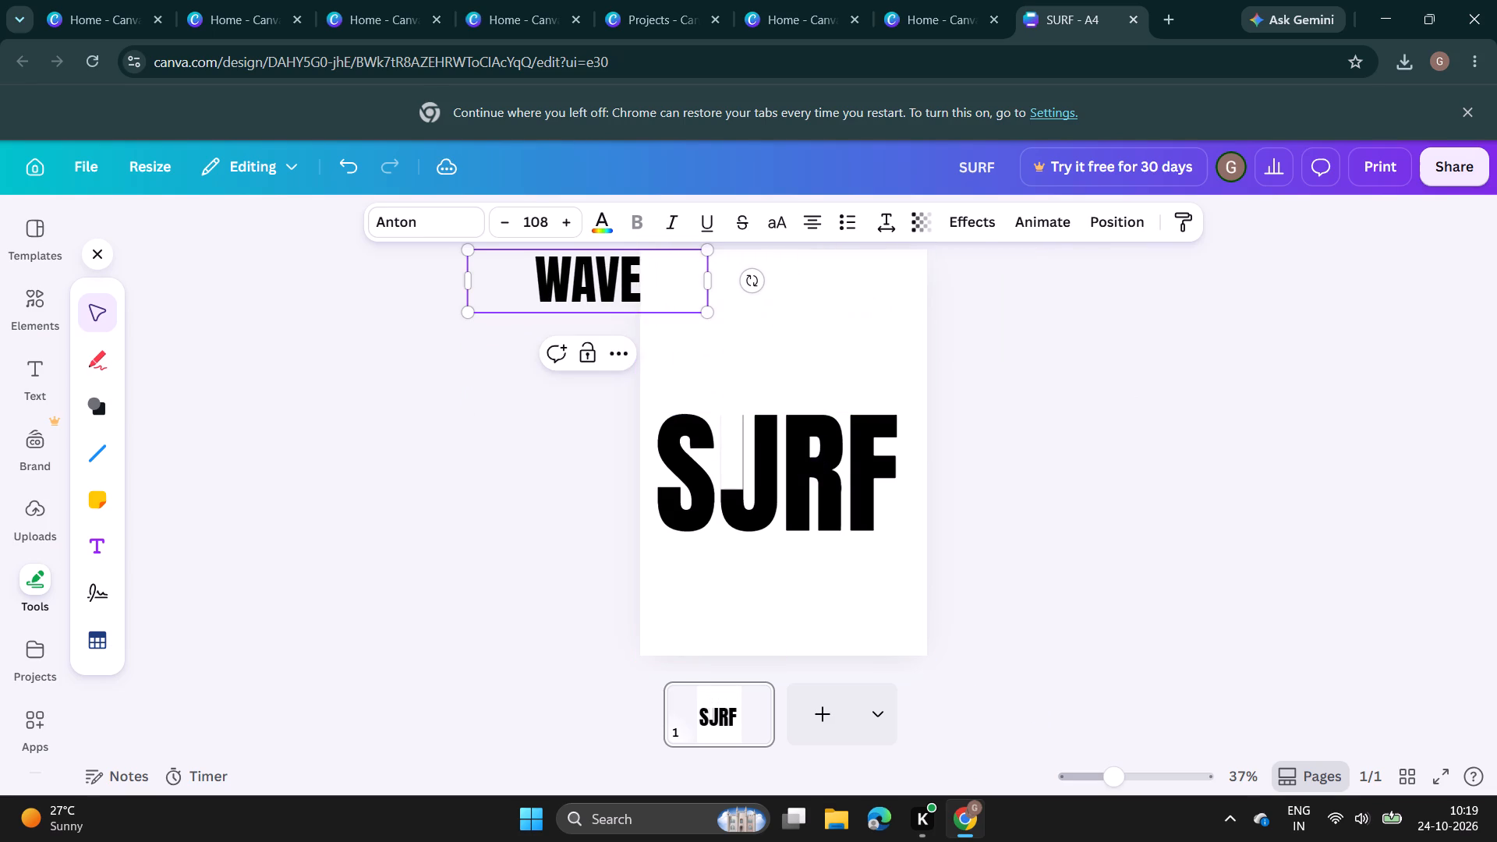
left_click(667, 281)
left_click_drag(606, 315, 733, 403)
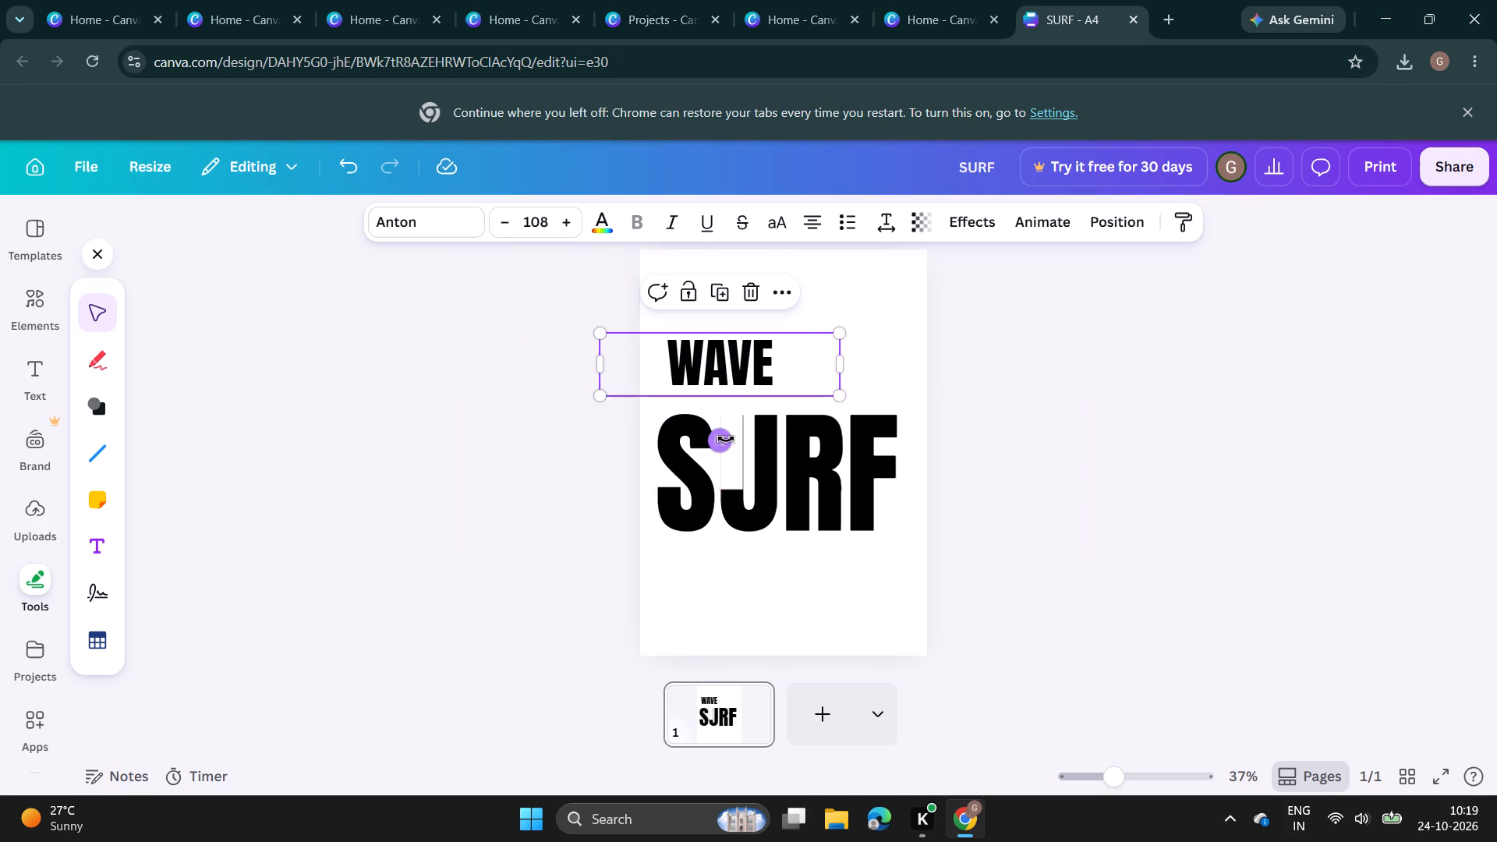
Rotate the WAVE text to vertical, reading bottom to top, and position it just above the U of SURF.
left_click_drag(722, 439, 642, 394)
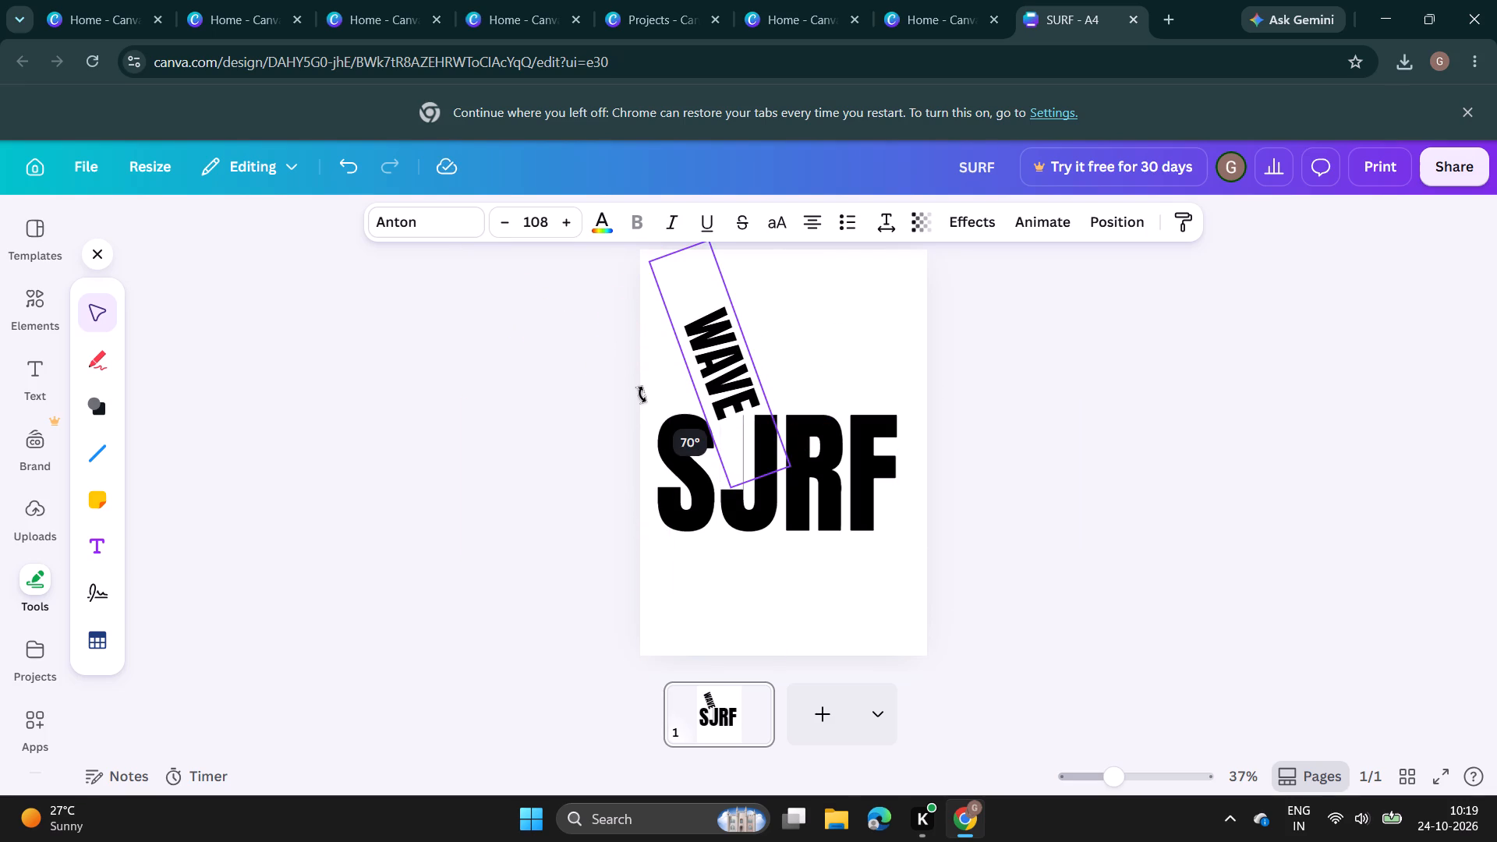
left_click_drag(642, 394, 777, 371)
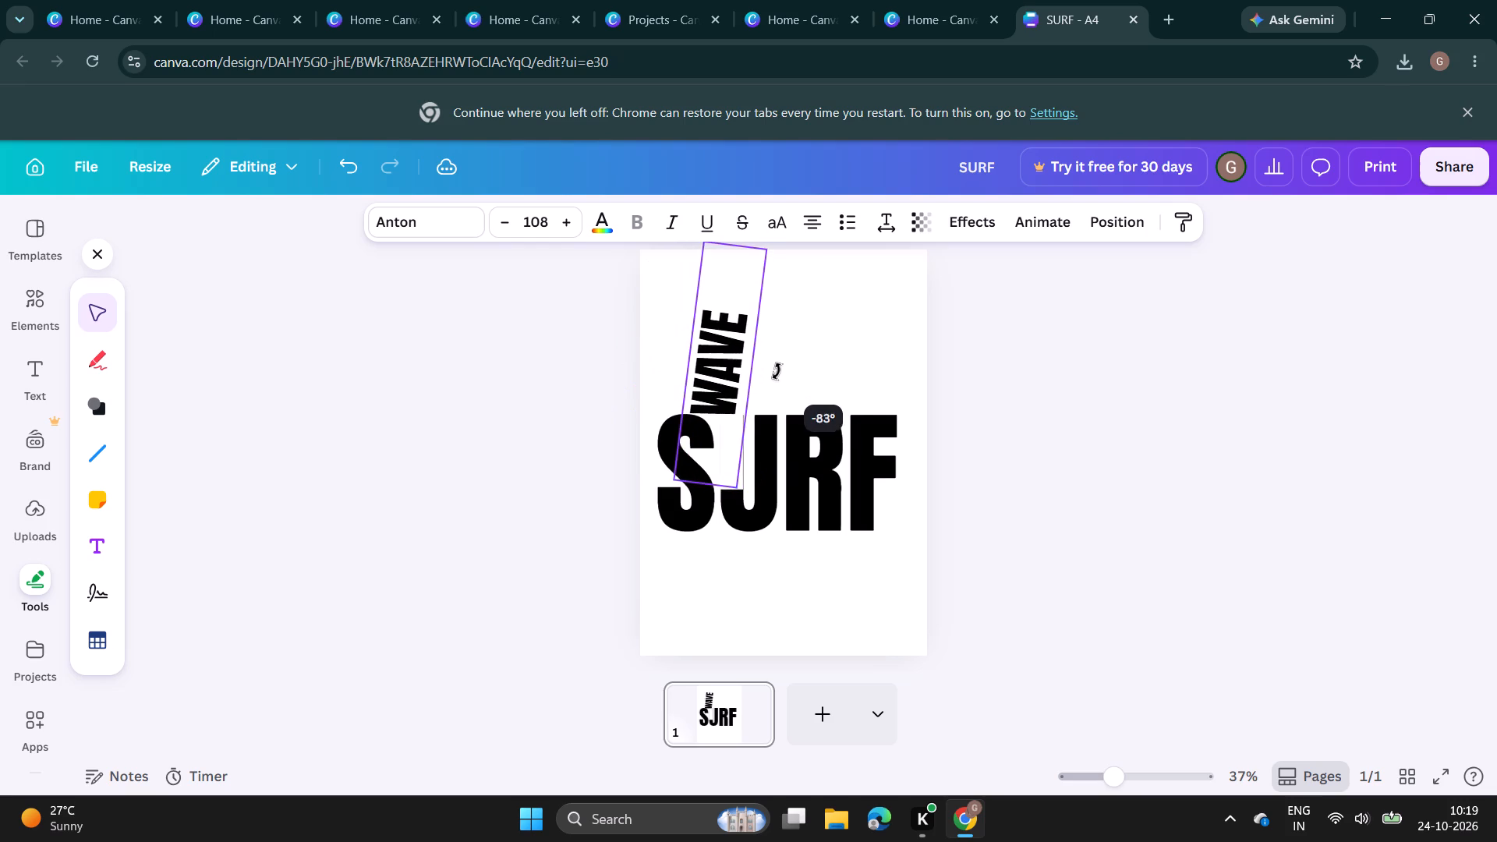
left_click_drag(777, 371, 801, 363)
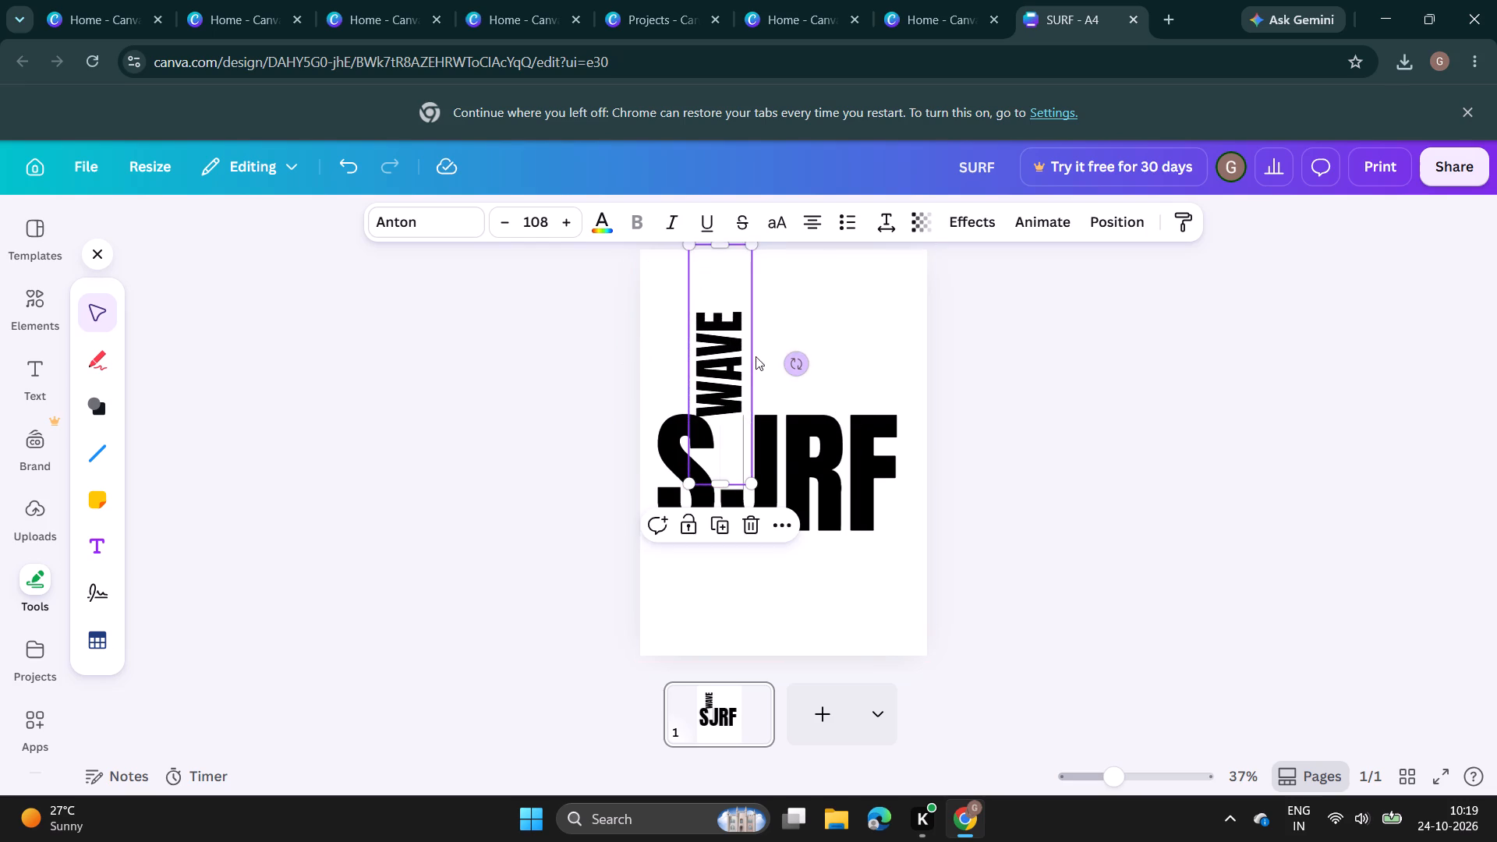
left_click_drag(718, 356, 757, 348)
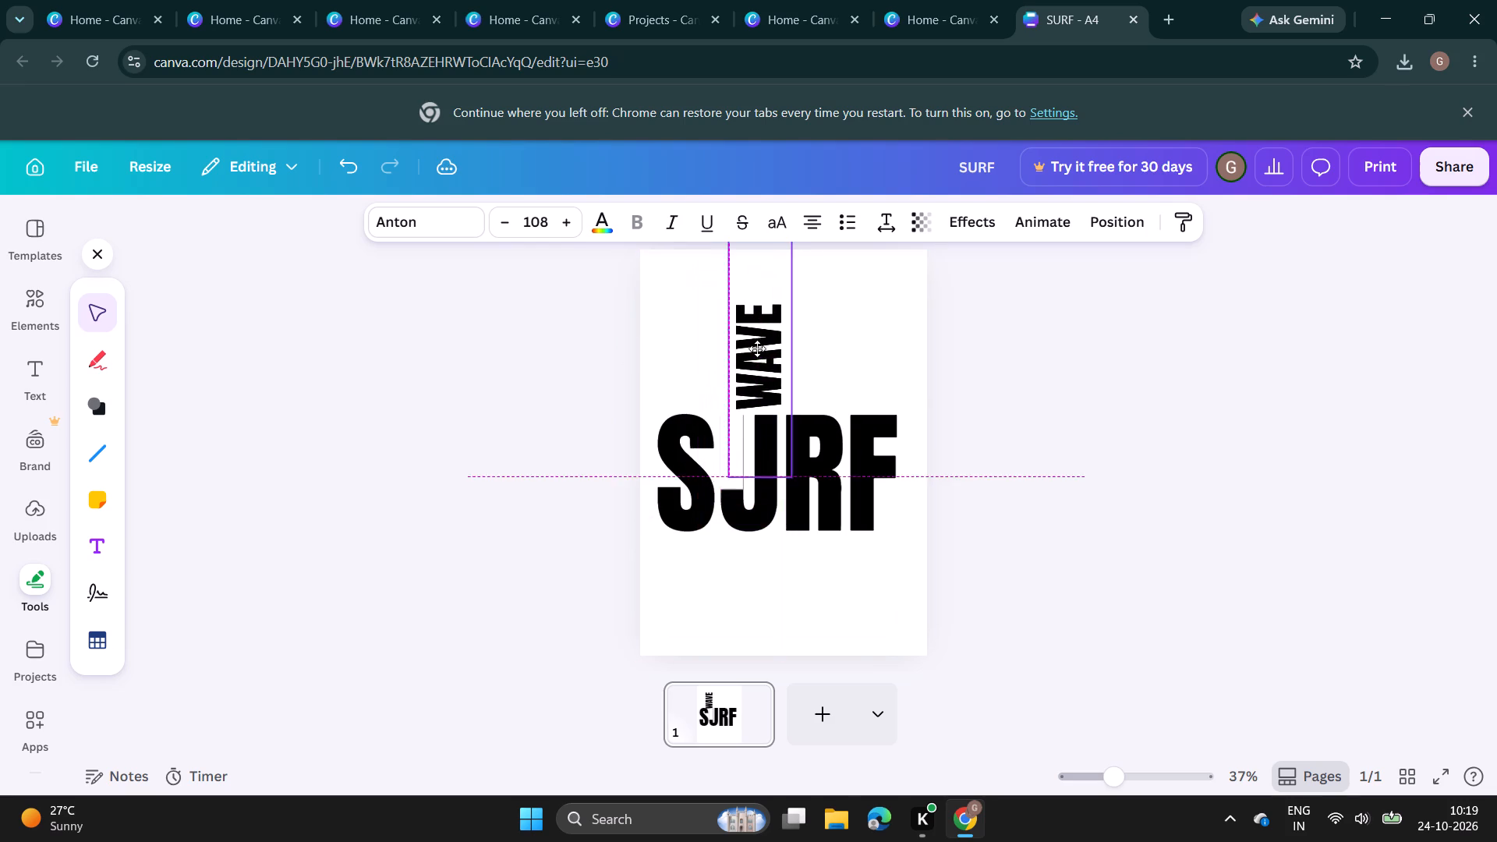
left_click_drag(757, 348, 758, 347)
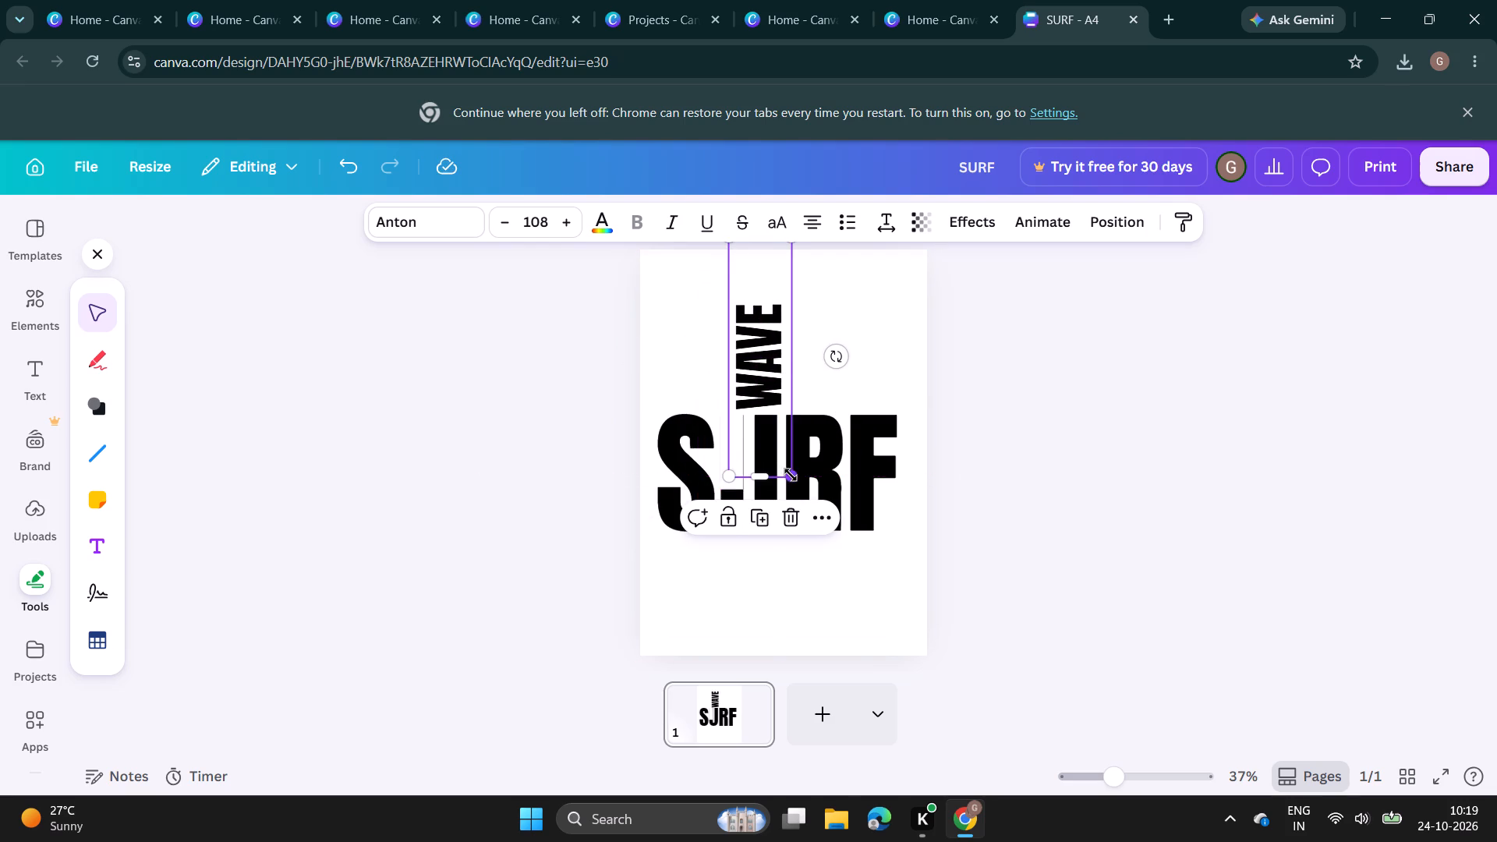
Shrink the vertical WAVE text to size 46.8 and place it in the gap of the U's left stem.
left_click_drag(791, 475, 738, 375)
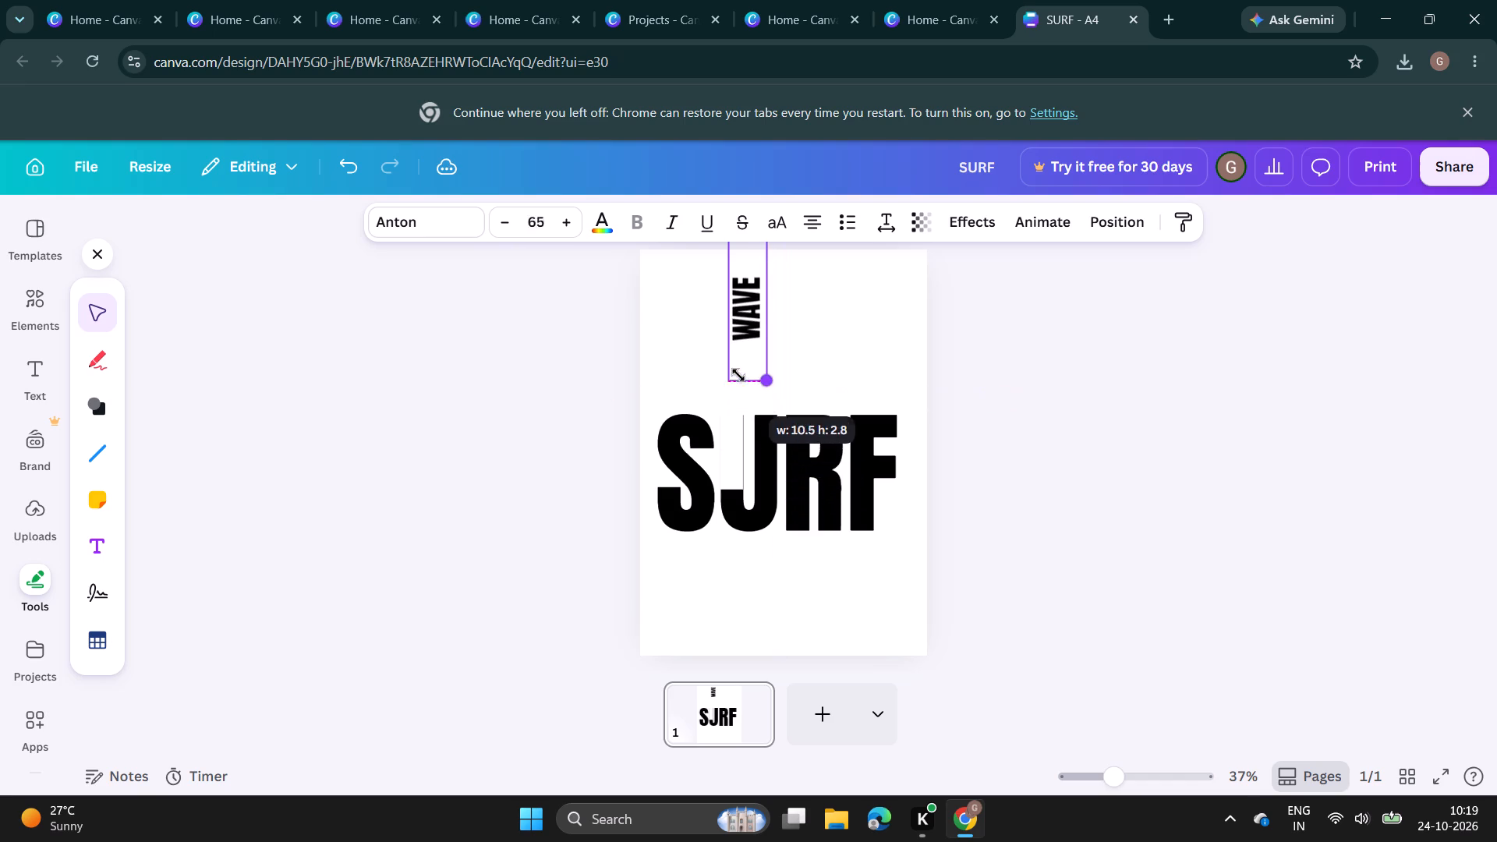
left_click_drag(738, 375, 738, 343)
left_click_drag(738, 288, 738, 331)
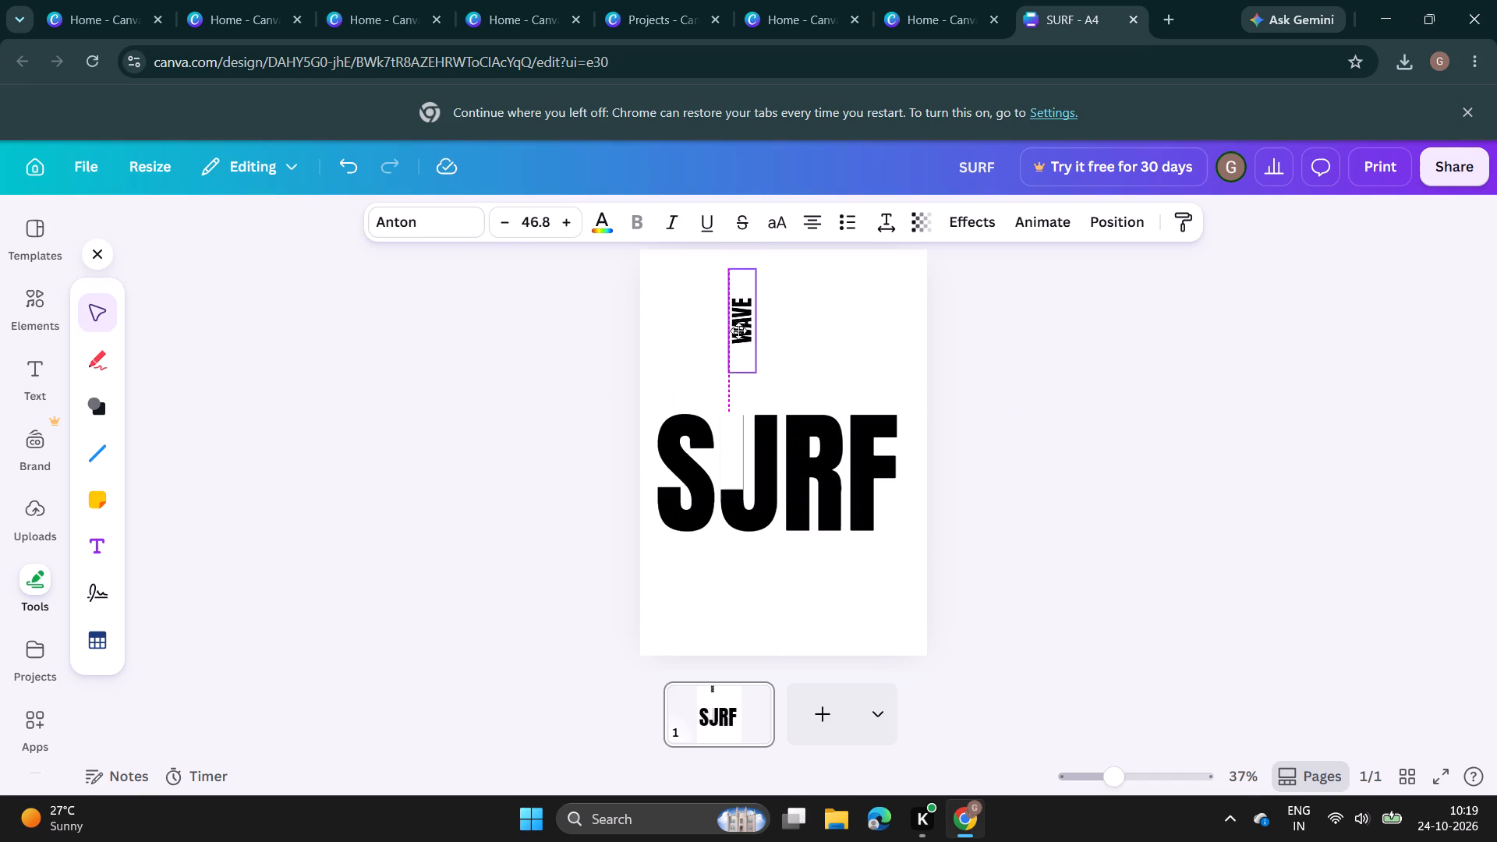
left_click_drag(738, 331, 726, 444)
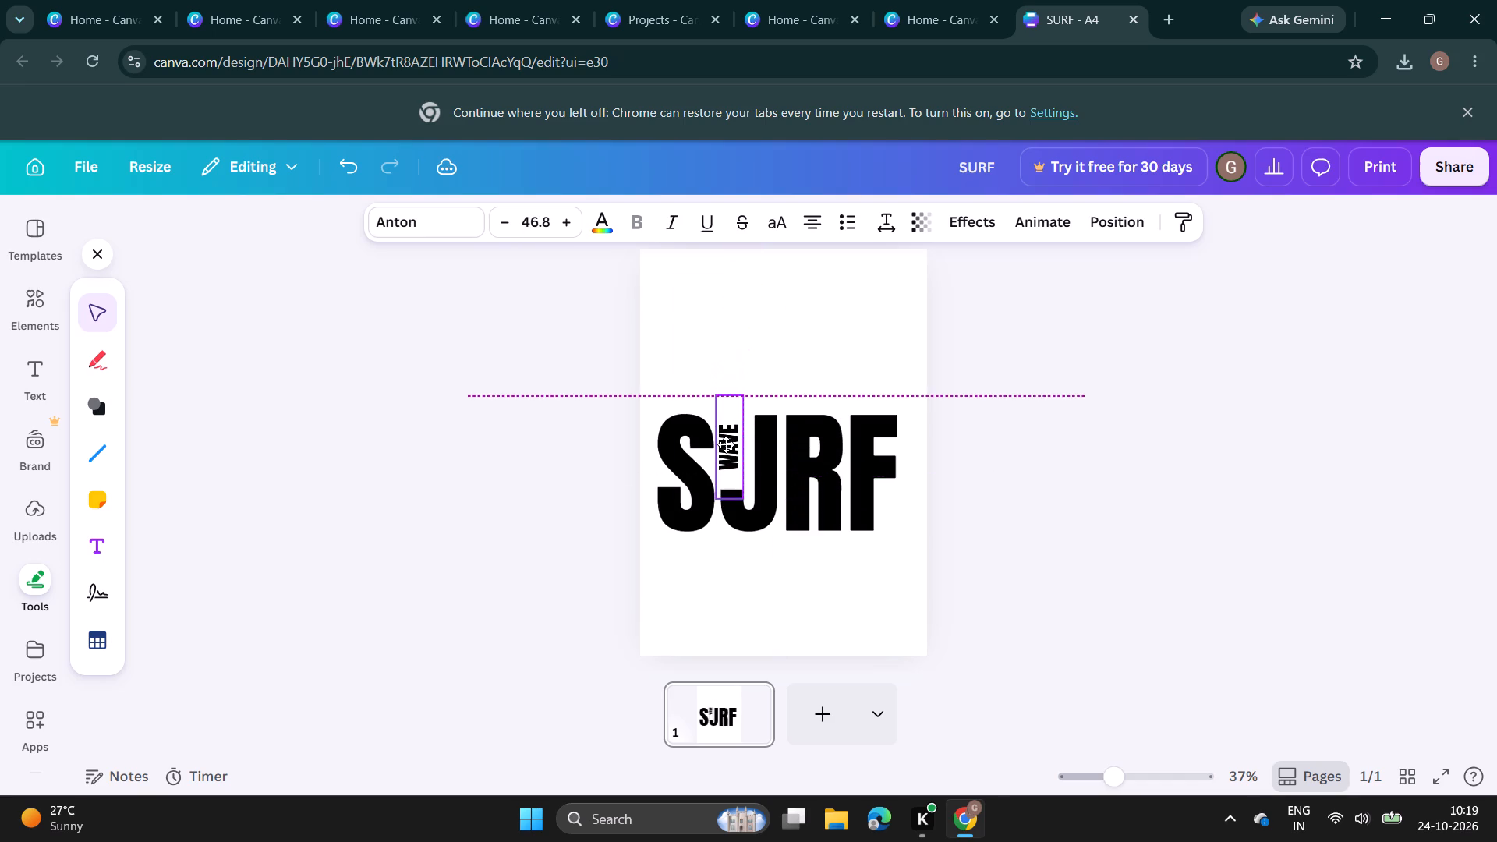
left_click_drag(726, 444, 729, 451)
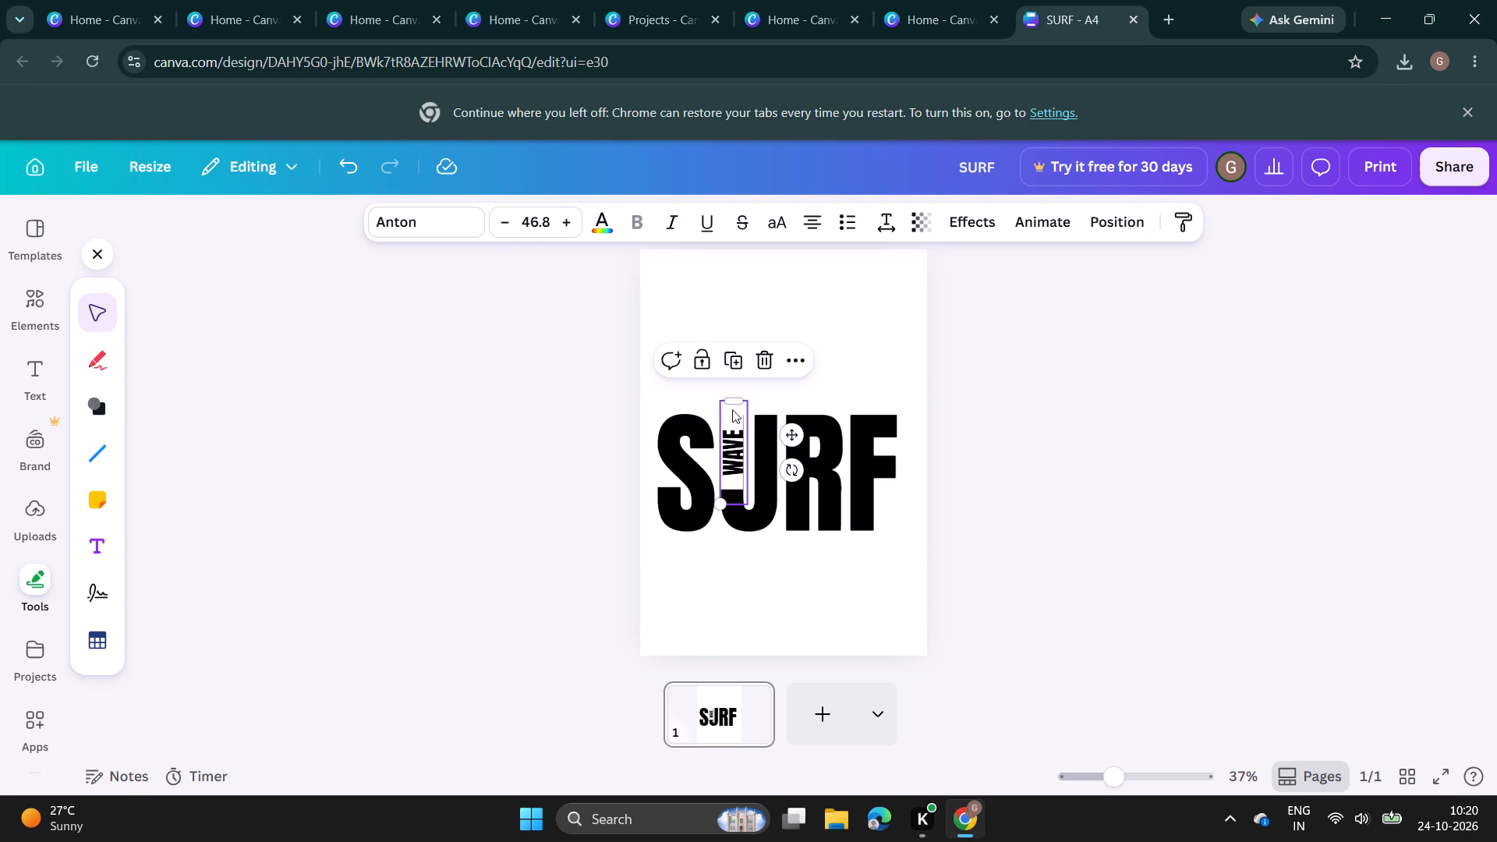
left_click(1019, 337)
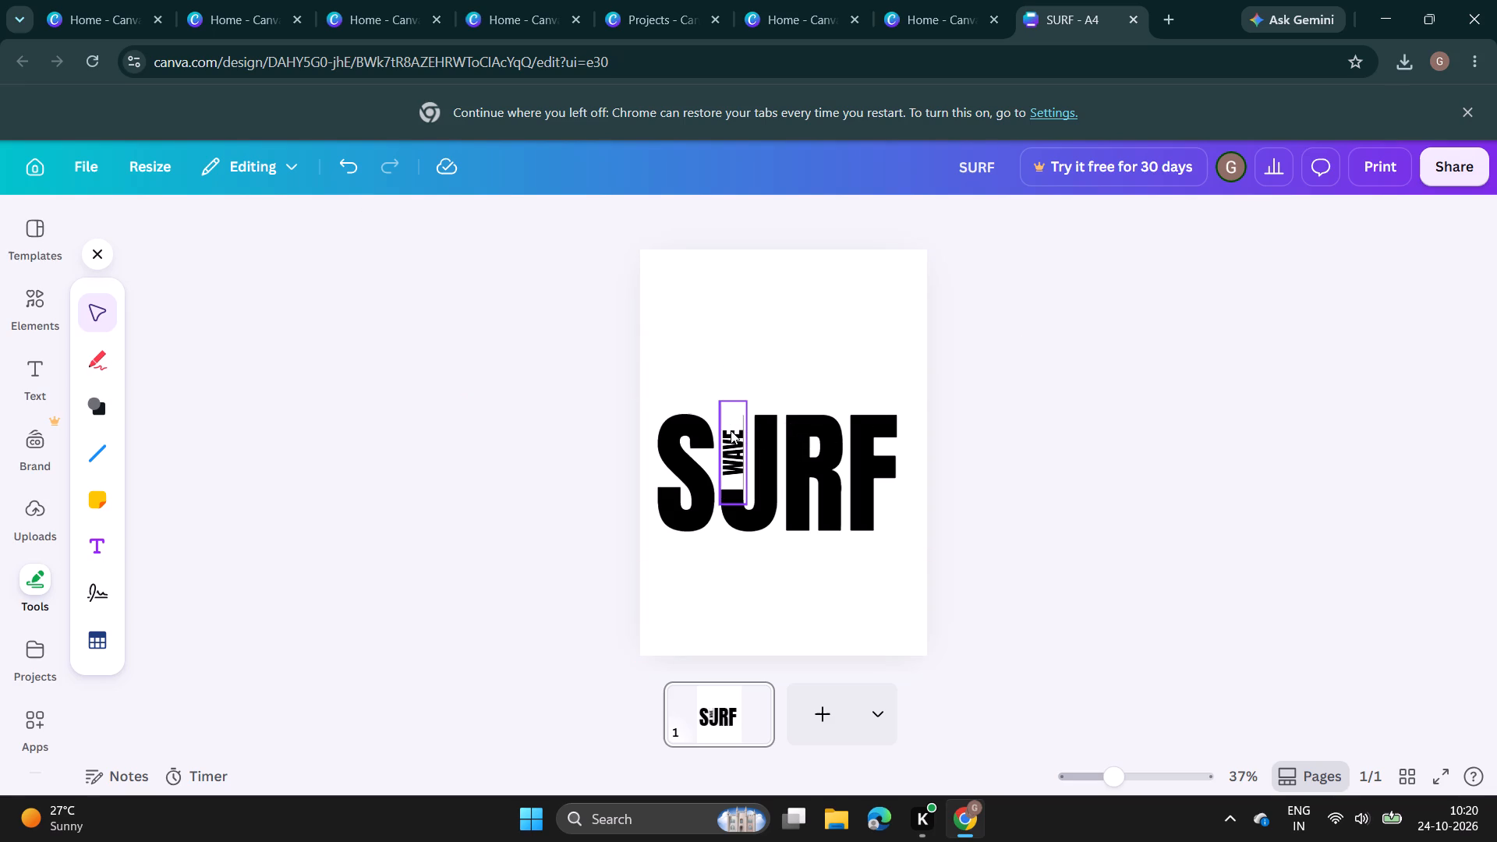
Extend the WAVE text box upward past the top of SURF to shift the word higher in the gap.
left_click(731, 430)
left_click_drag(732, 396, 735, 388)
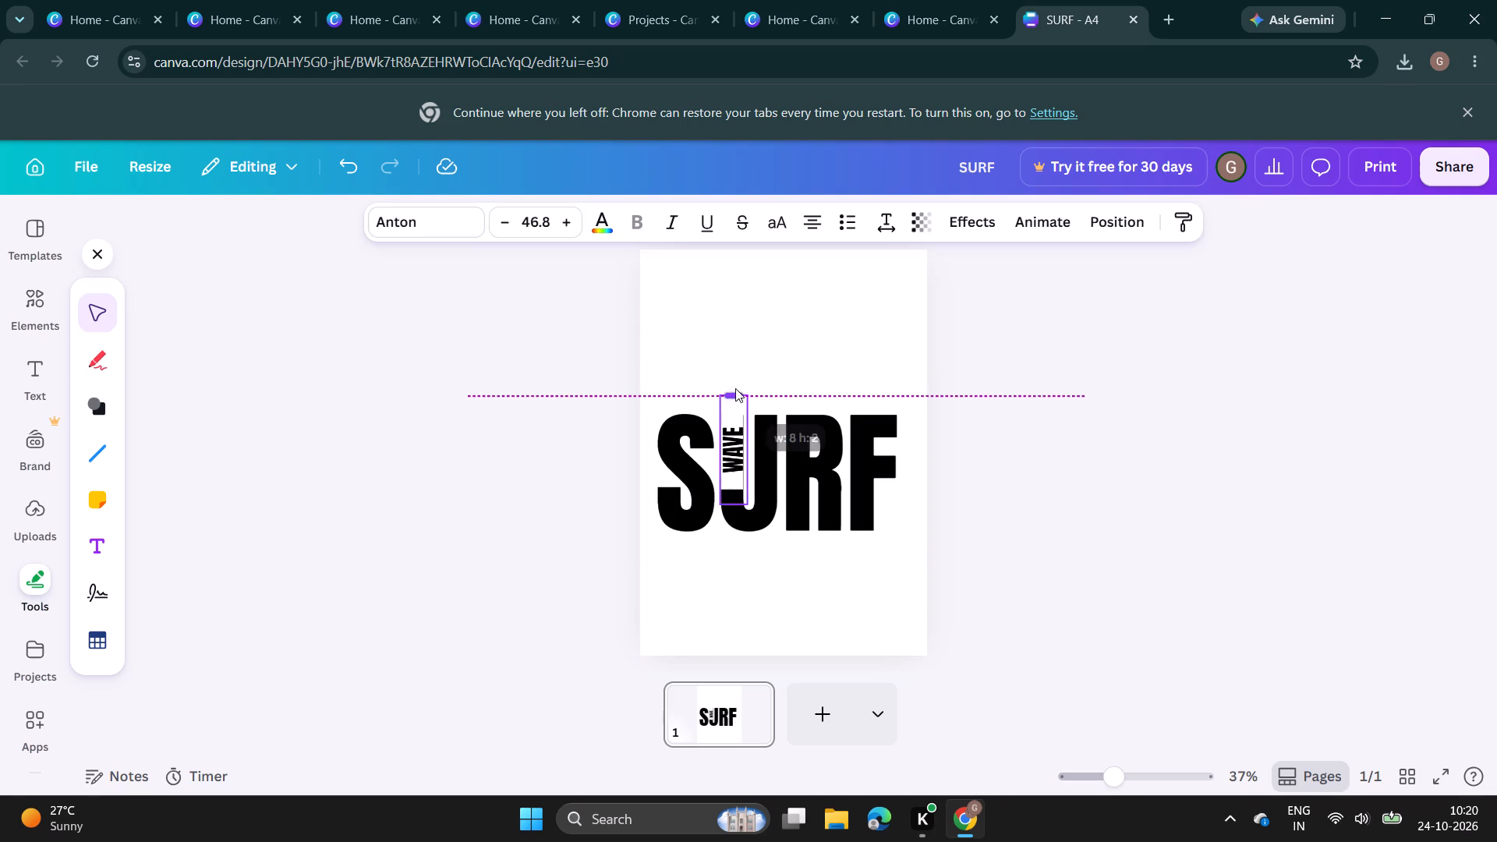
left_click_drag(735, 388, 735, 375)
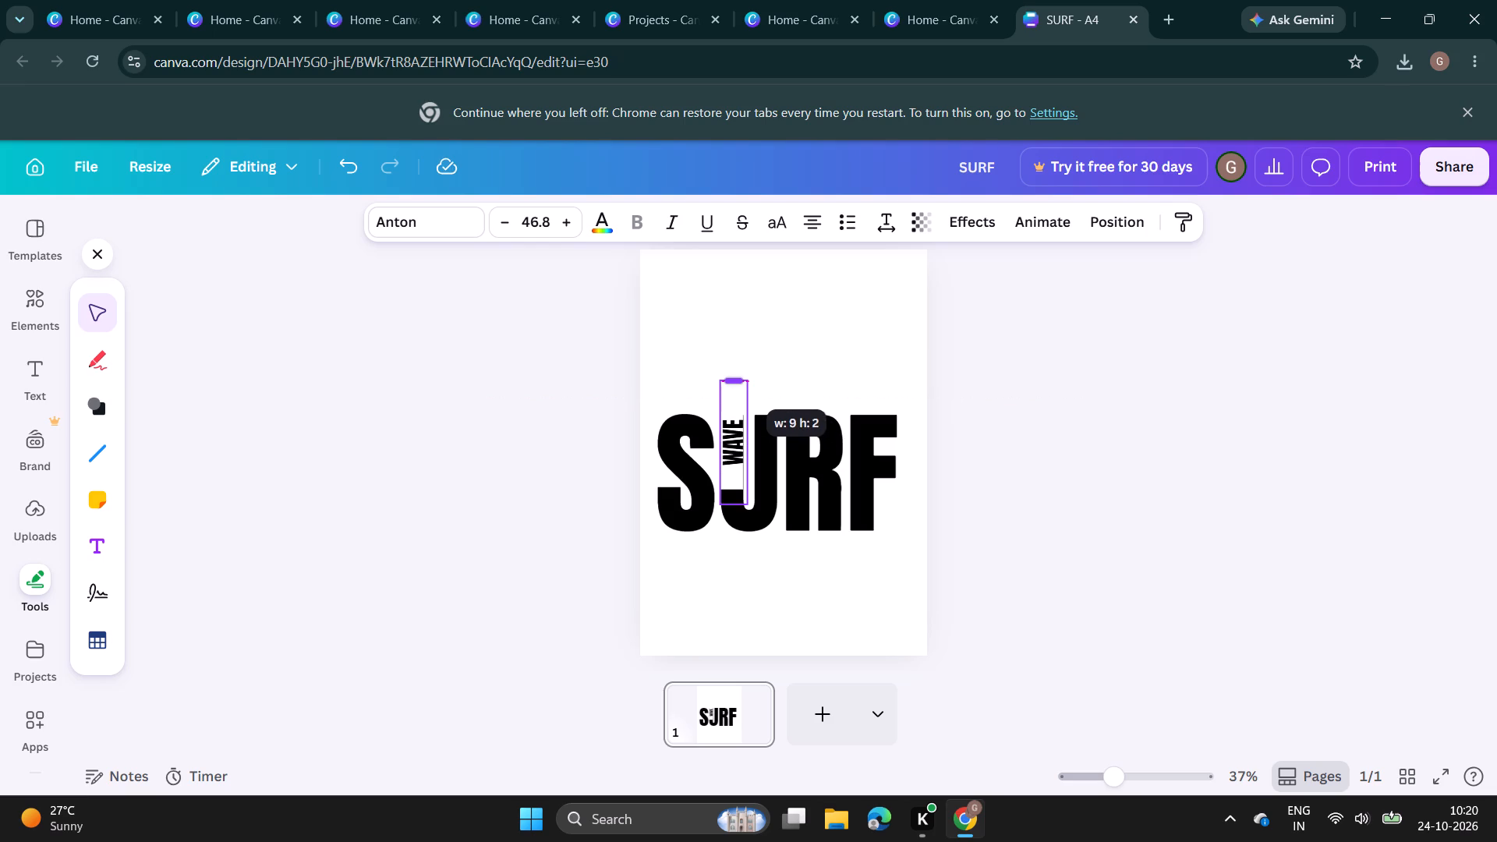
left_click_drag(735, 375, 735, 368)
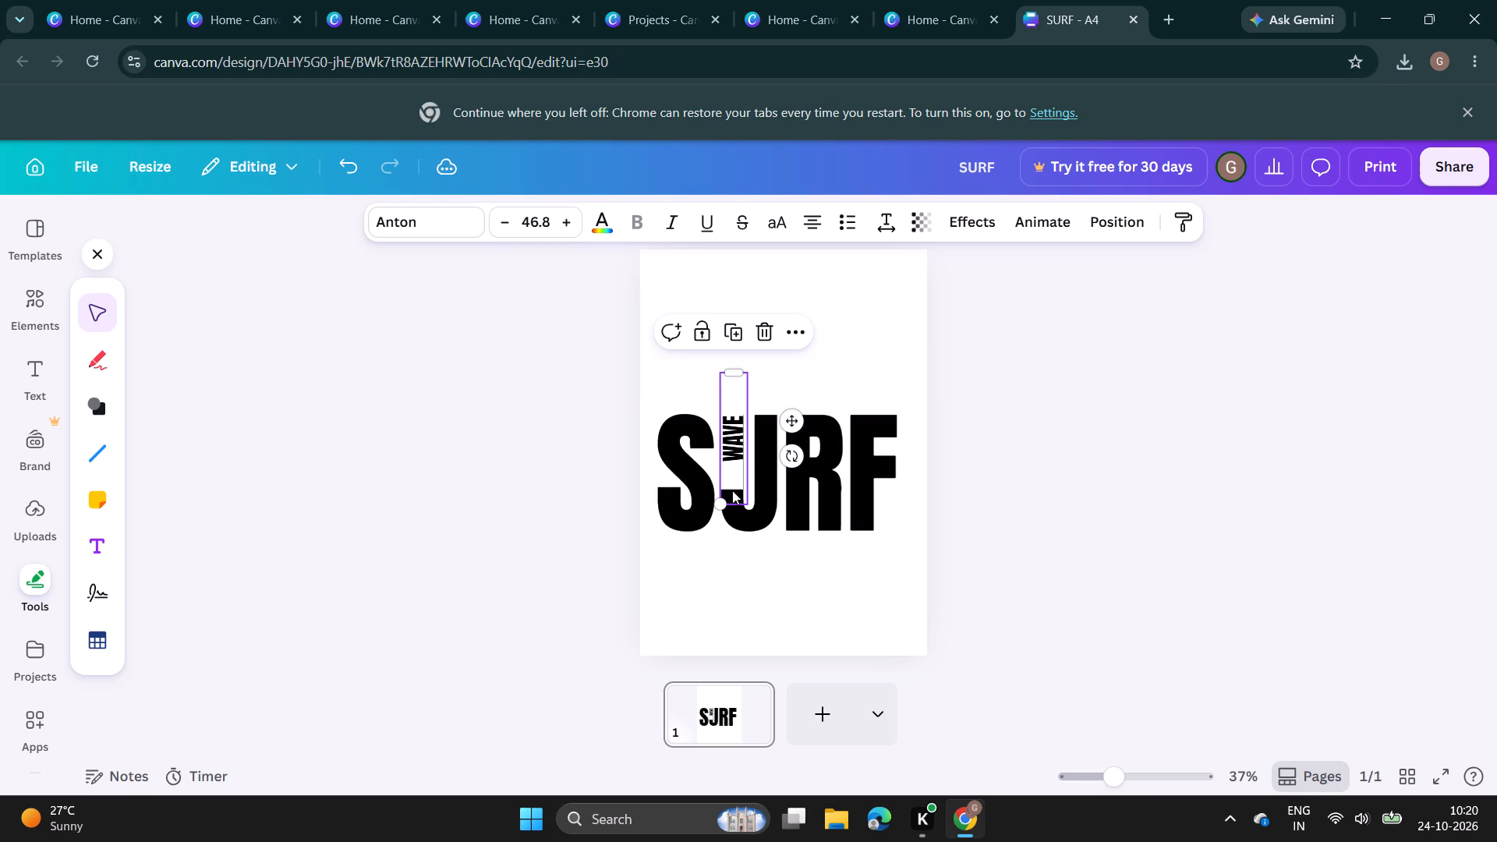
Enlarge the vertical WAVE text to size 54.2 and move it up so its top lines up with the SURF letters.
left_click(729, 498)
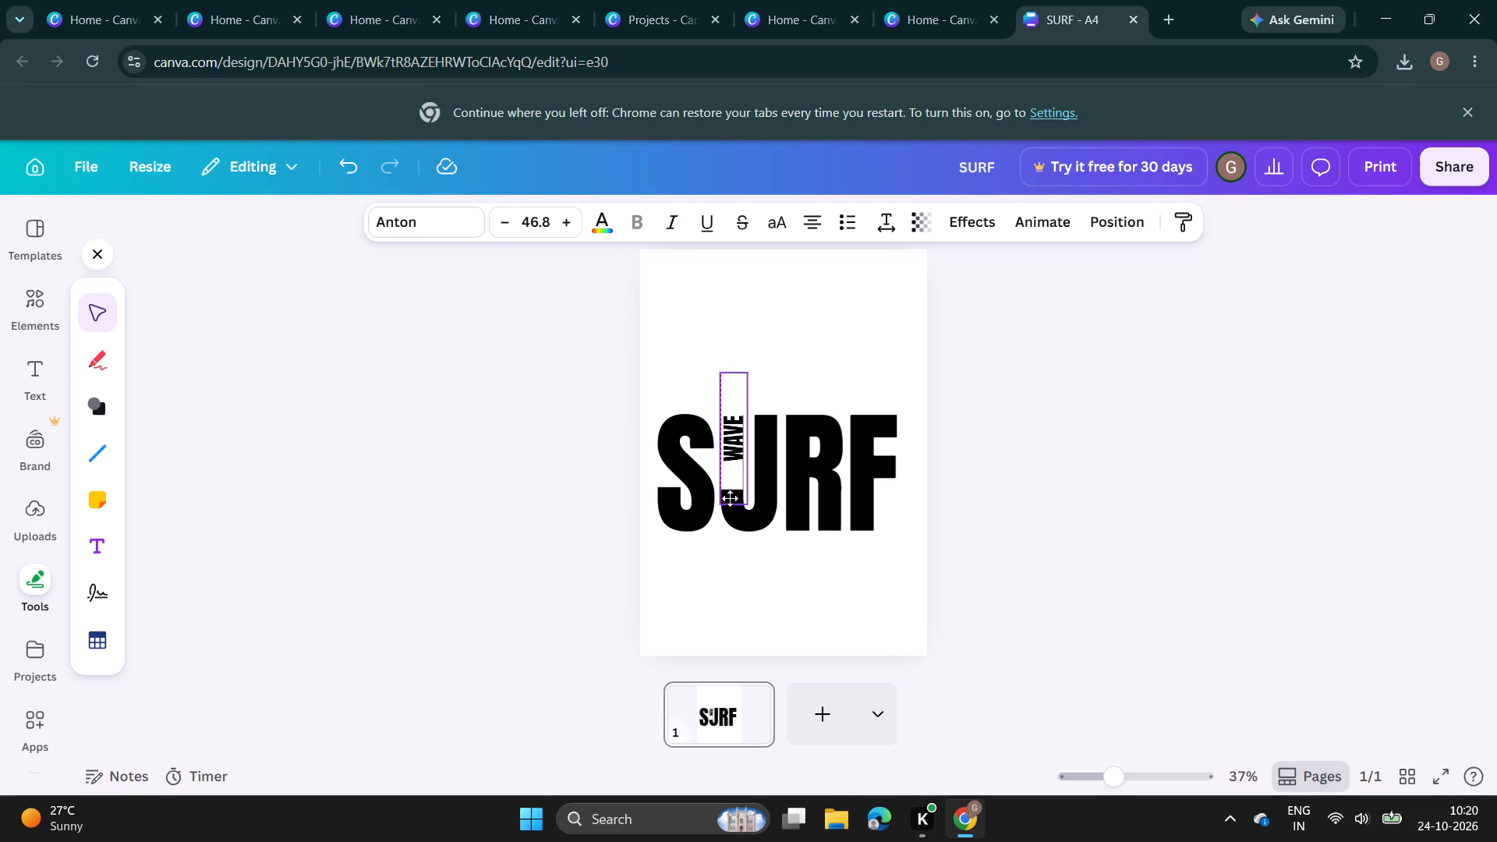
left_click(732, 465)
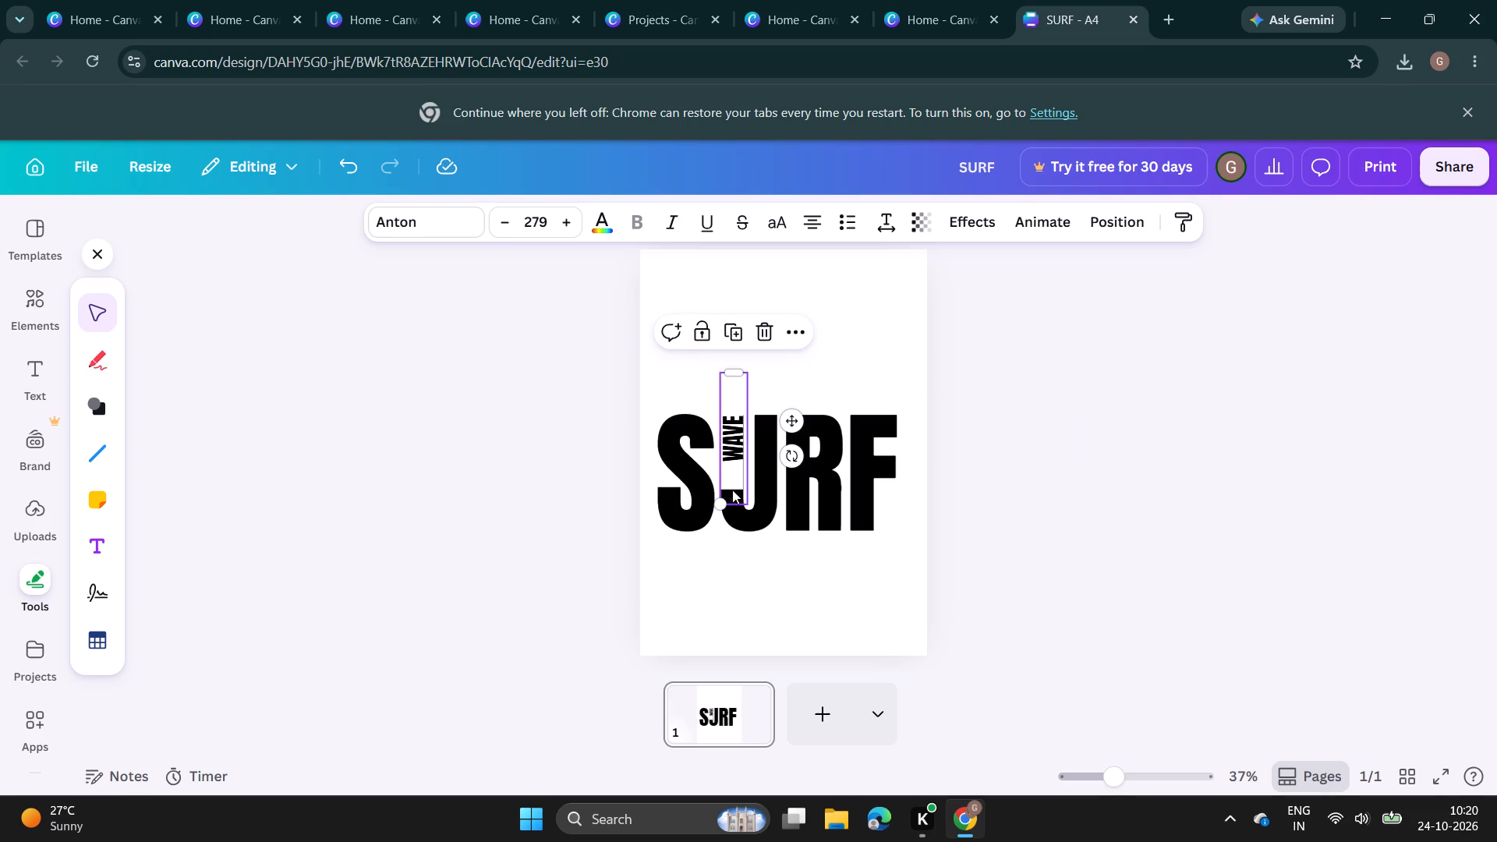
left_click(734, 501)
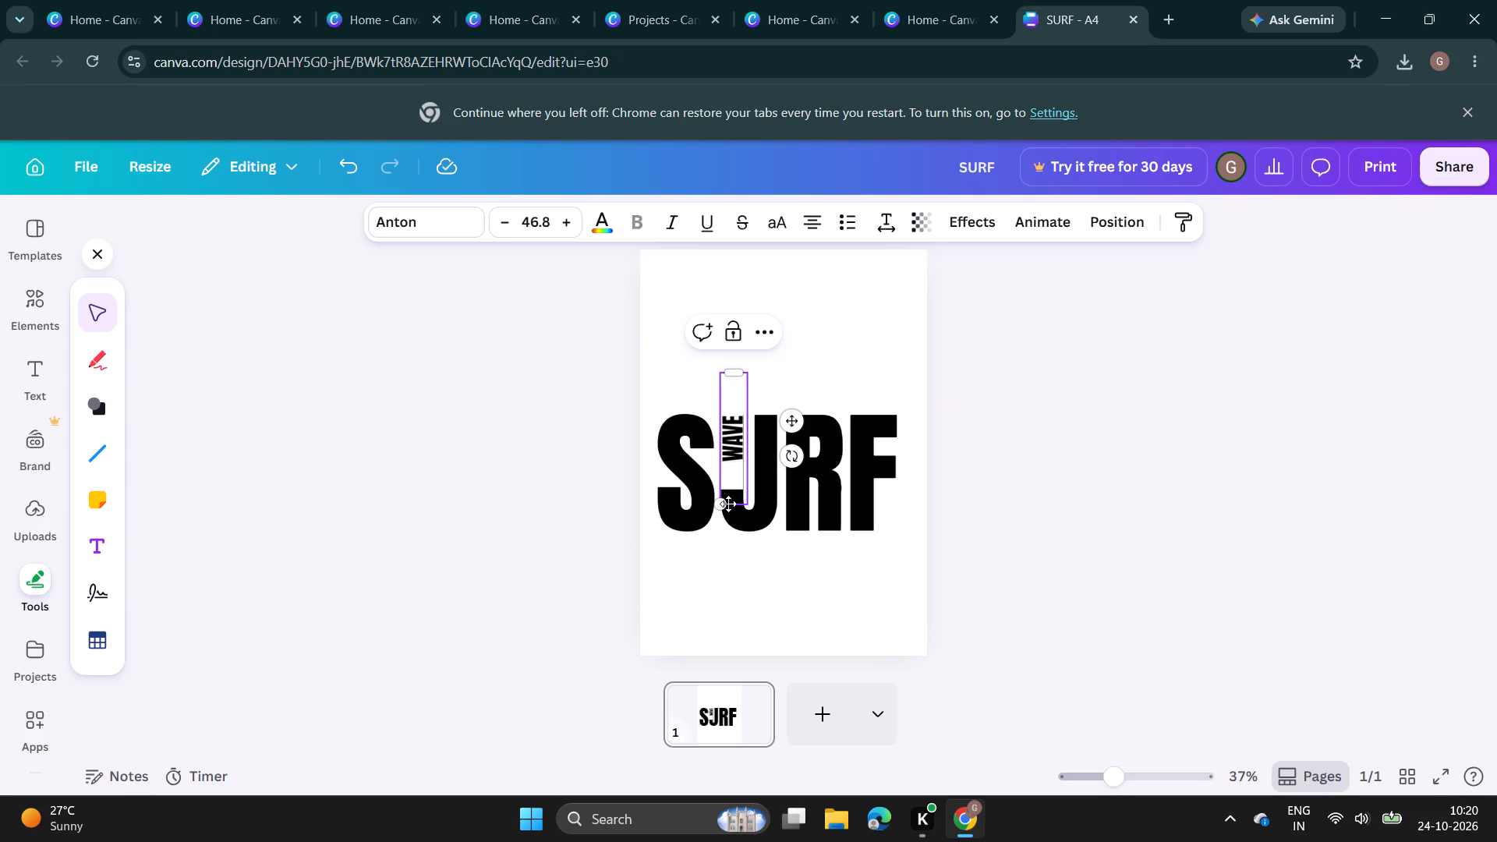
left_click_drag(726, 504, 723, 525)
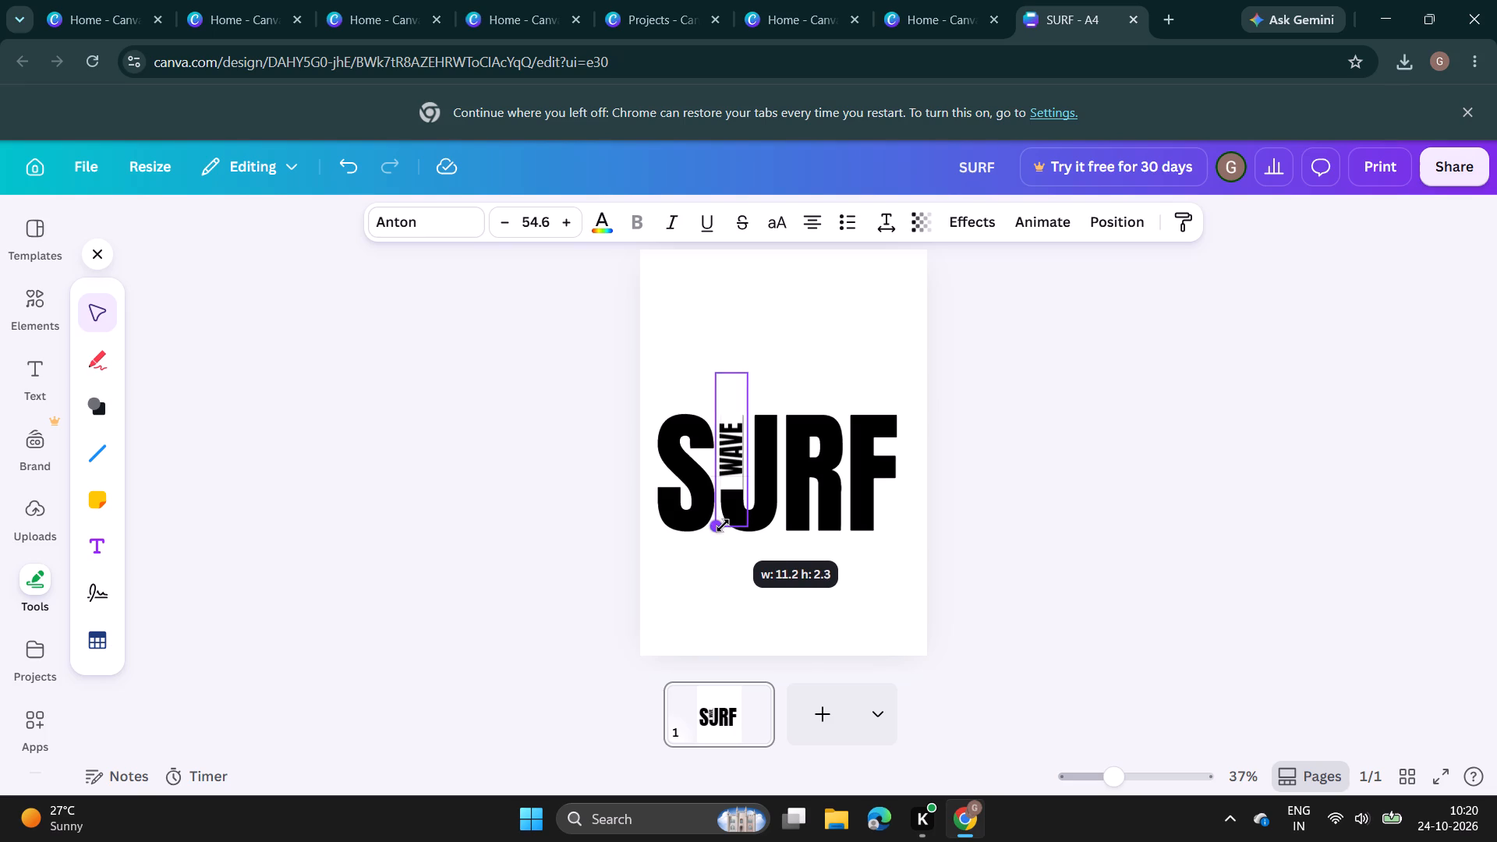
left_click_drag(723, 525, 724, 525)
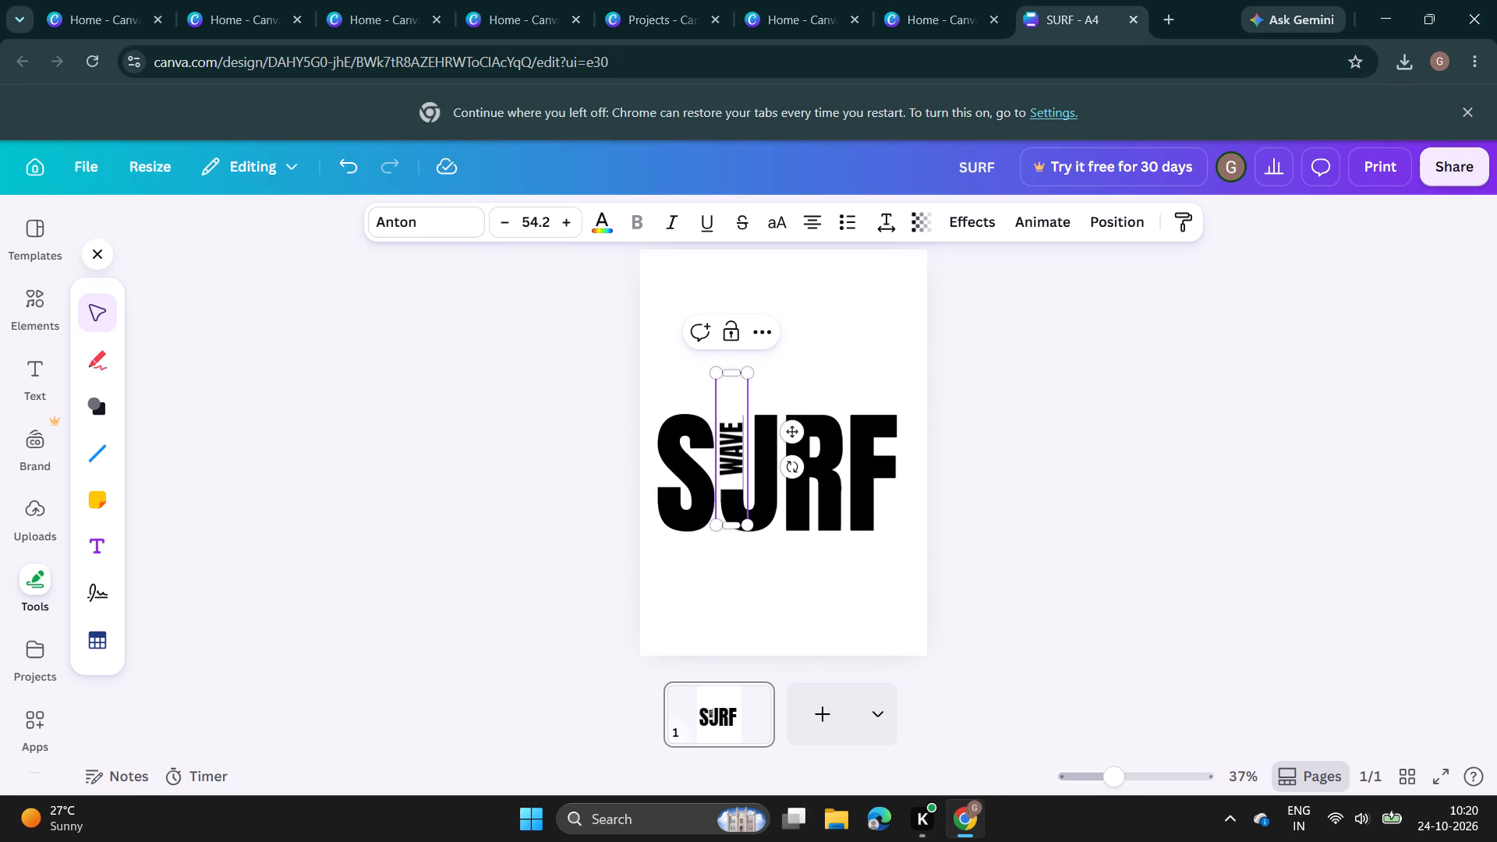
left_click_drag(733, 448, 733, 440)
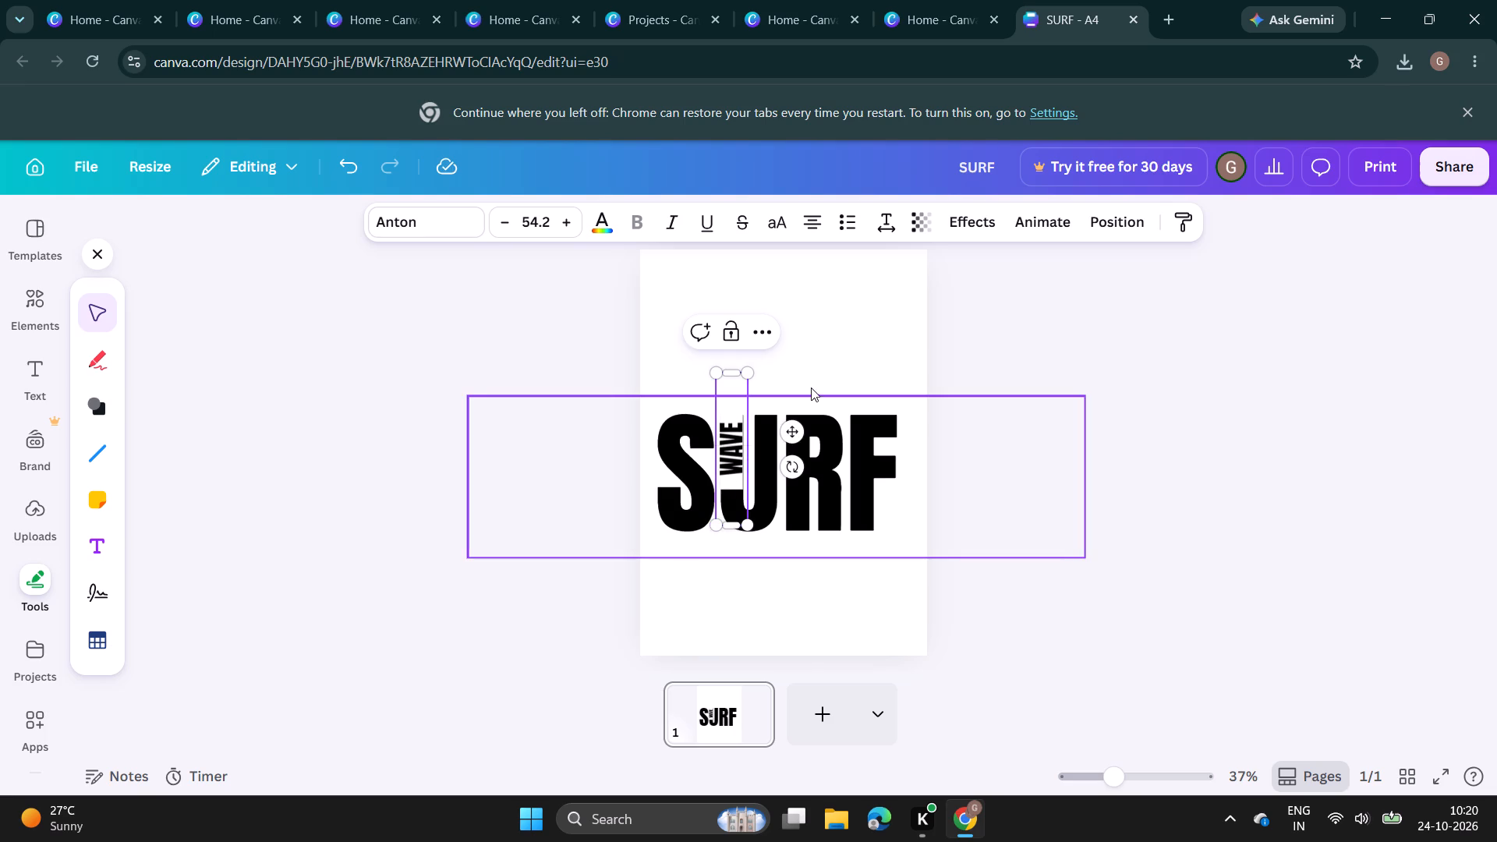
left_click_drag(792, 432, 792, 427)
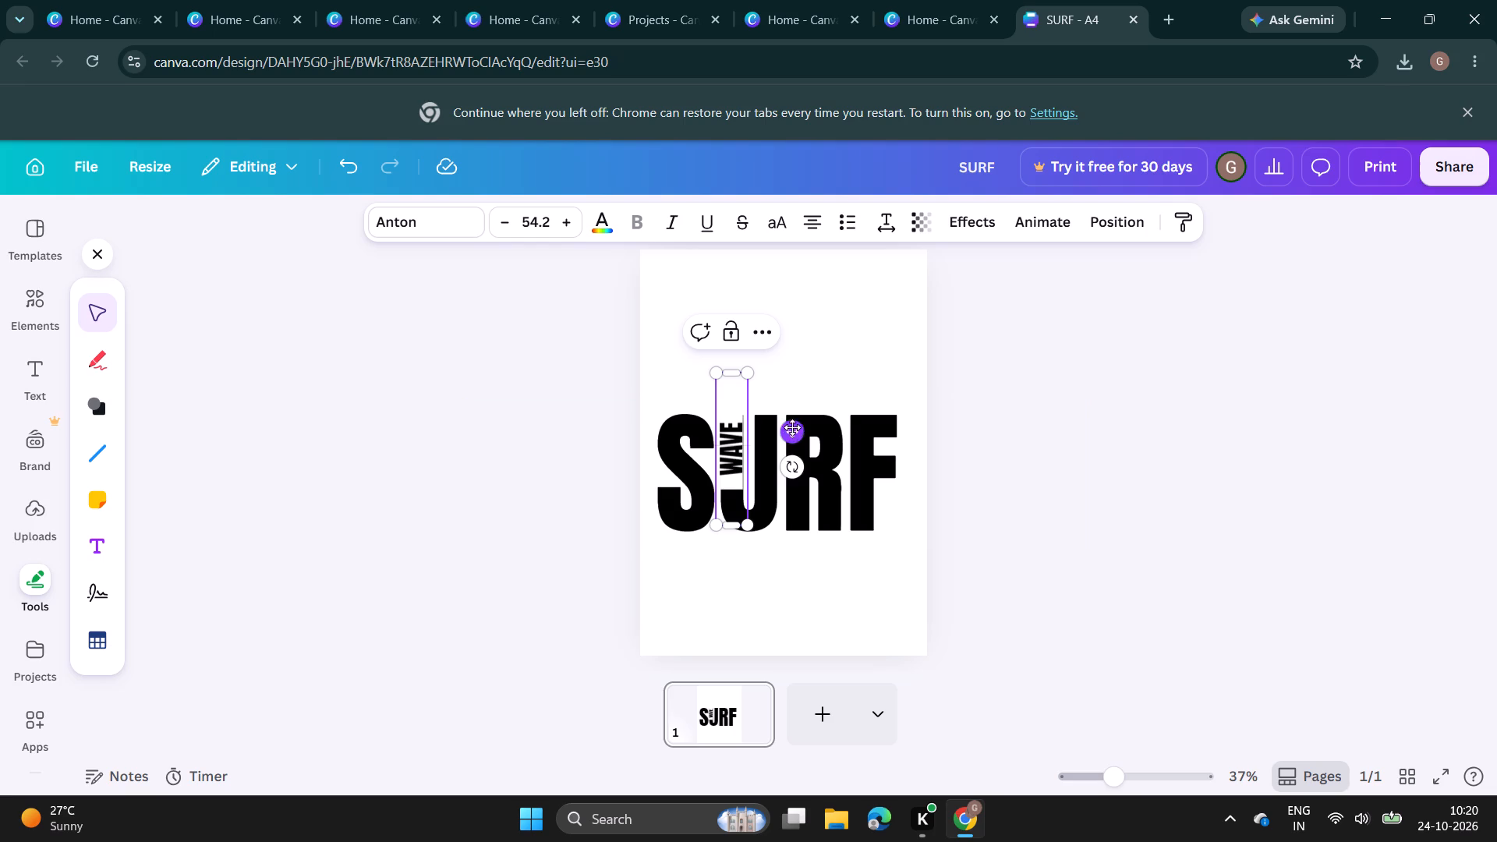
left_click_drag(792, 427, 795, 425)
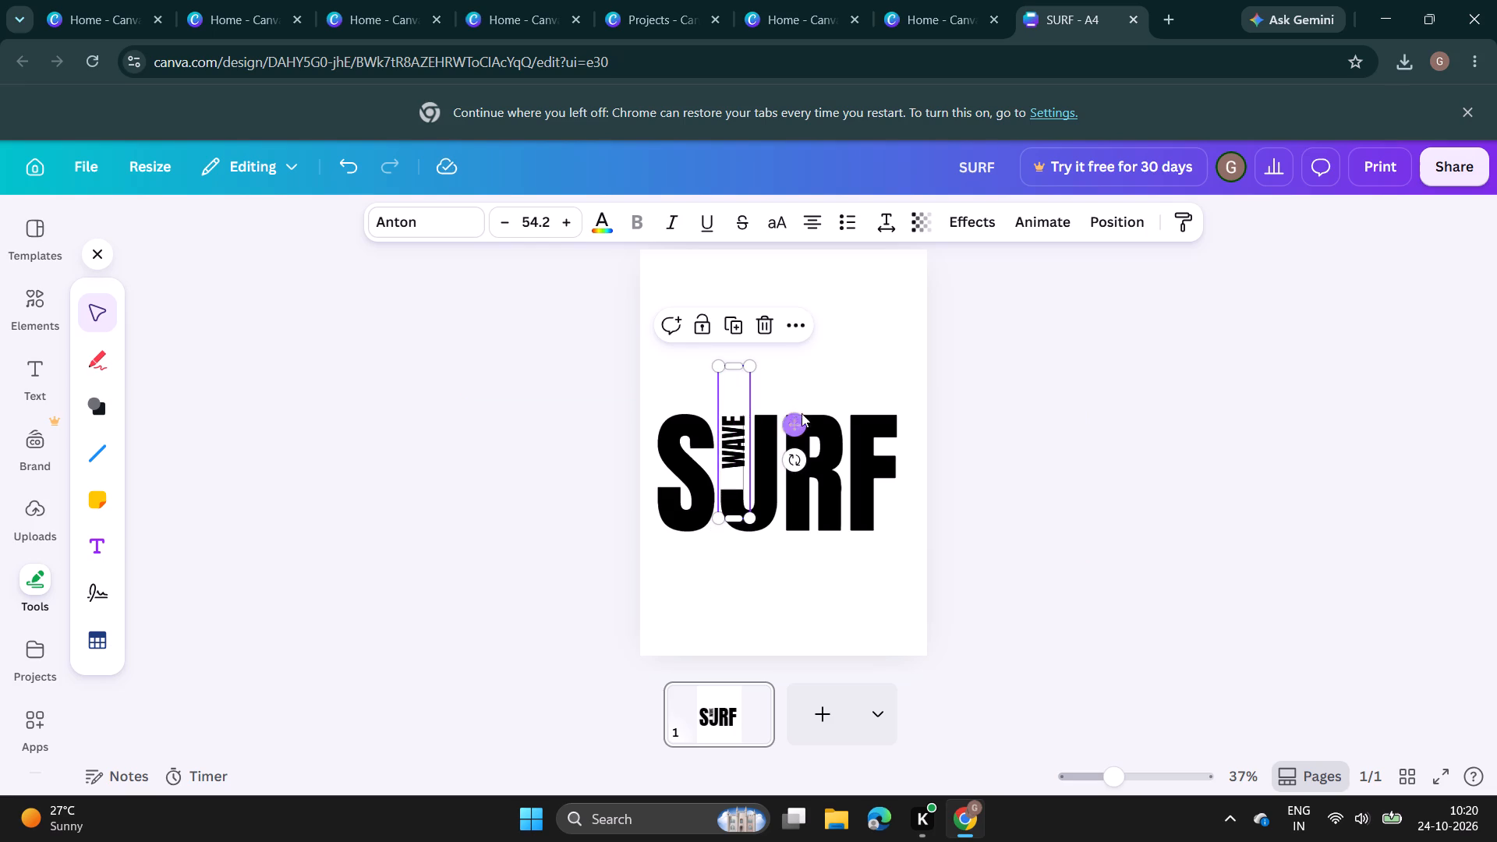
Open the text effects for the vertical WAVE text.
left_click(735, 483)
left_click(735, 483)
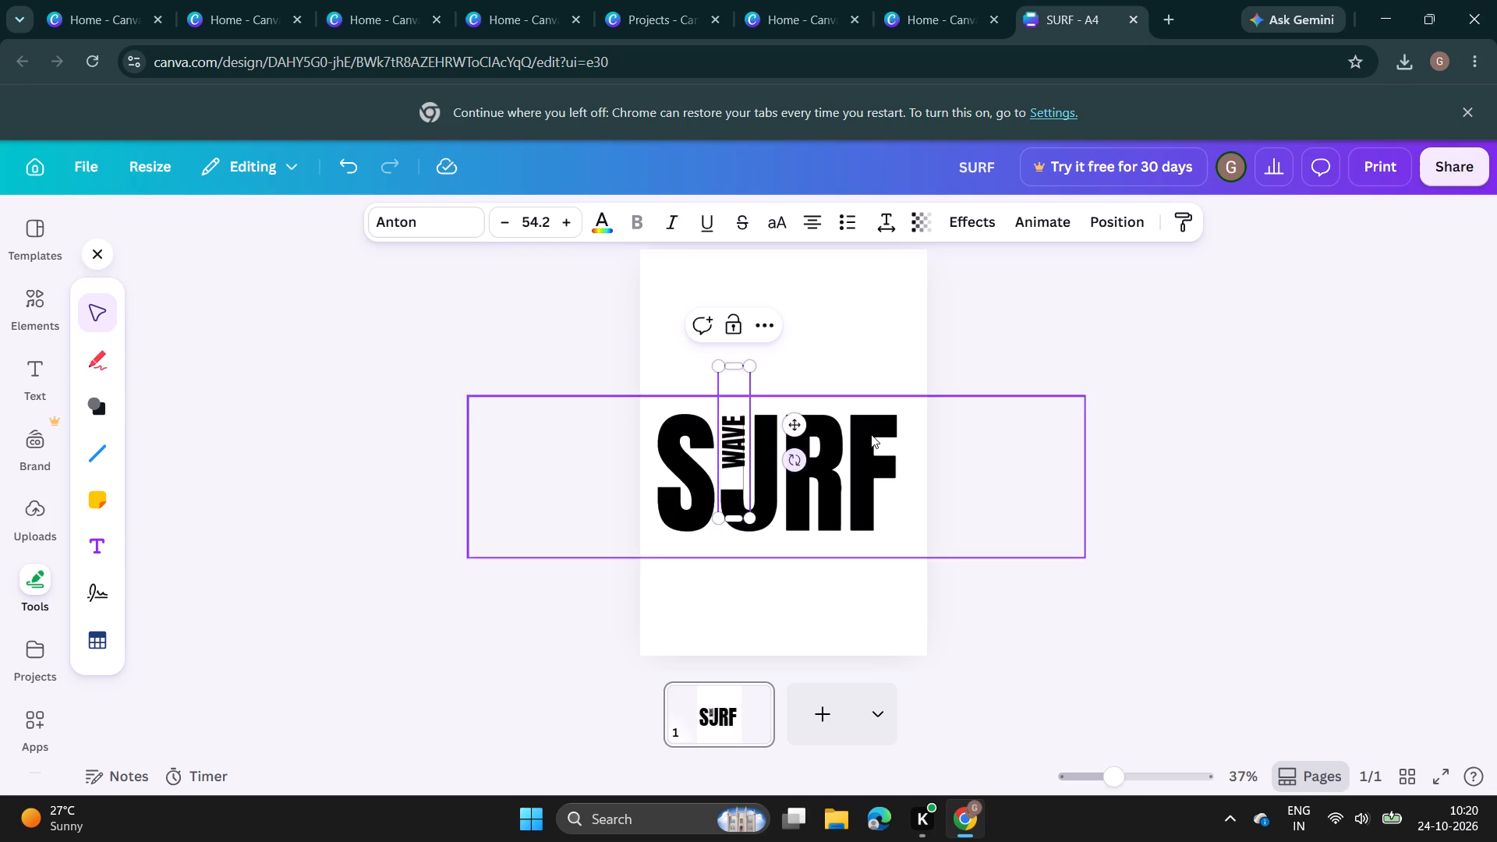
left_click(1003, 402)
left_click(734, 479)
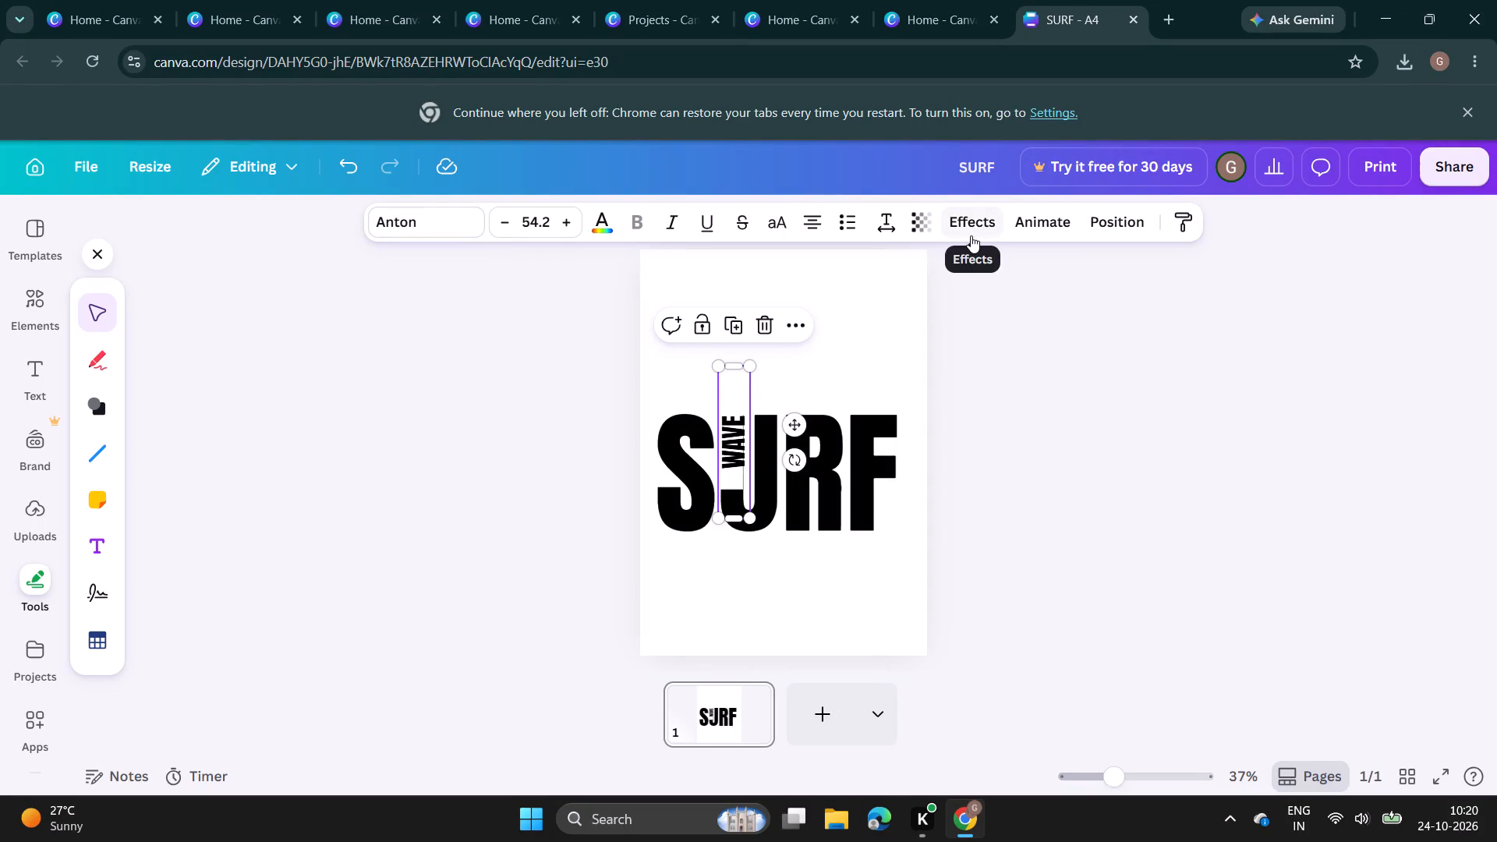
left_click(971, 214)
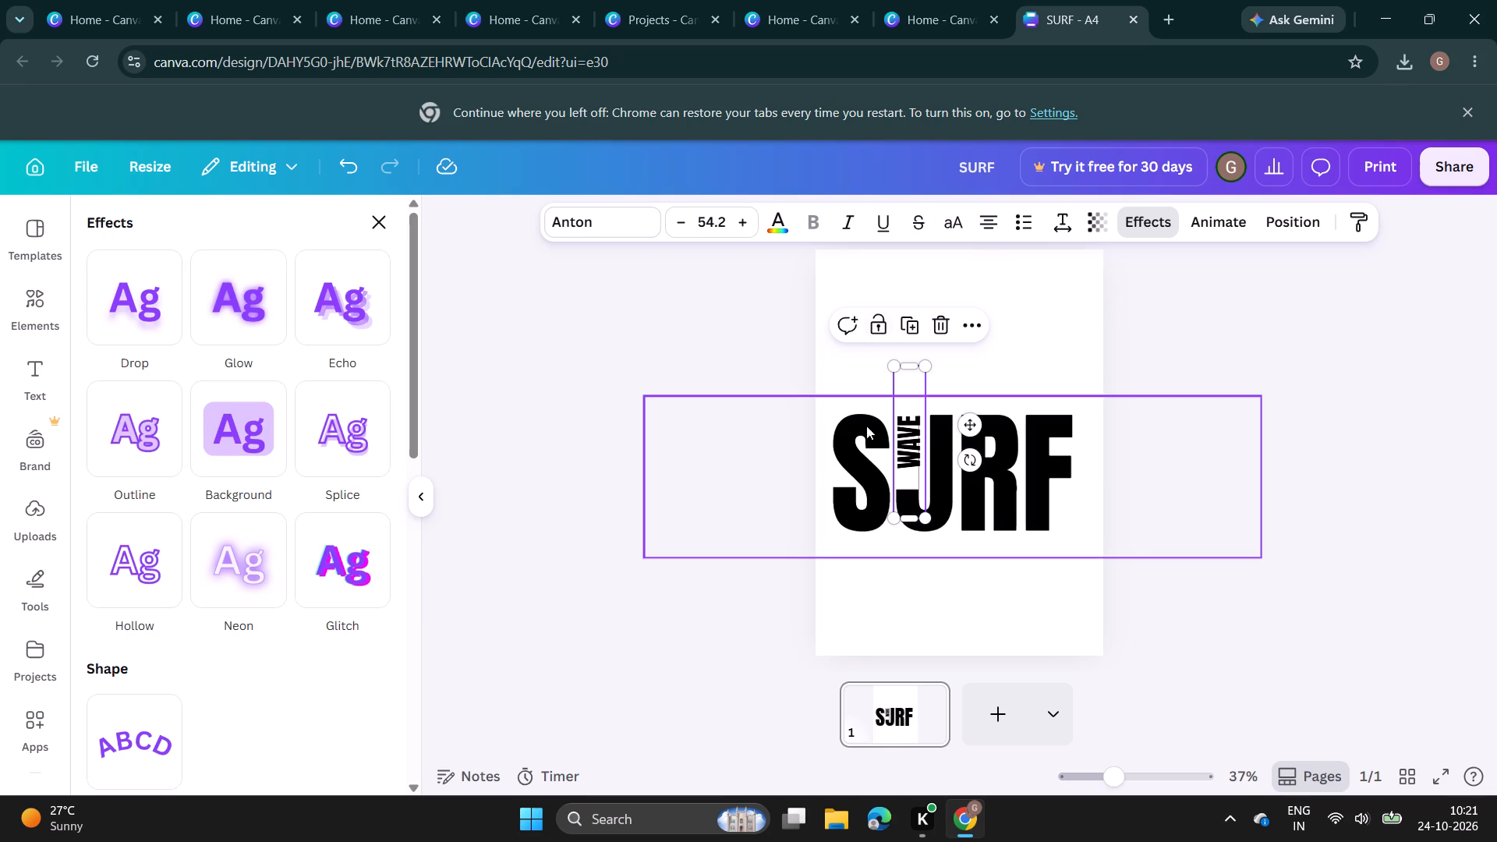
Lengthen the WAVE text box slightly at its lower end to fine-tune the word's height in the U's gap.
left_click(908, 481)
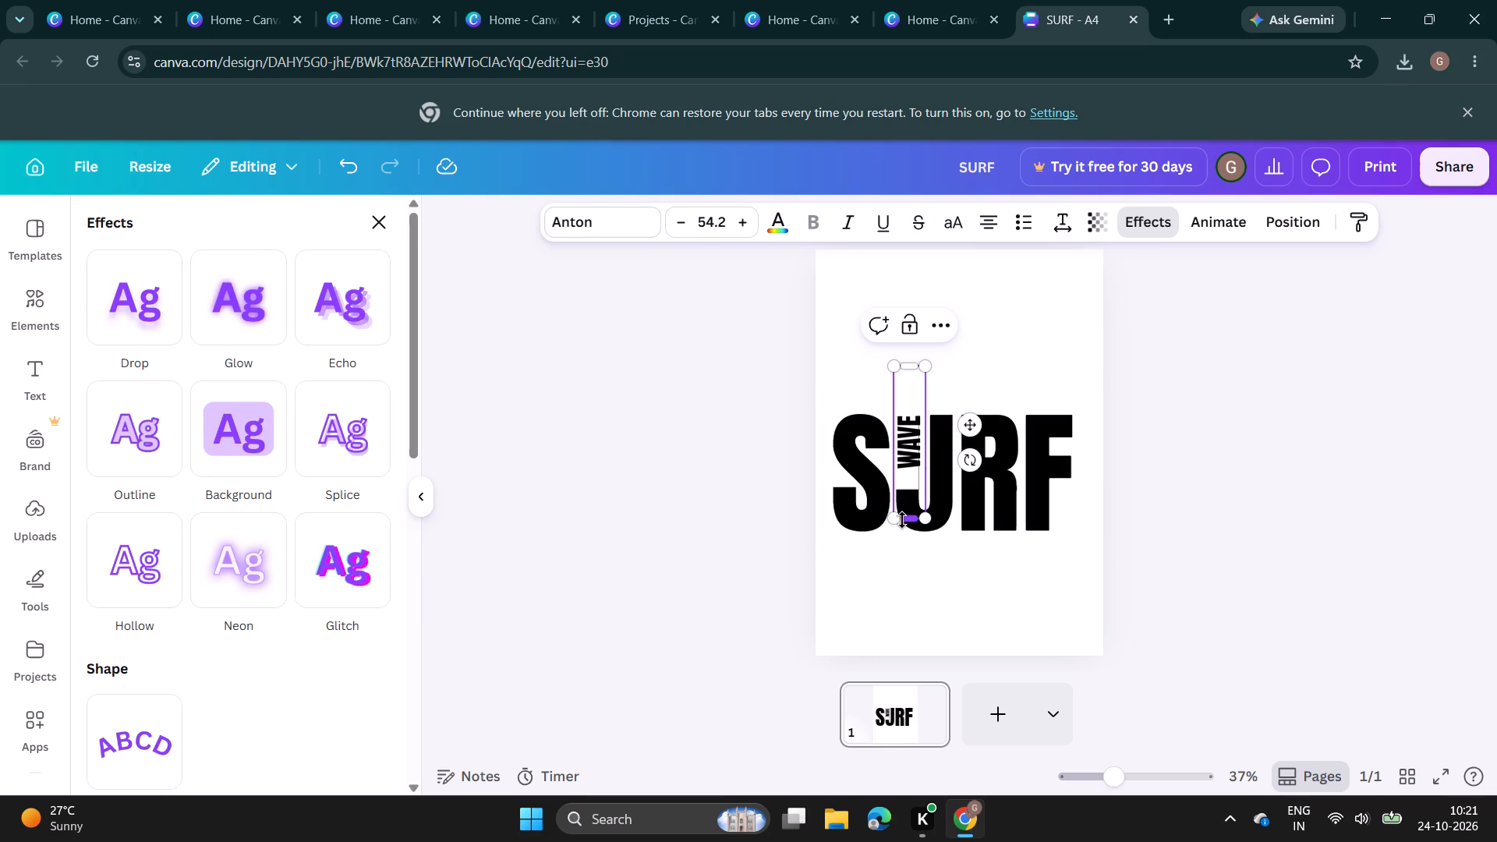
left_click_drag(908, 520, 913, 508)
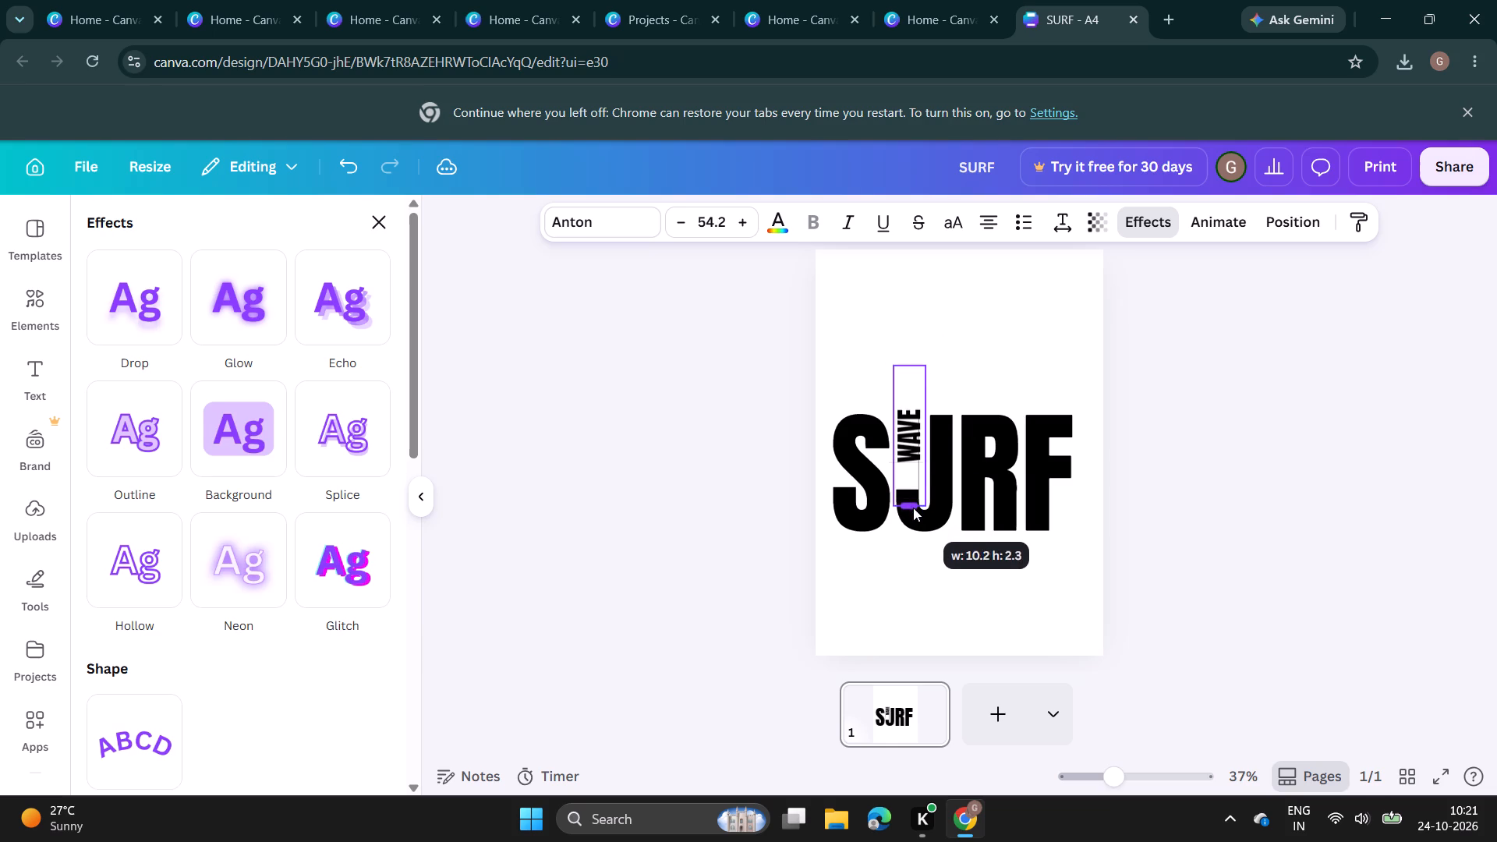
left_click_drag(913, 508, 915, 527)
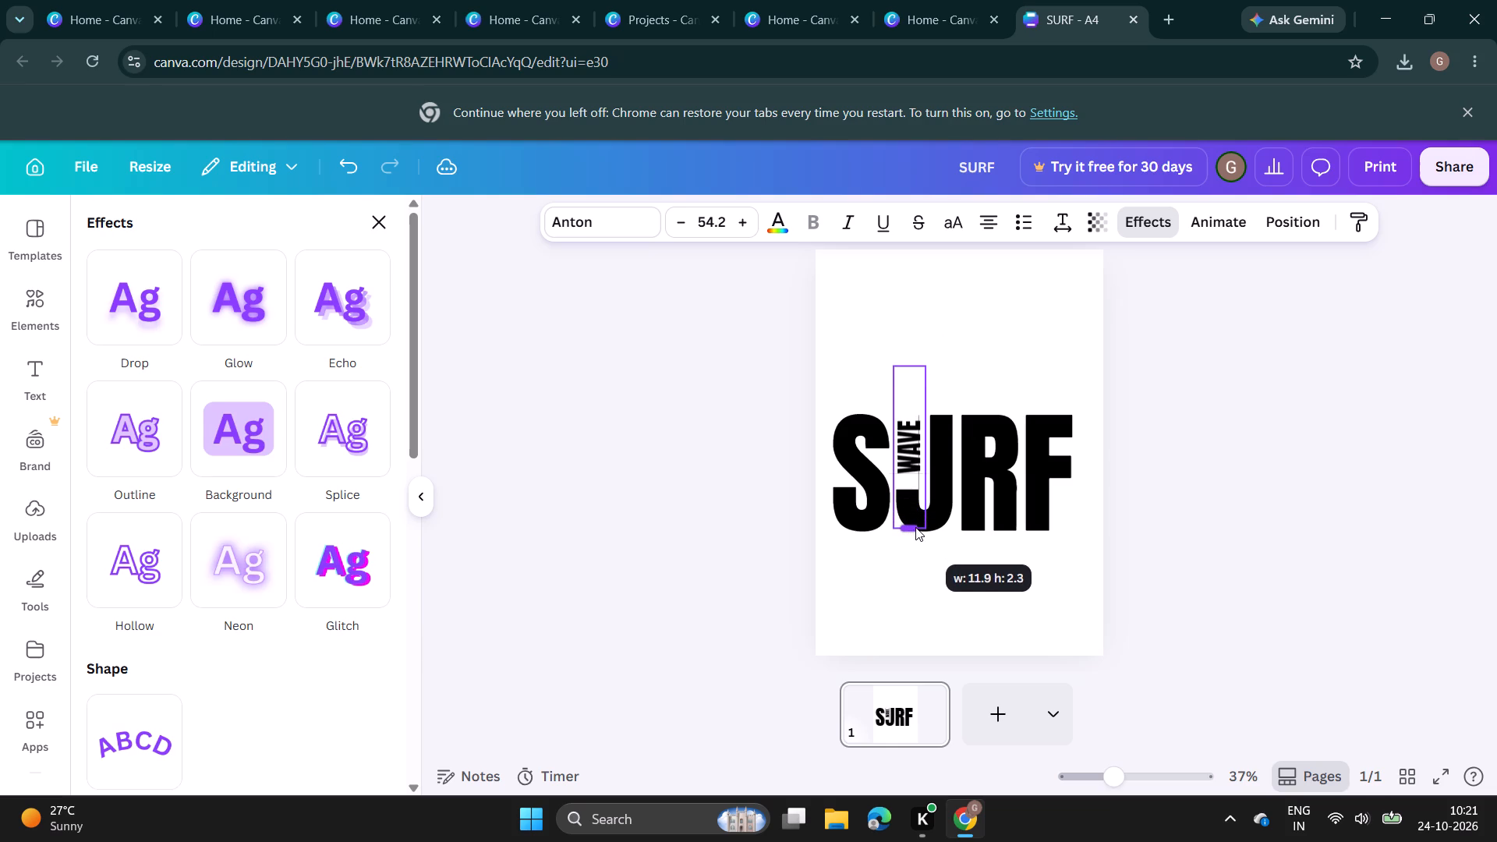
left_click_drag(915, 527, 915, 524)
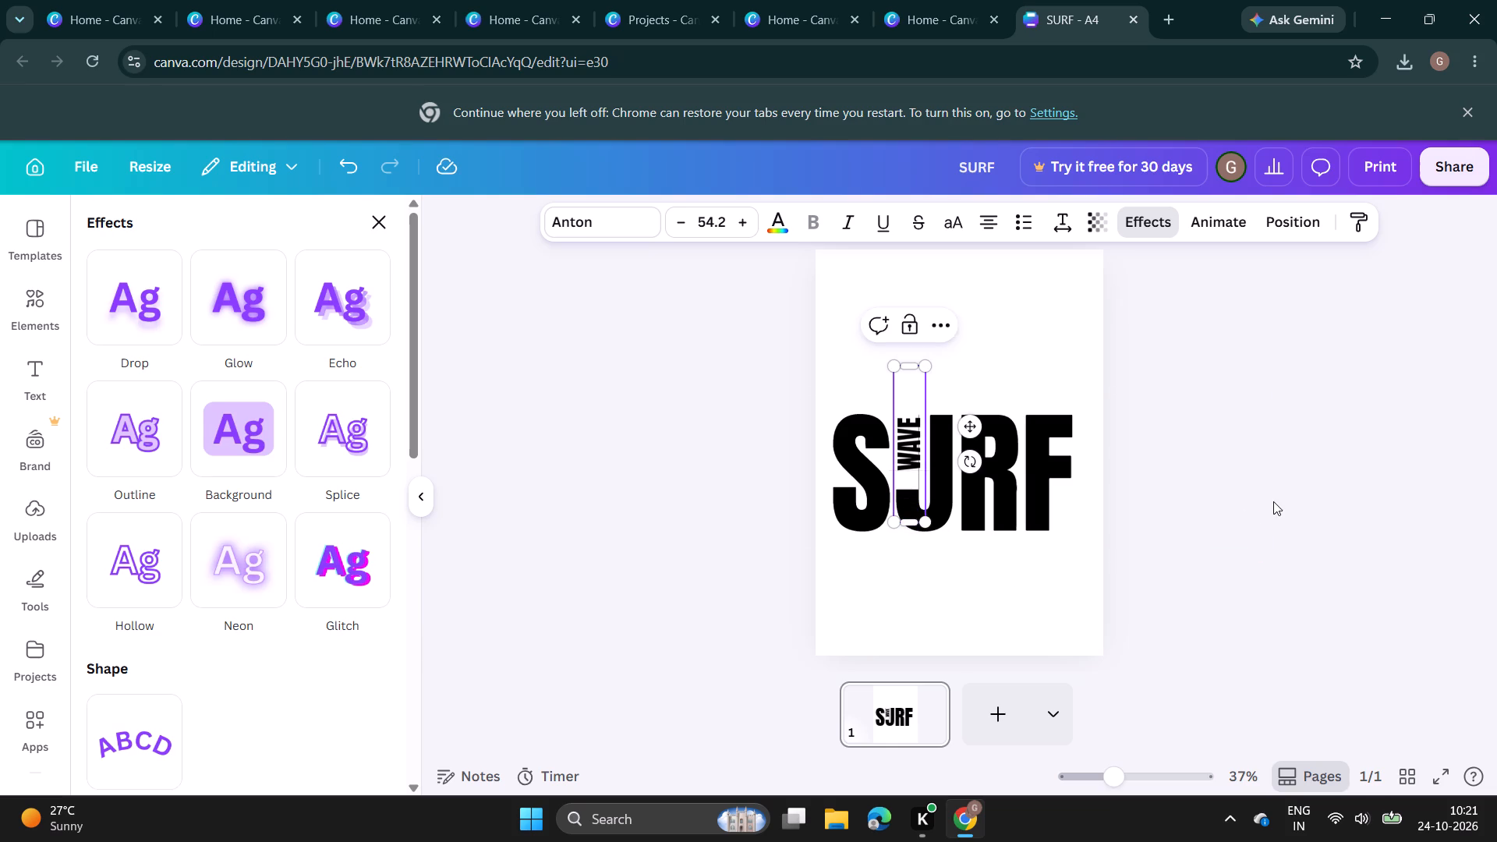
left_click(1274, 498)
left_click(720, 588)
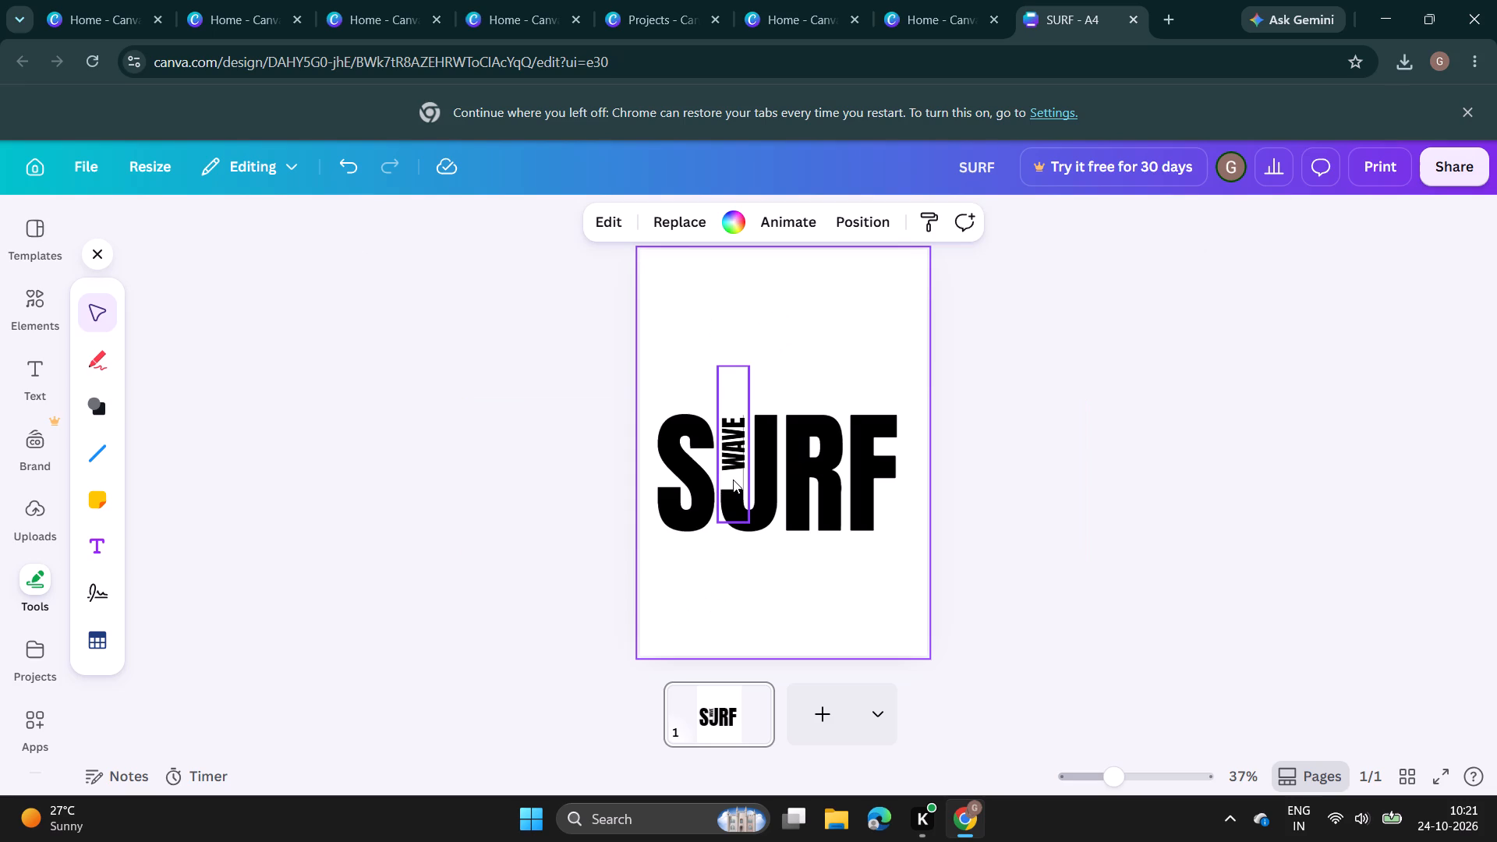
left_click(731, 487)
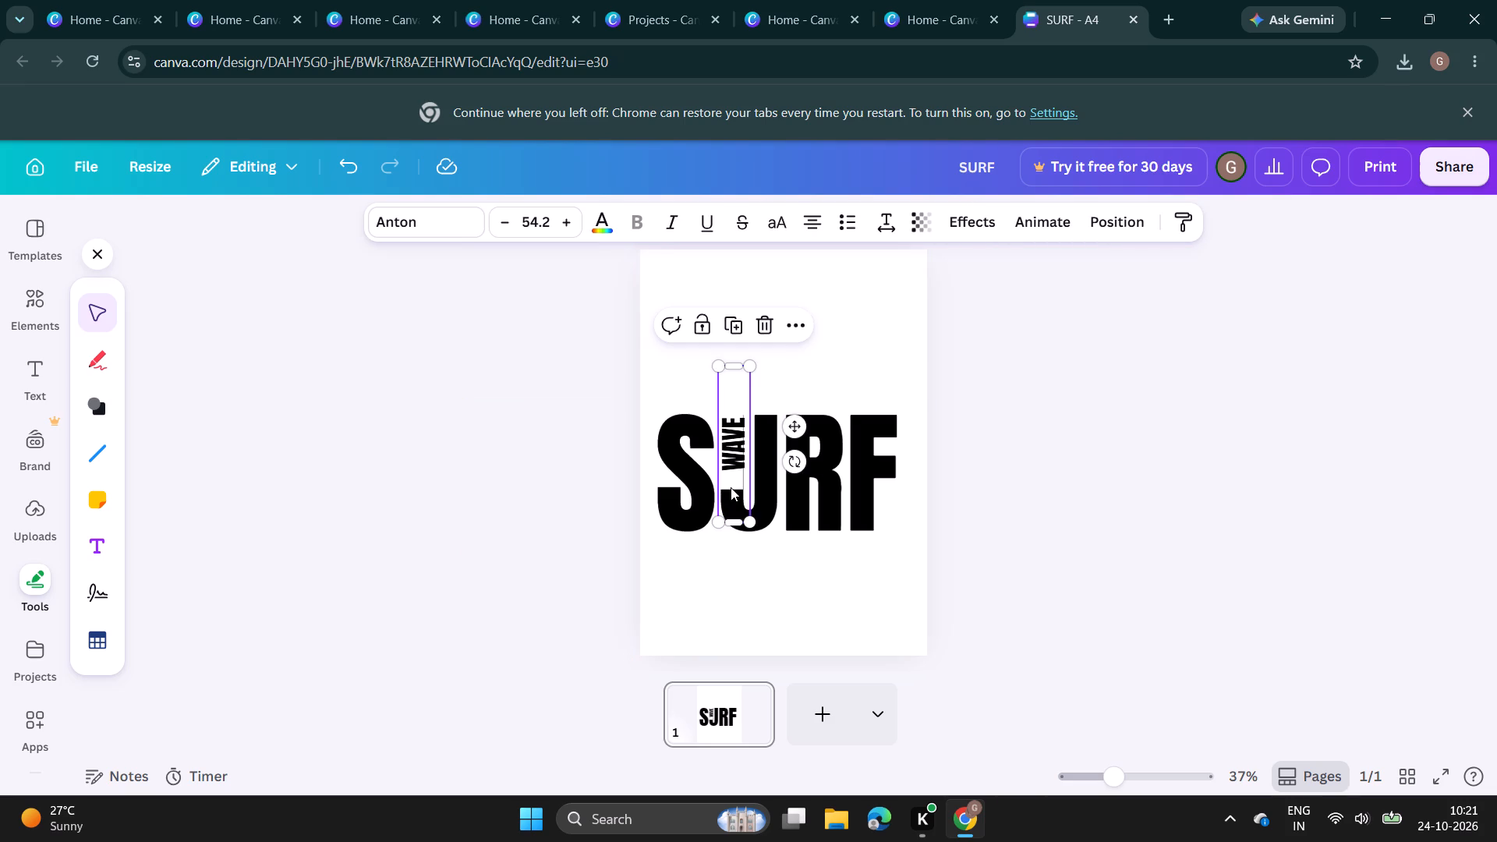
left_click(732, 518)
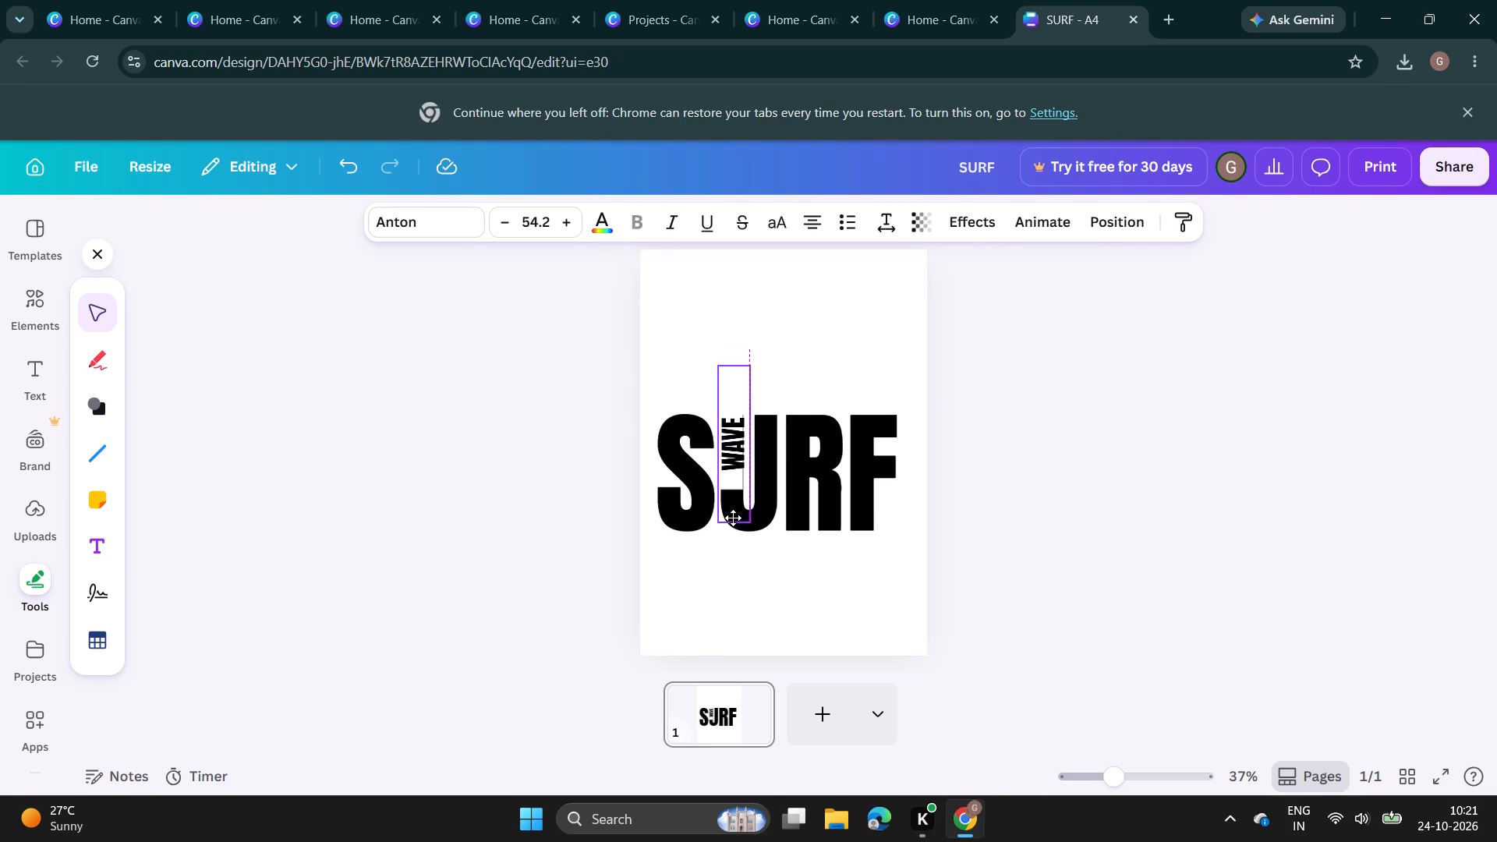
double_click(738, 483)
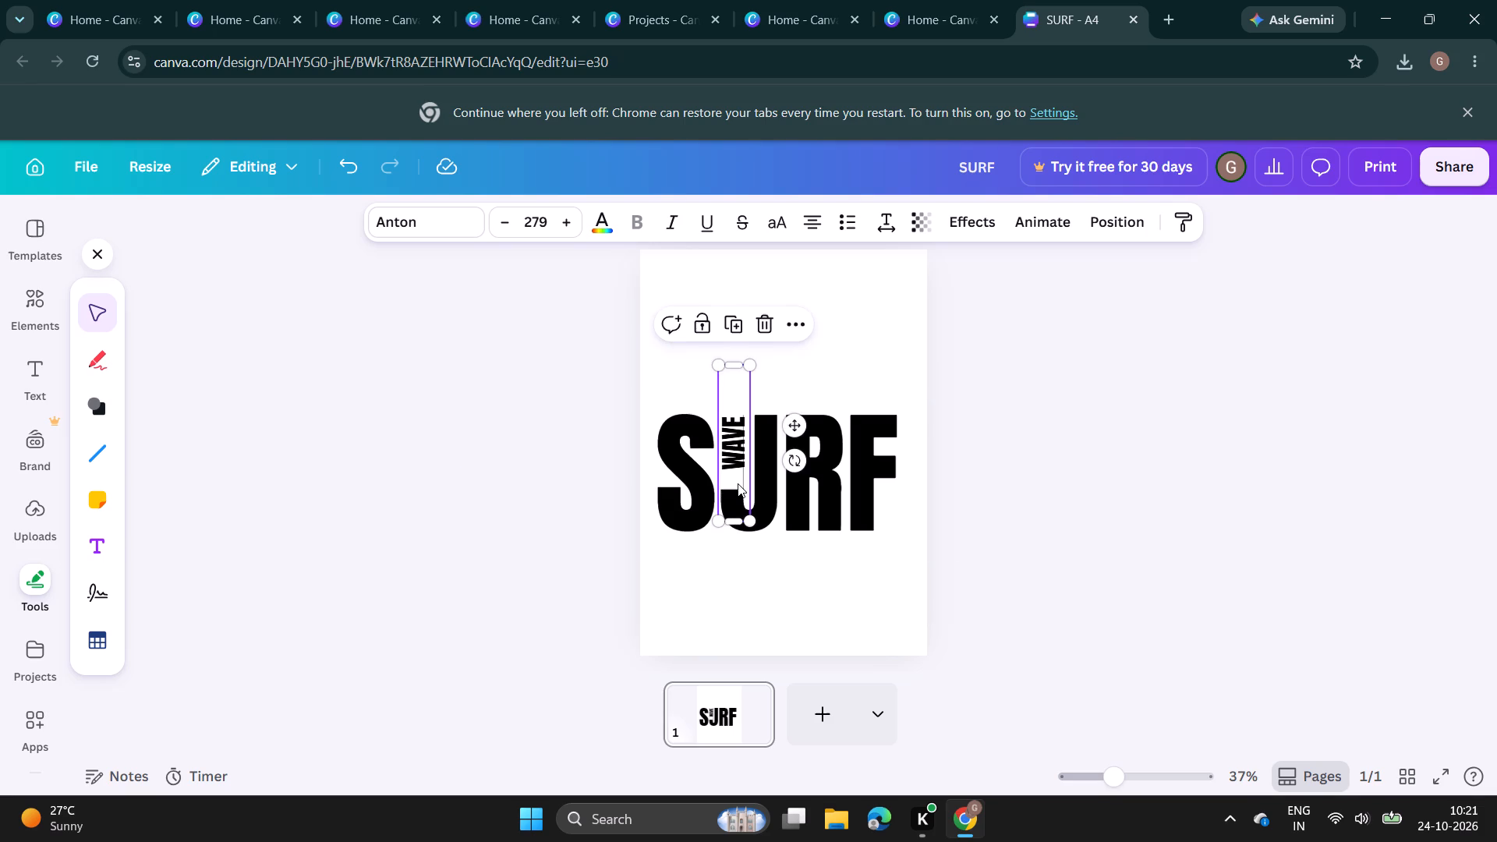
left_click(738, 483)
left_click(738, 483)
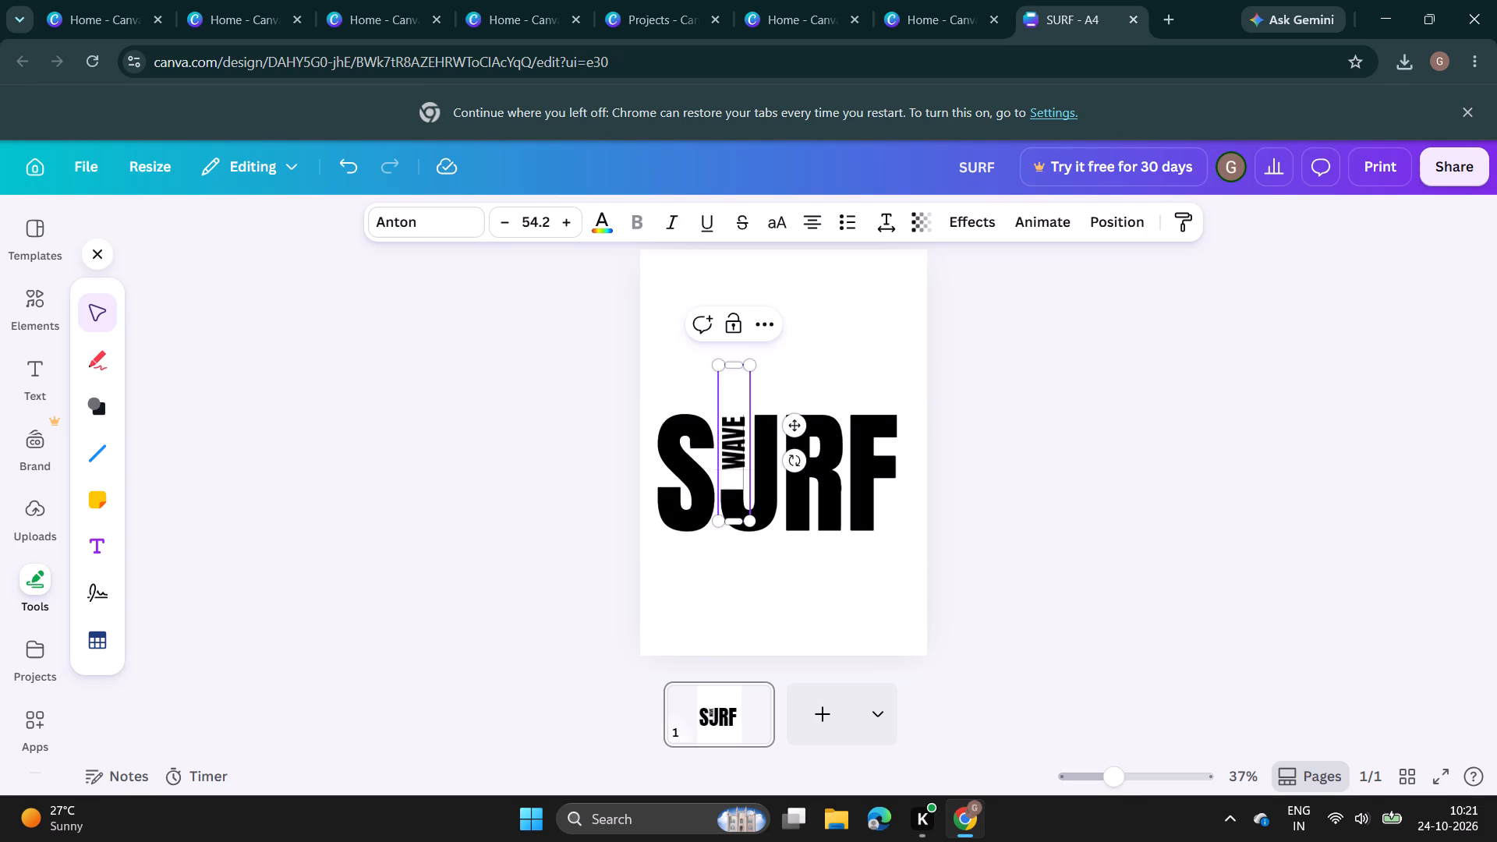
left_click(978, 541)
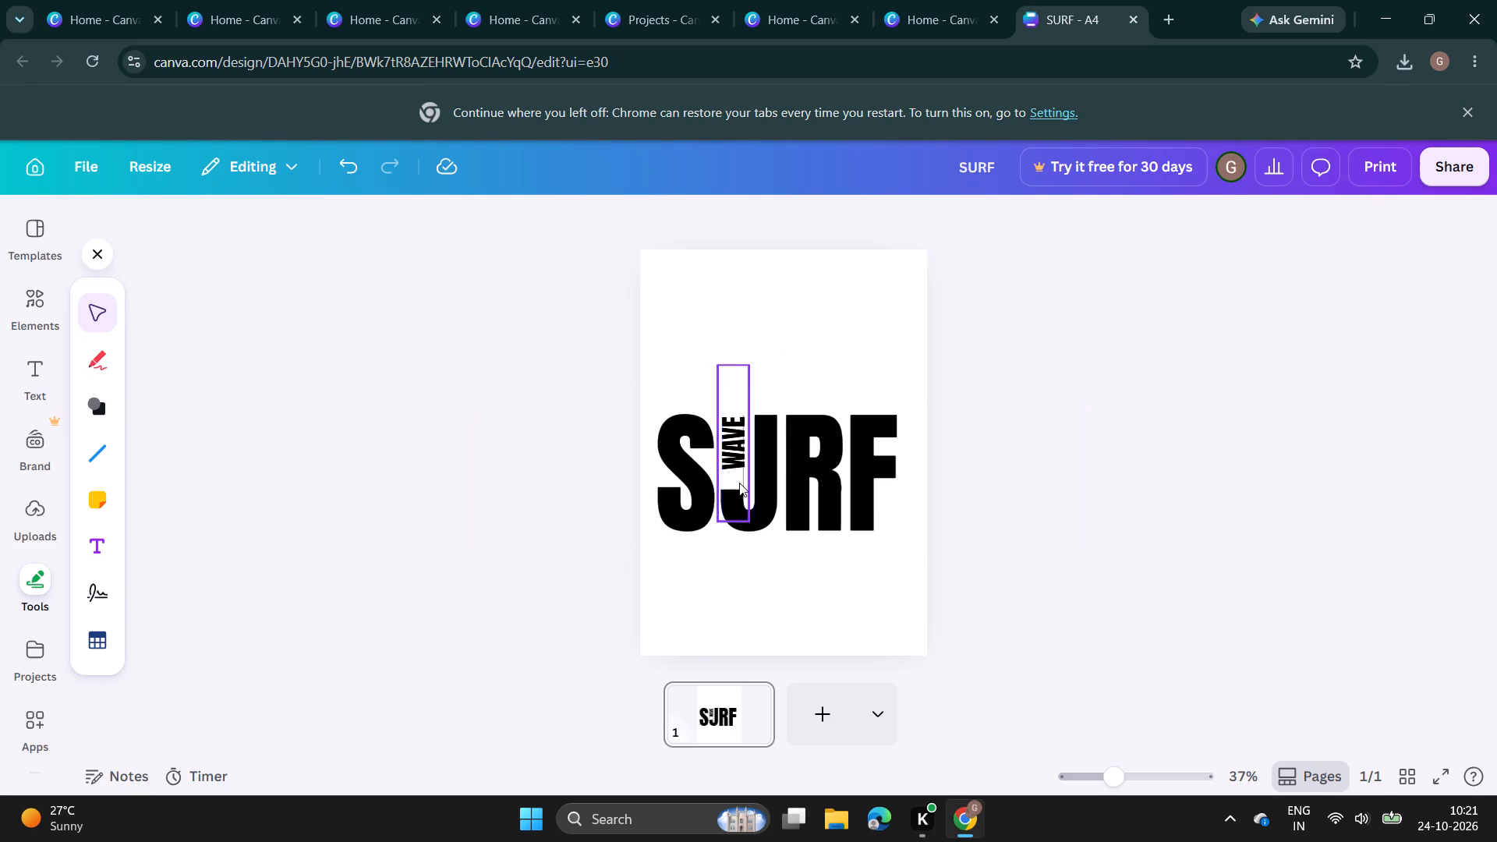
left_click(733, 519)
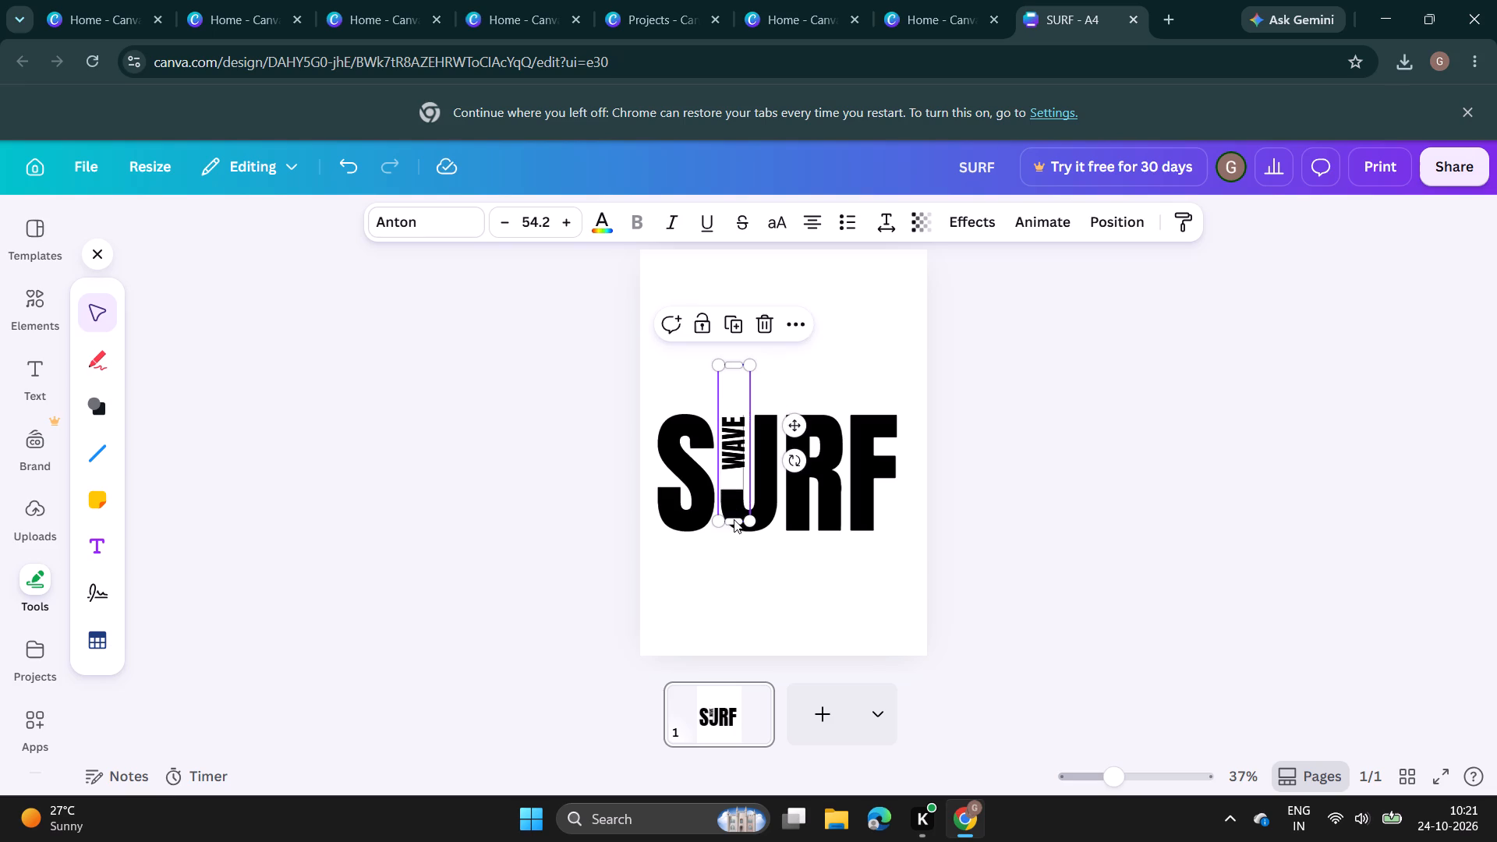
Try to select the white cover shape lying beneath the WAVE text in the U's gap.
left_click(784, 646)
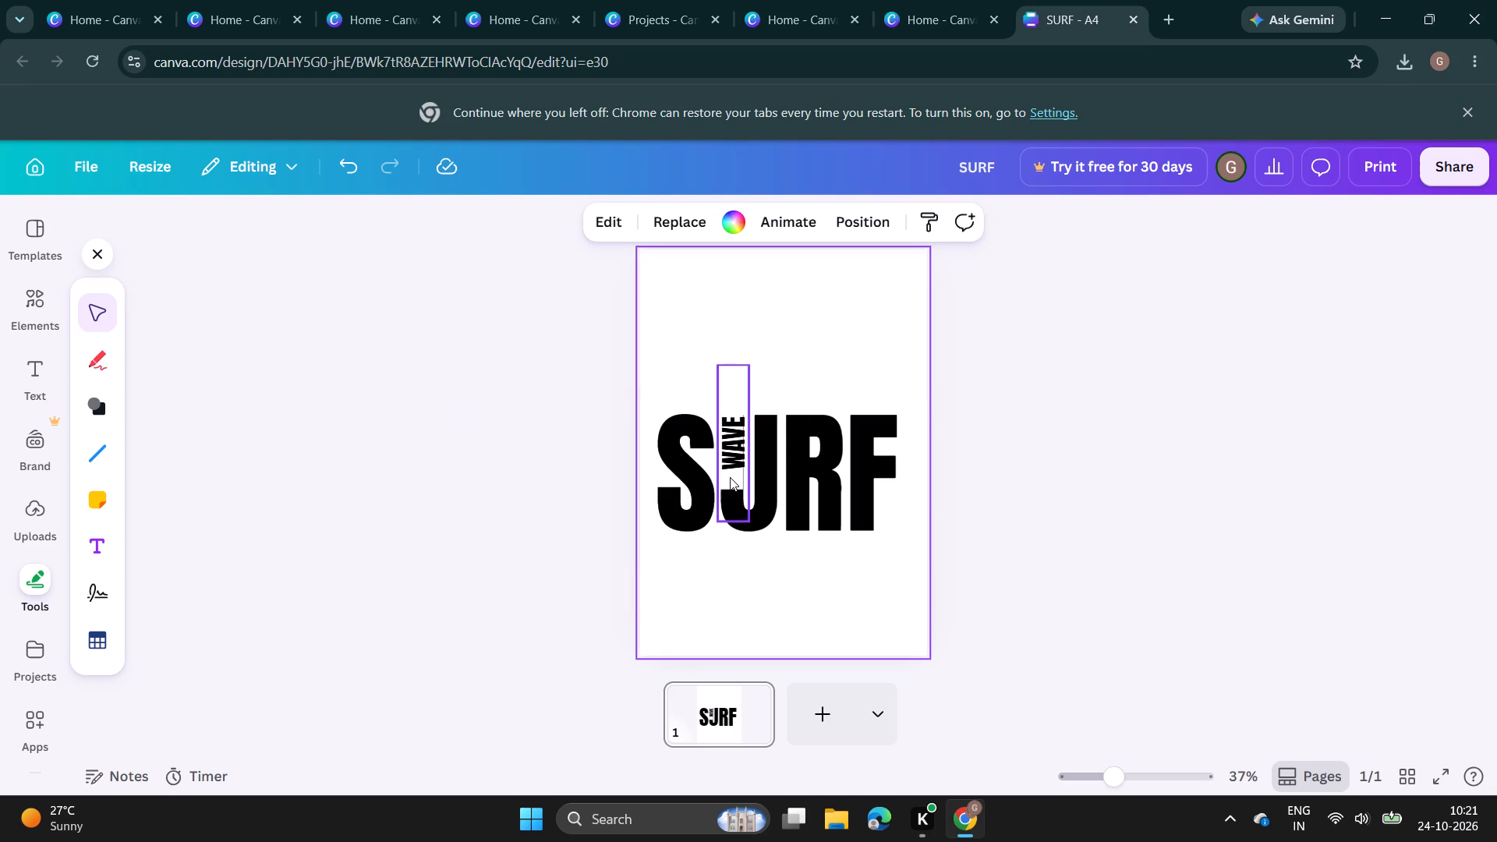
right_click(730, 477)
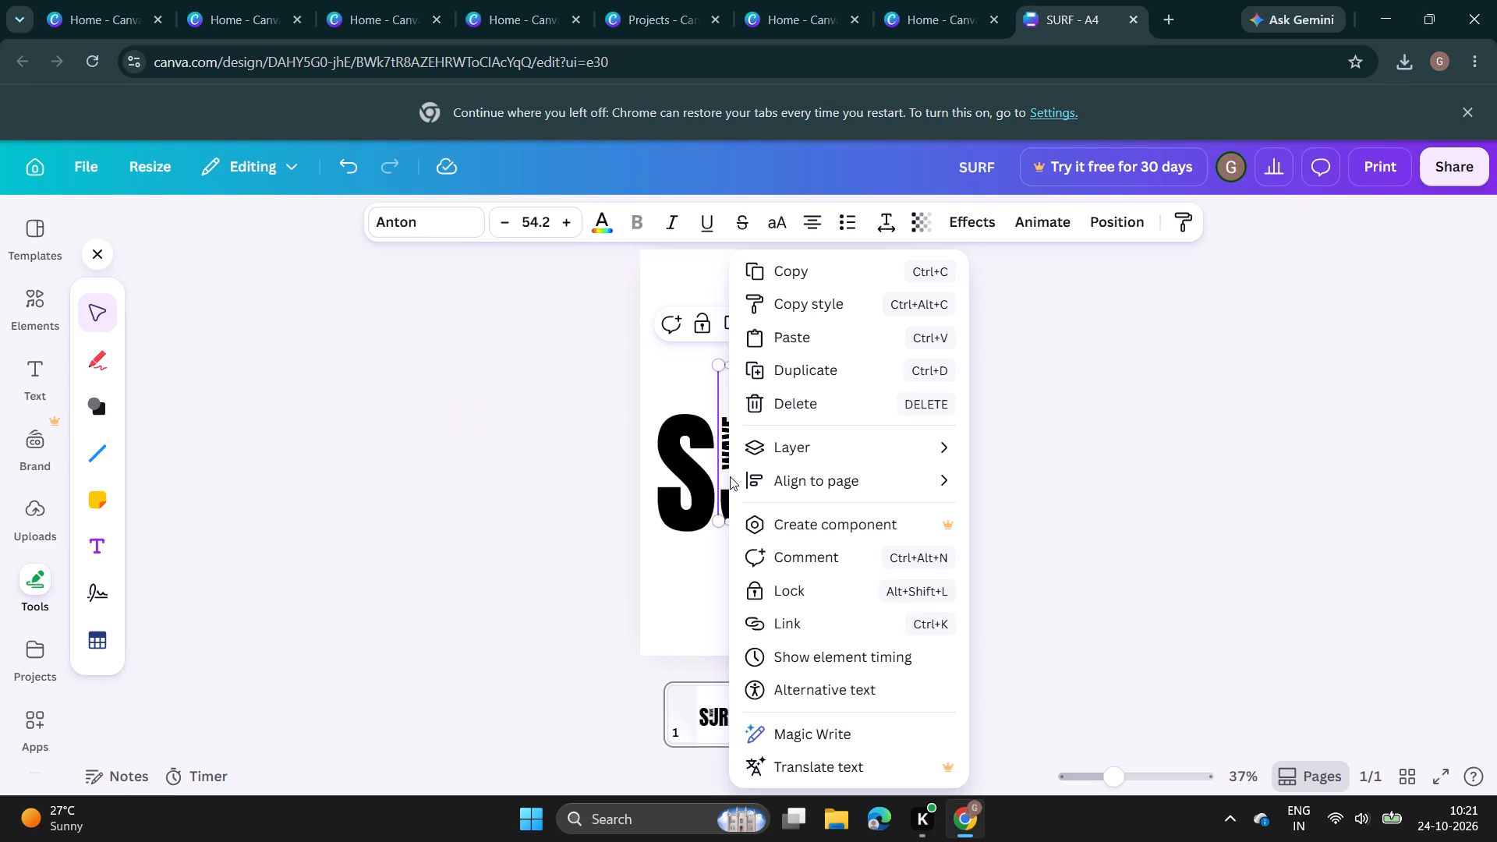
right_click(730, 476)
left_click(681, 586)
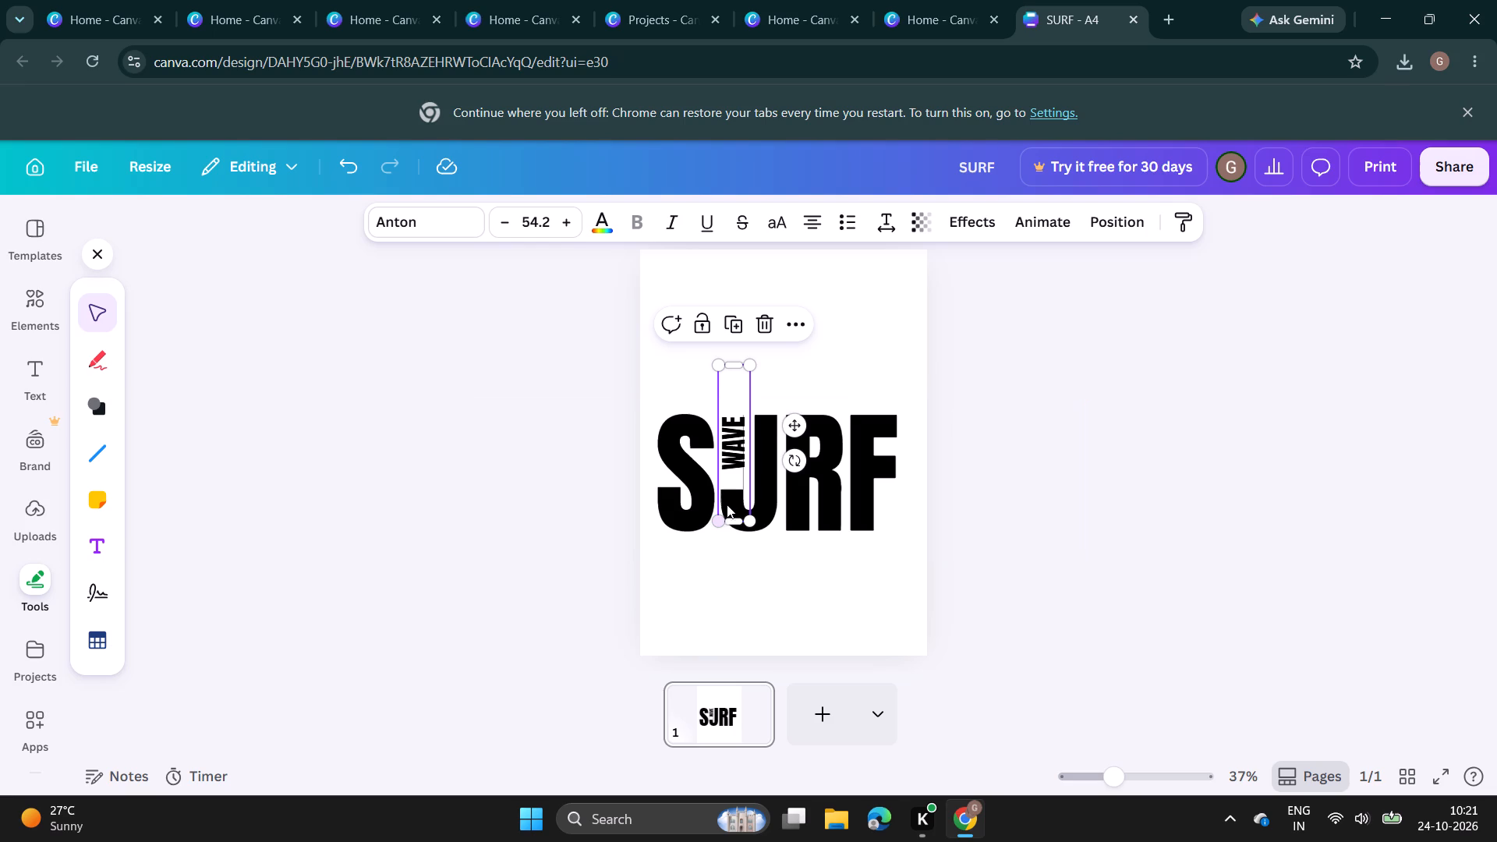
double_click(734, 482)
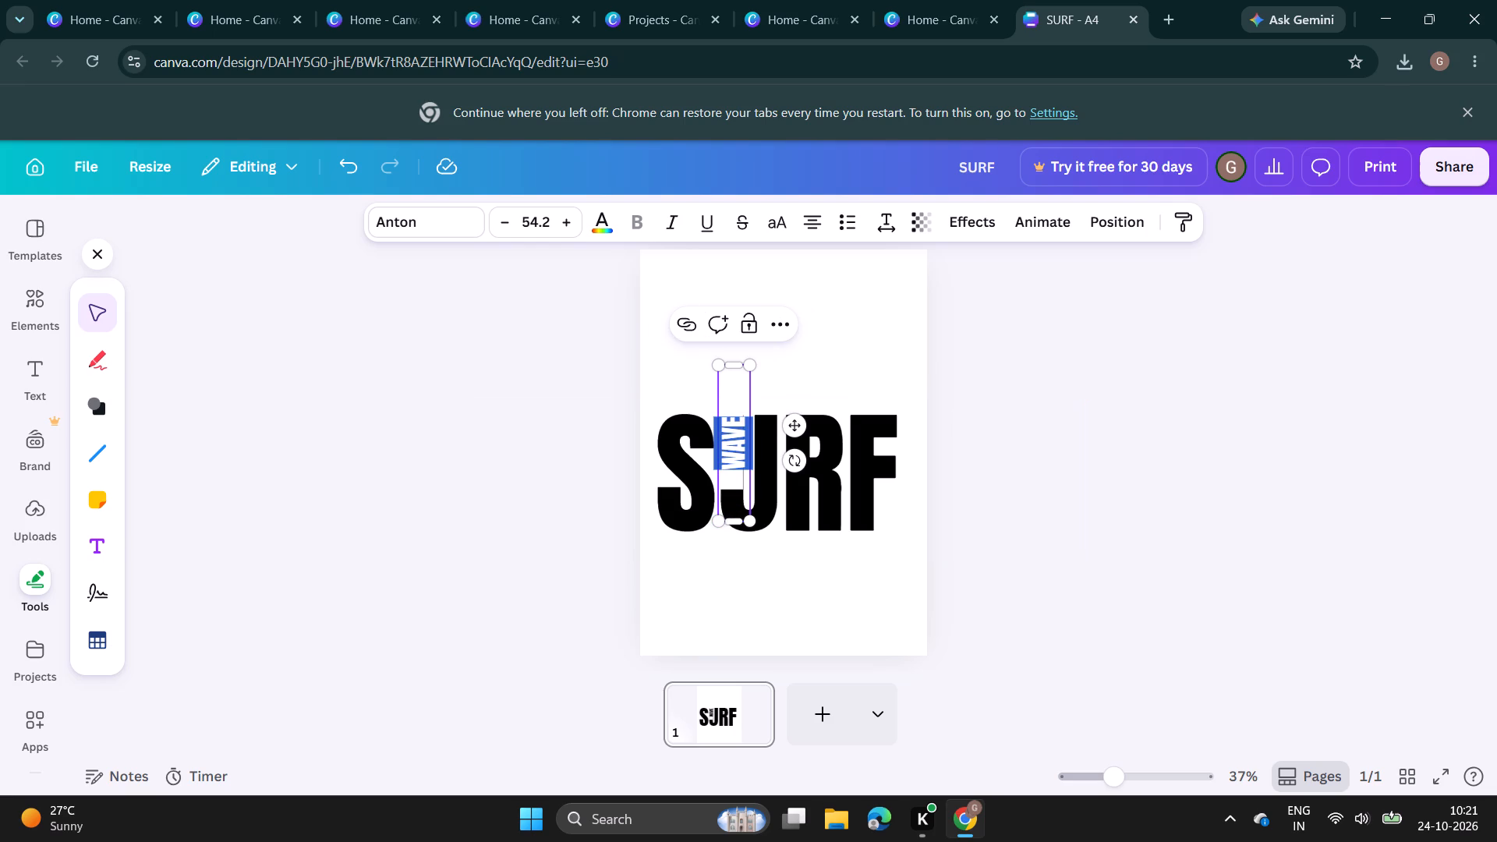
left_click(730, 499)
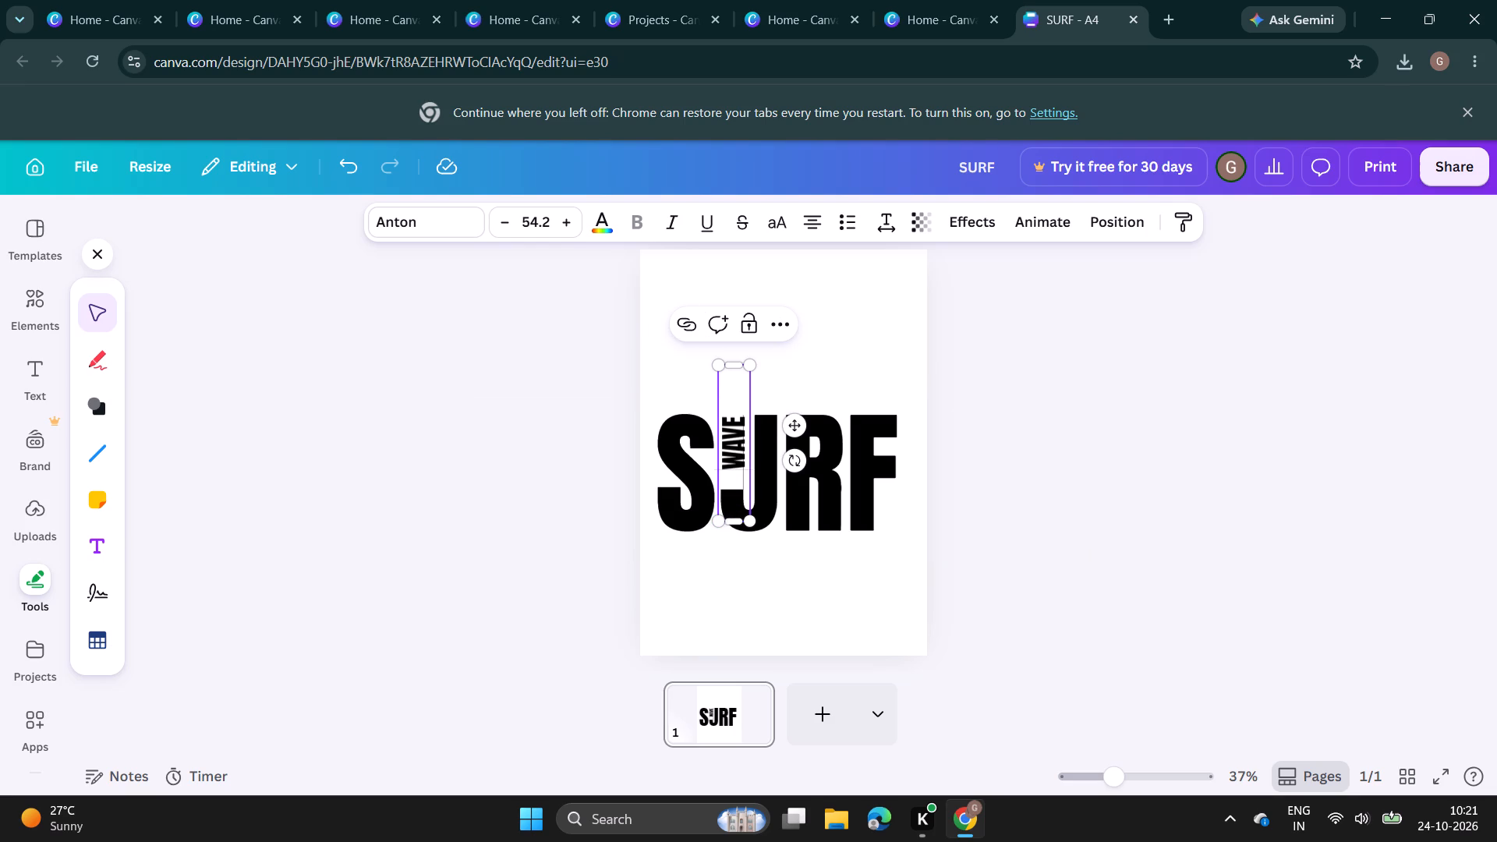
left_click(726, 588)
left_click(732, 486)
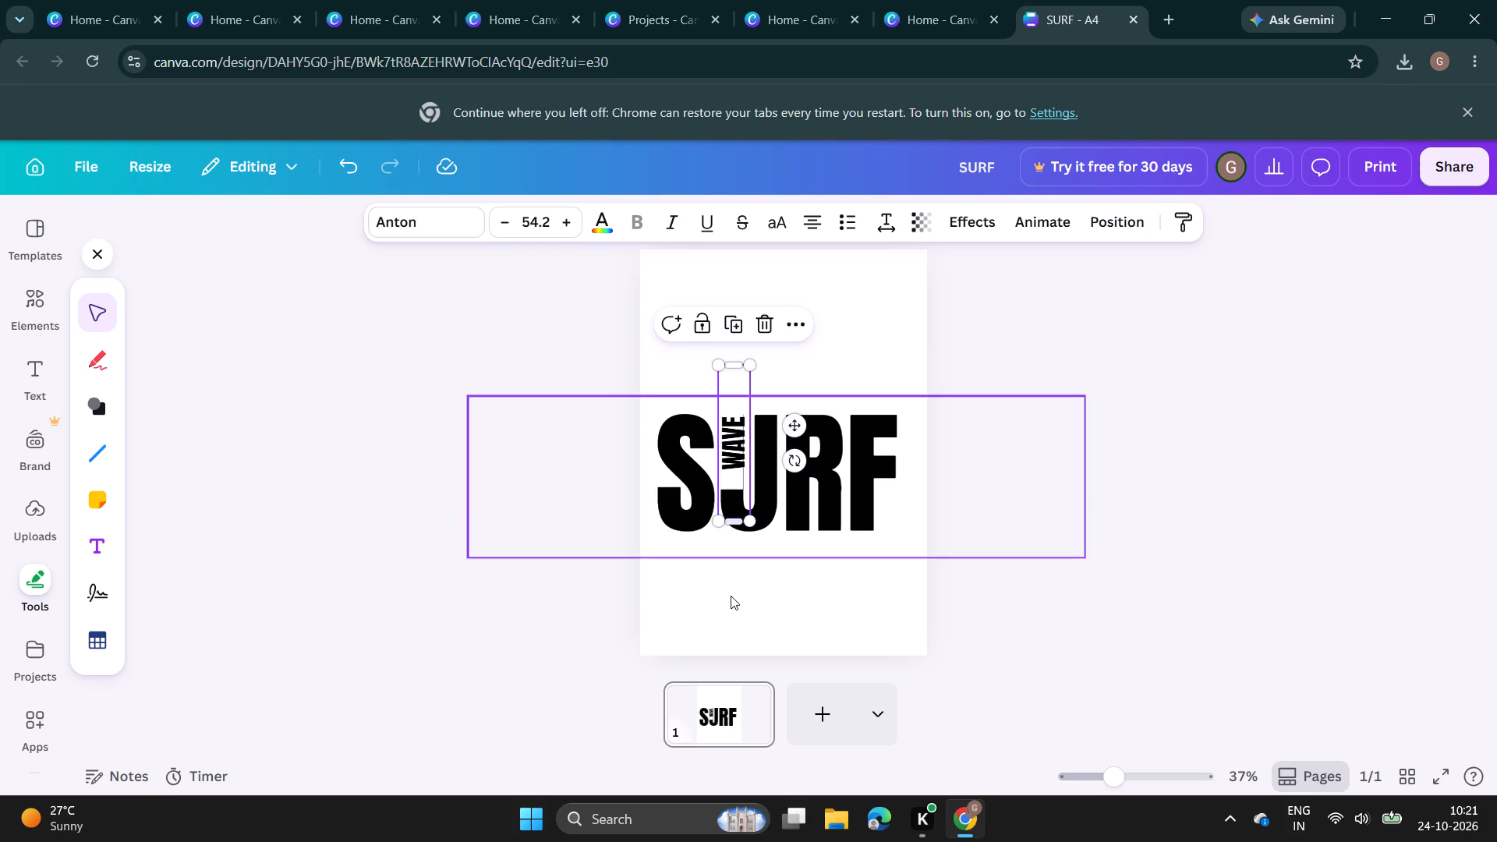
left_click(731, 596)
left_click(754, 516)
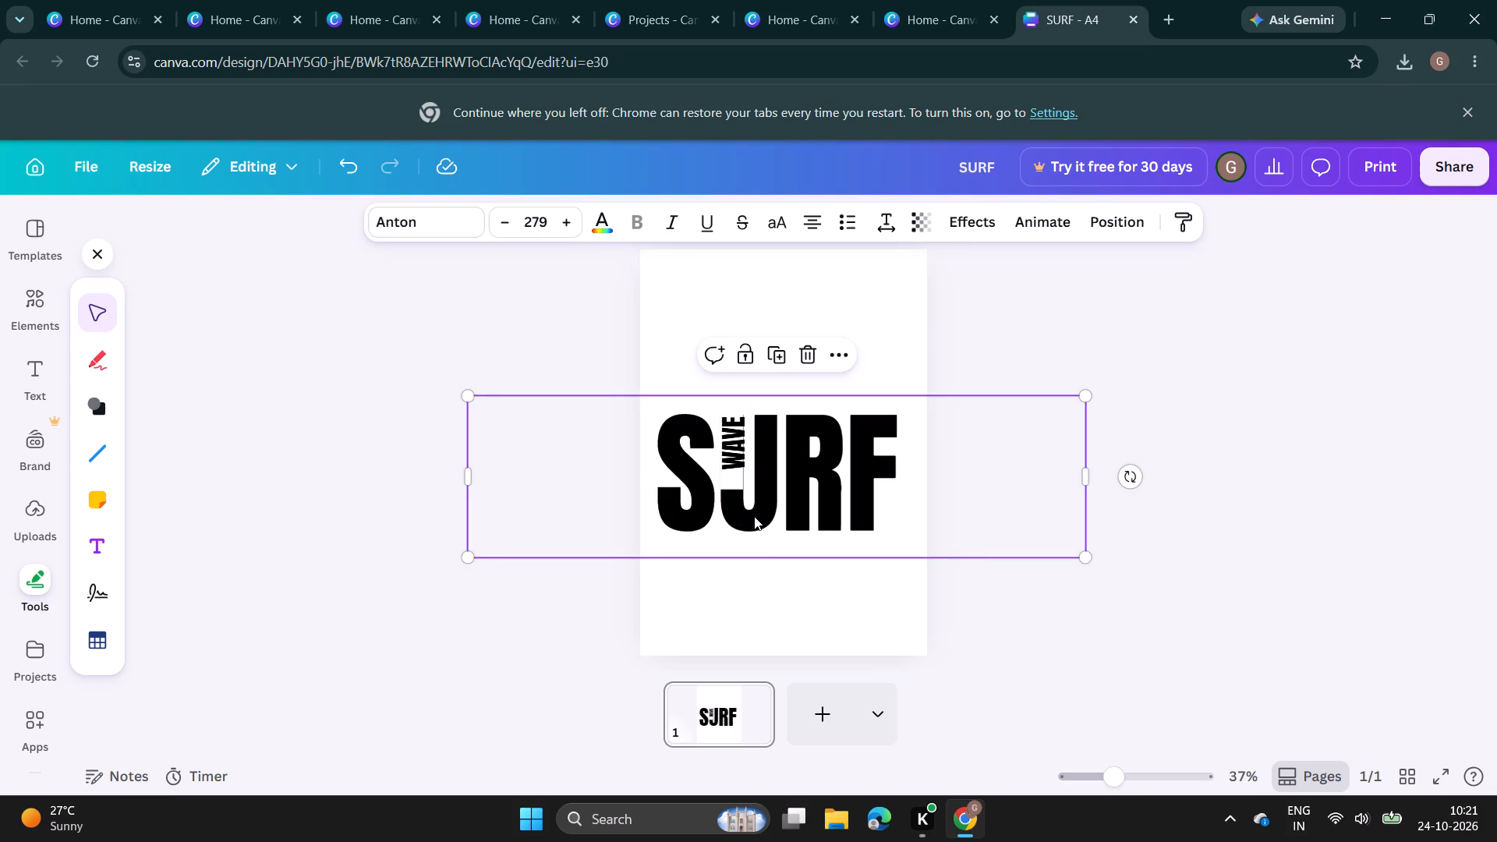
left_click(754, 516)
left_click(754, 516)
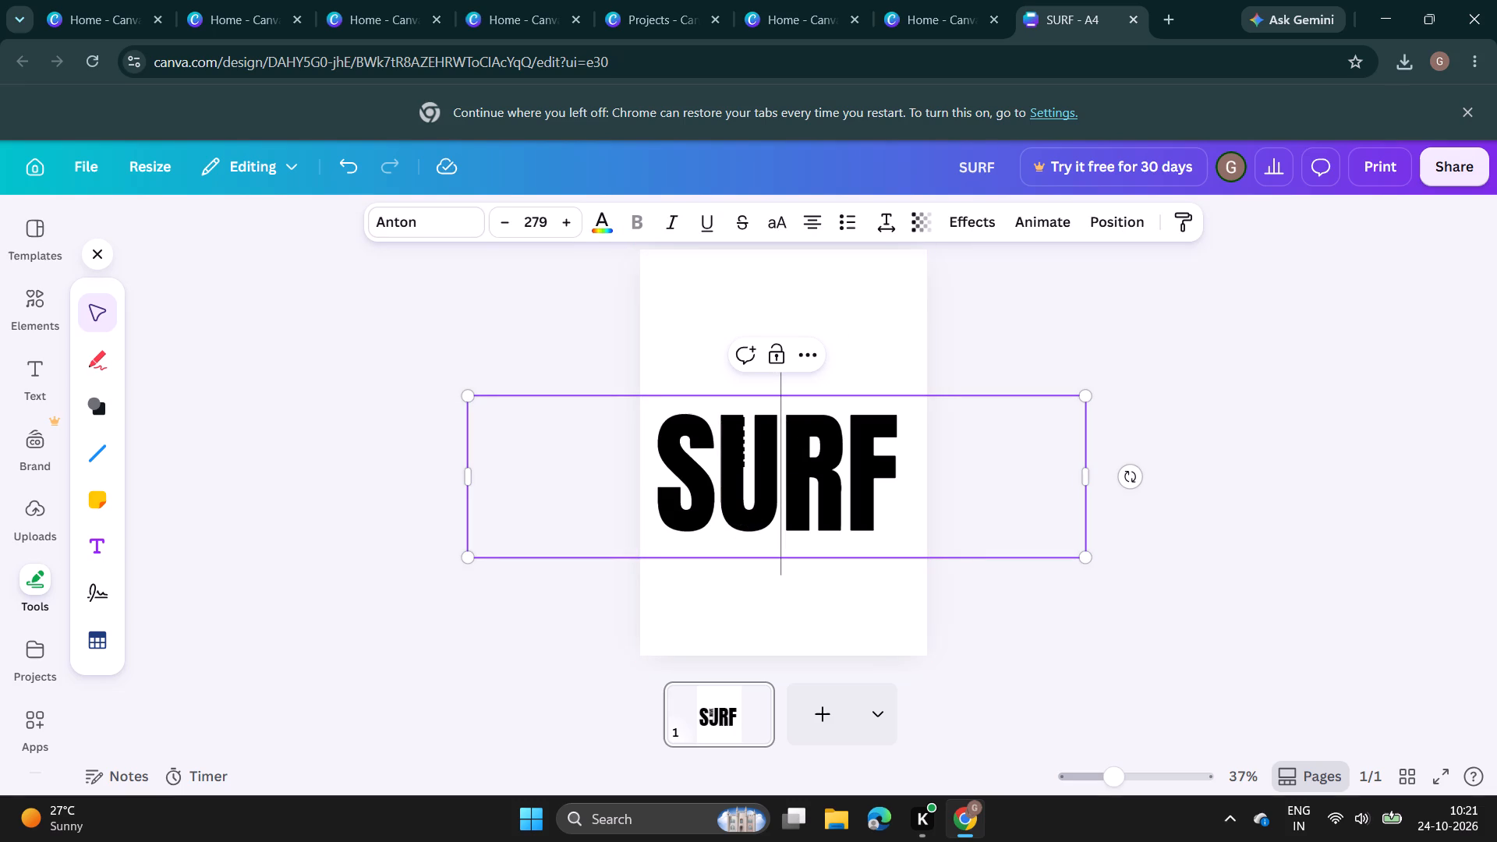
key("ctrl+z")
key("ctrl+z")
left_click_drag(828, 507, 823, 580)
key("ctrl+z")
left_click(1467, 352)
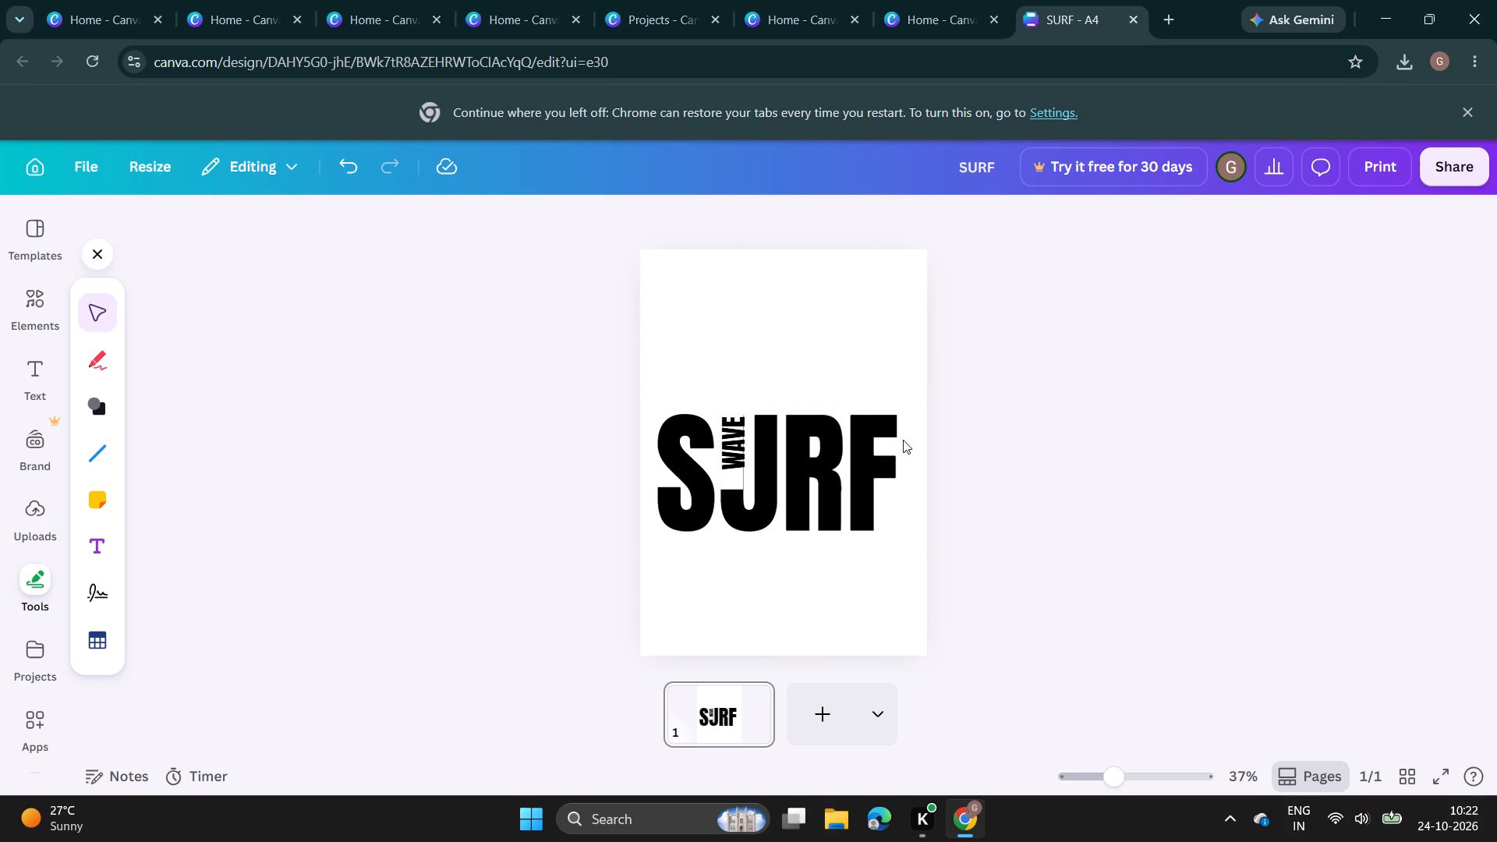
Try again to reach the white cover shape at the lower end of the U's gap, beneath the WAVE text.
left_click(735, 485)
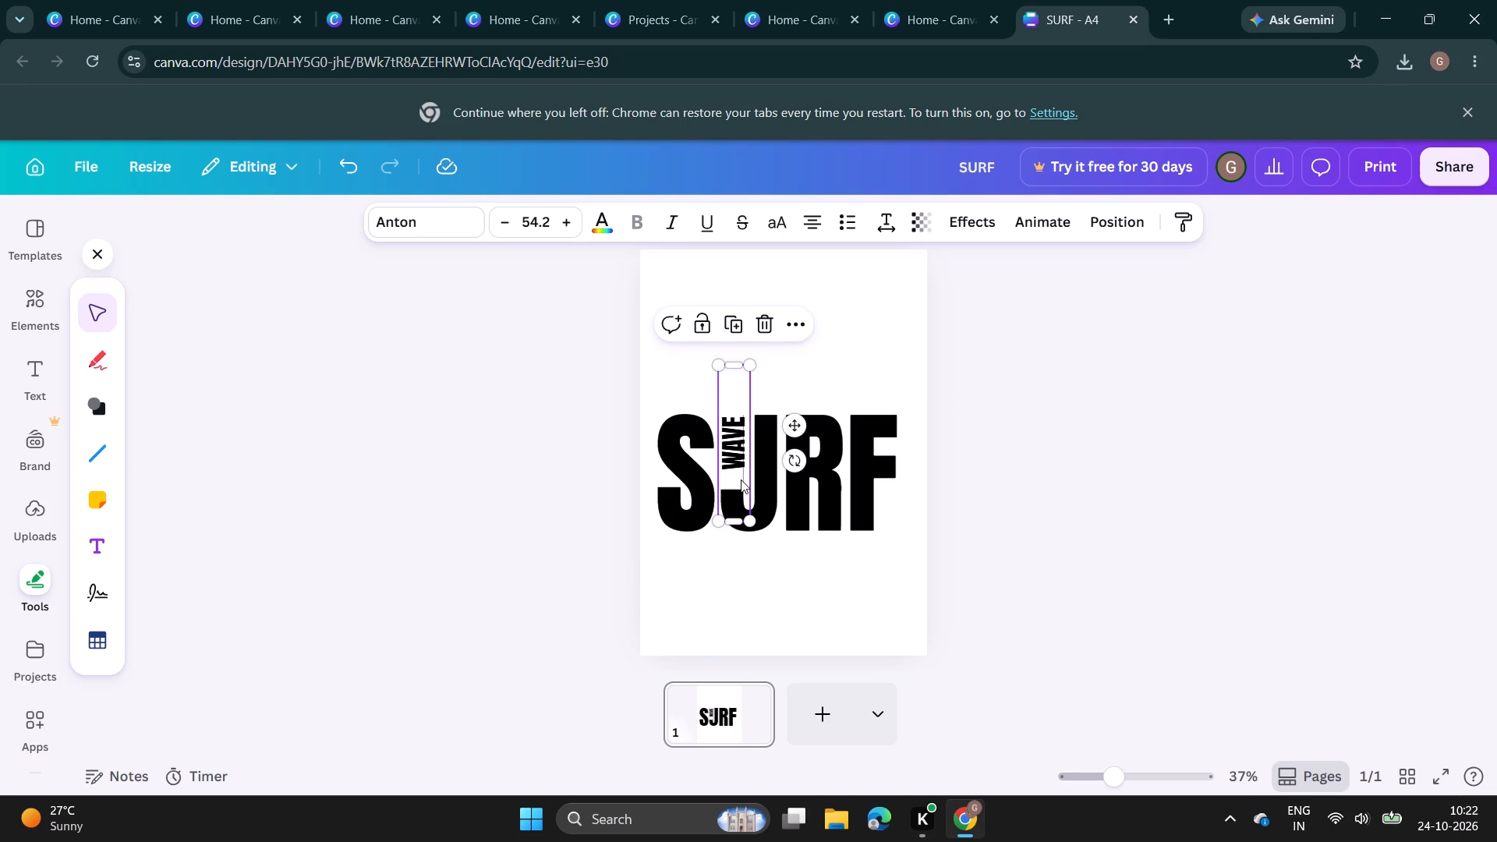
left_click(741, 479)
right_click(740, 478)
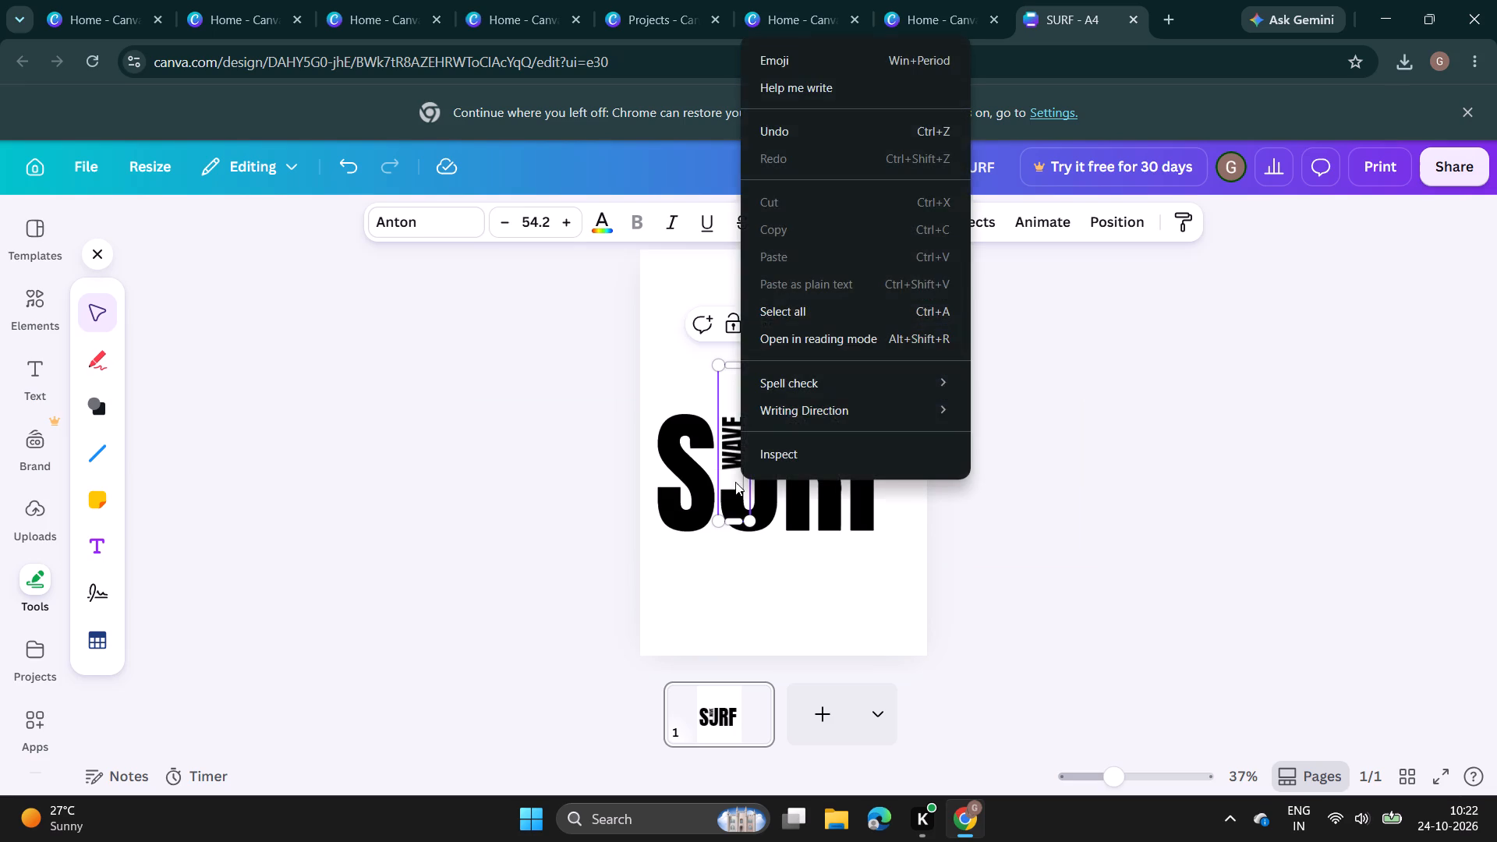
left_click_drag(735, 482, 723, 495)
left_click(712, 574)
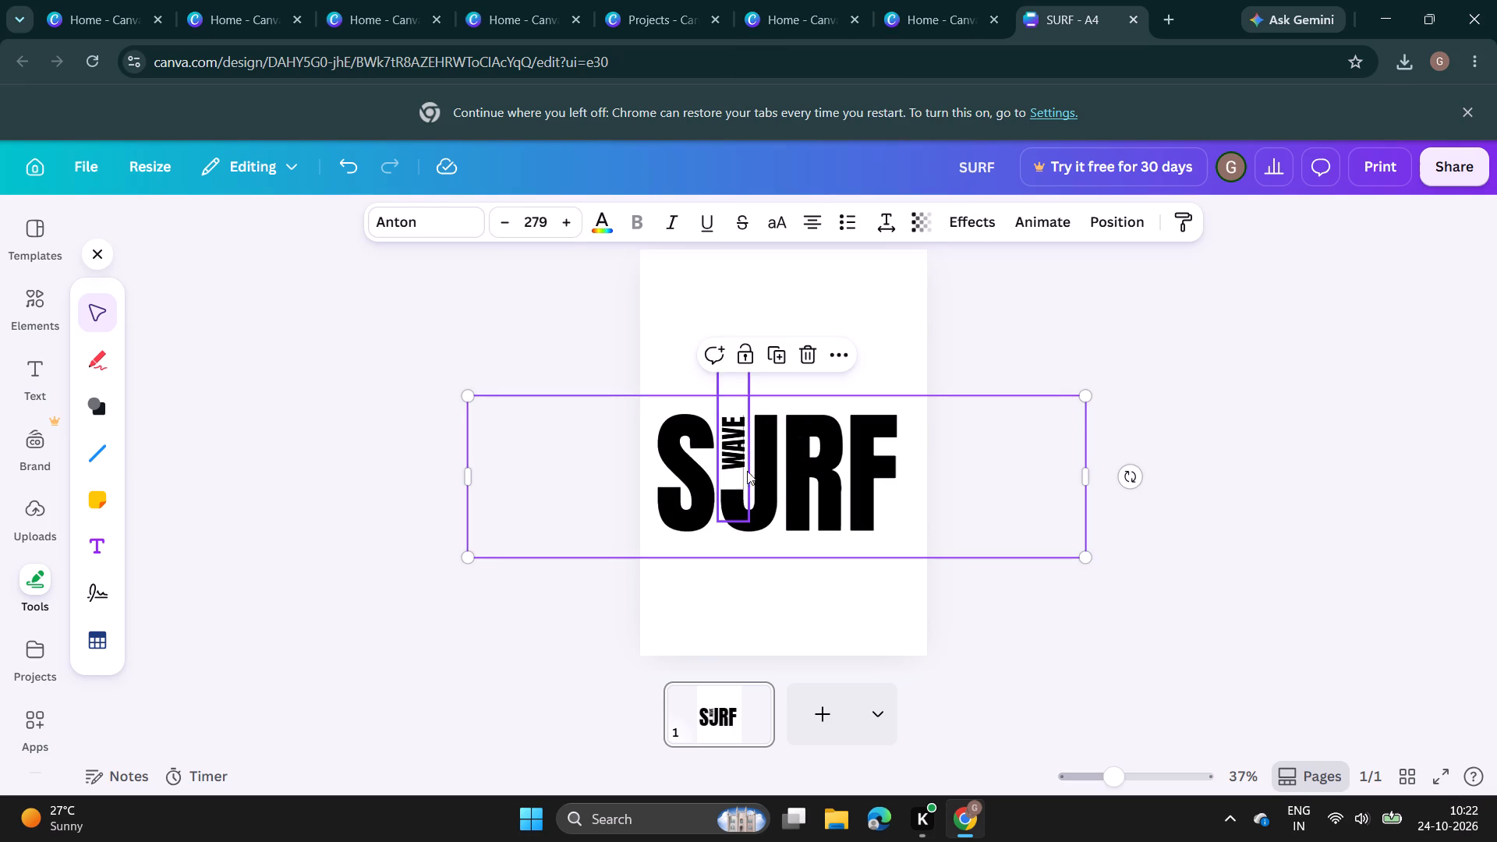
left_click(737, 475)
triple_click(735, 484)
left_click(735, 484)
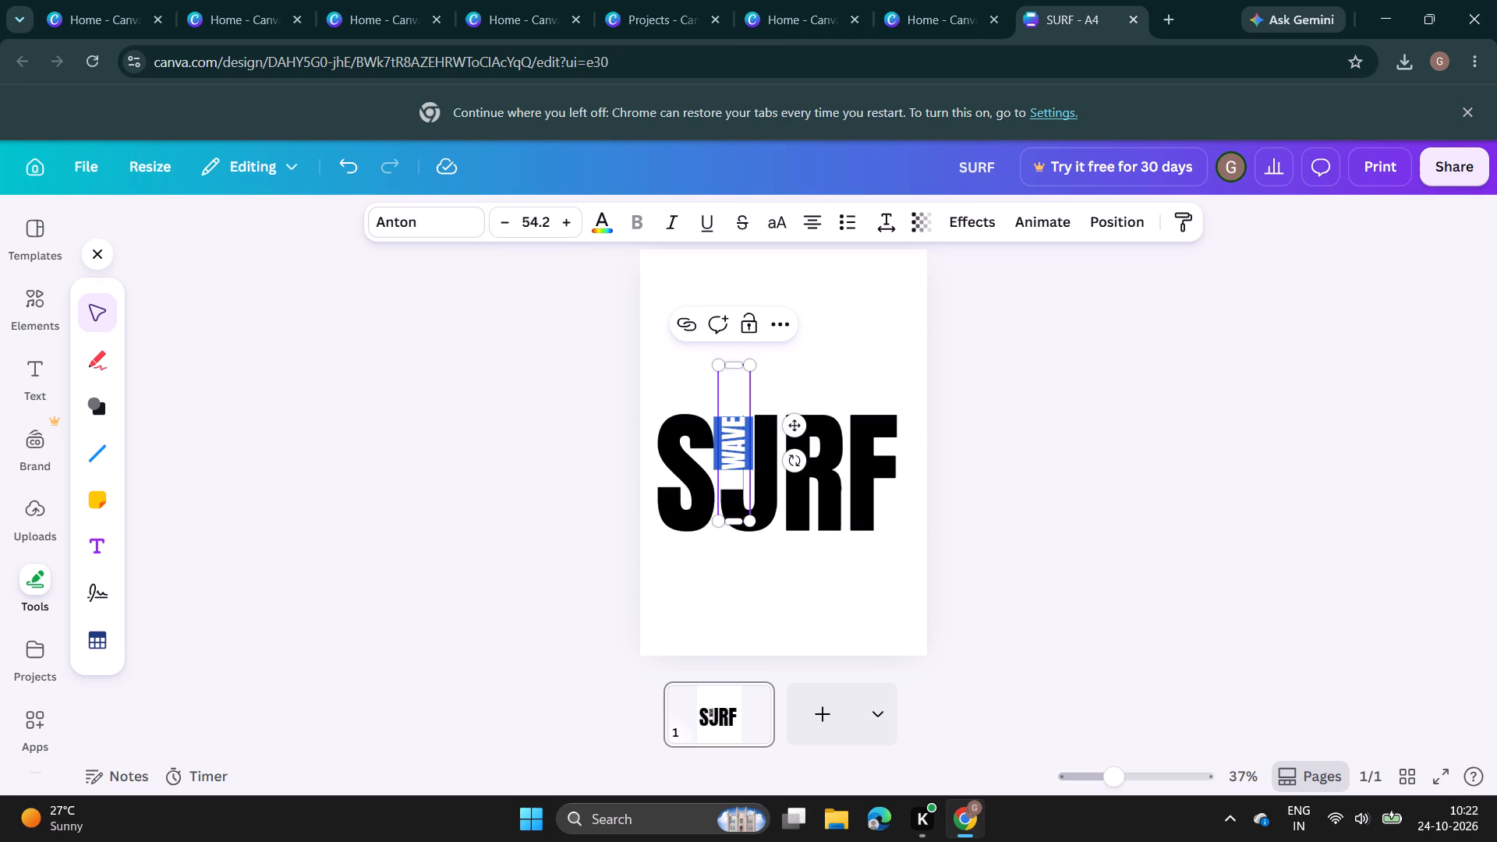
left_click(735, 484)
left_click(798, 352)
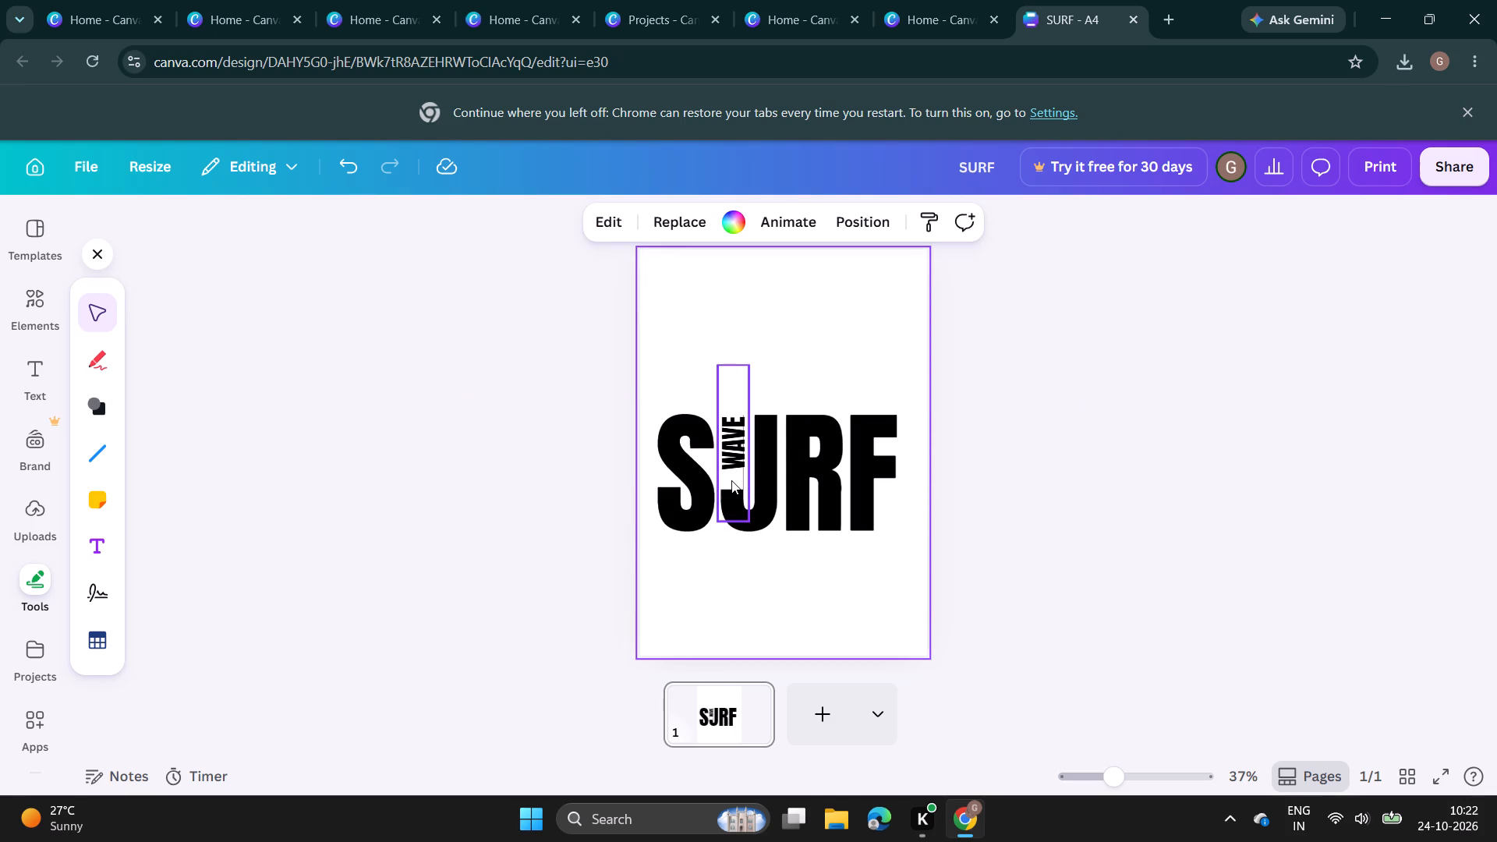
Shrink the vertical WAVE text to size 48 and move it out of the U's gap to the blank area above SURF.
left_click(730, 480)
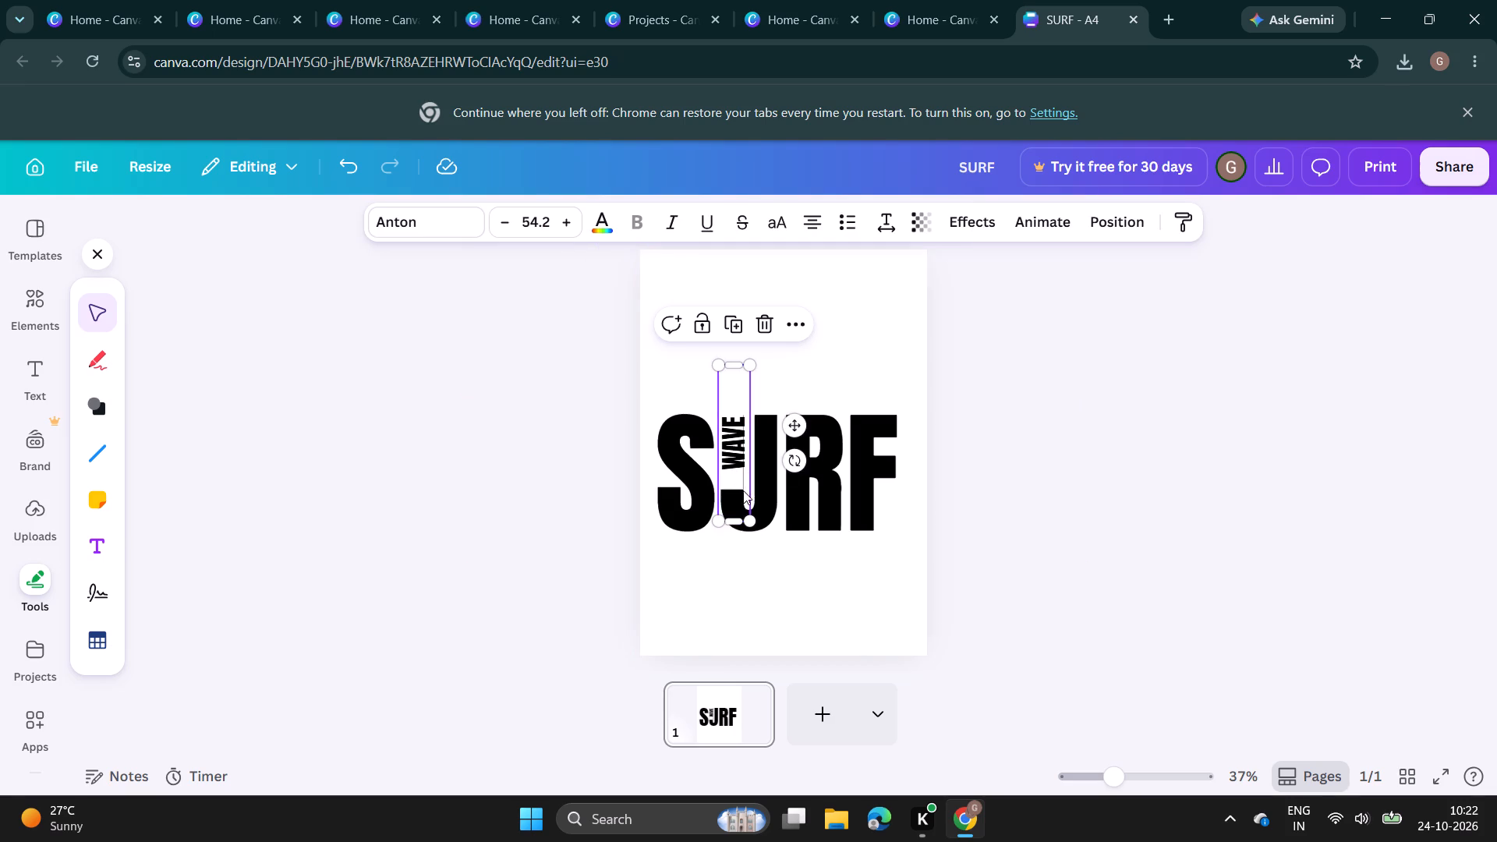
left_click_drag(753, 517, 755, 486)
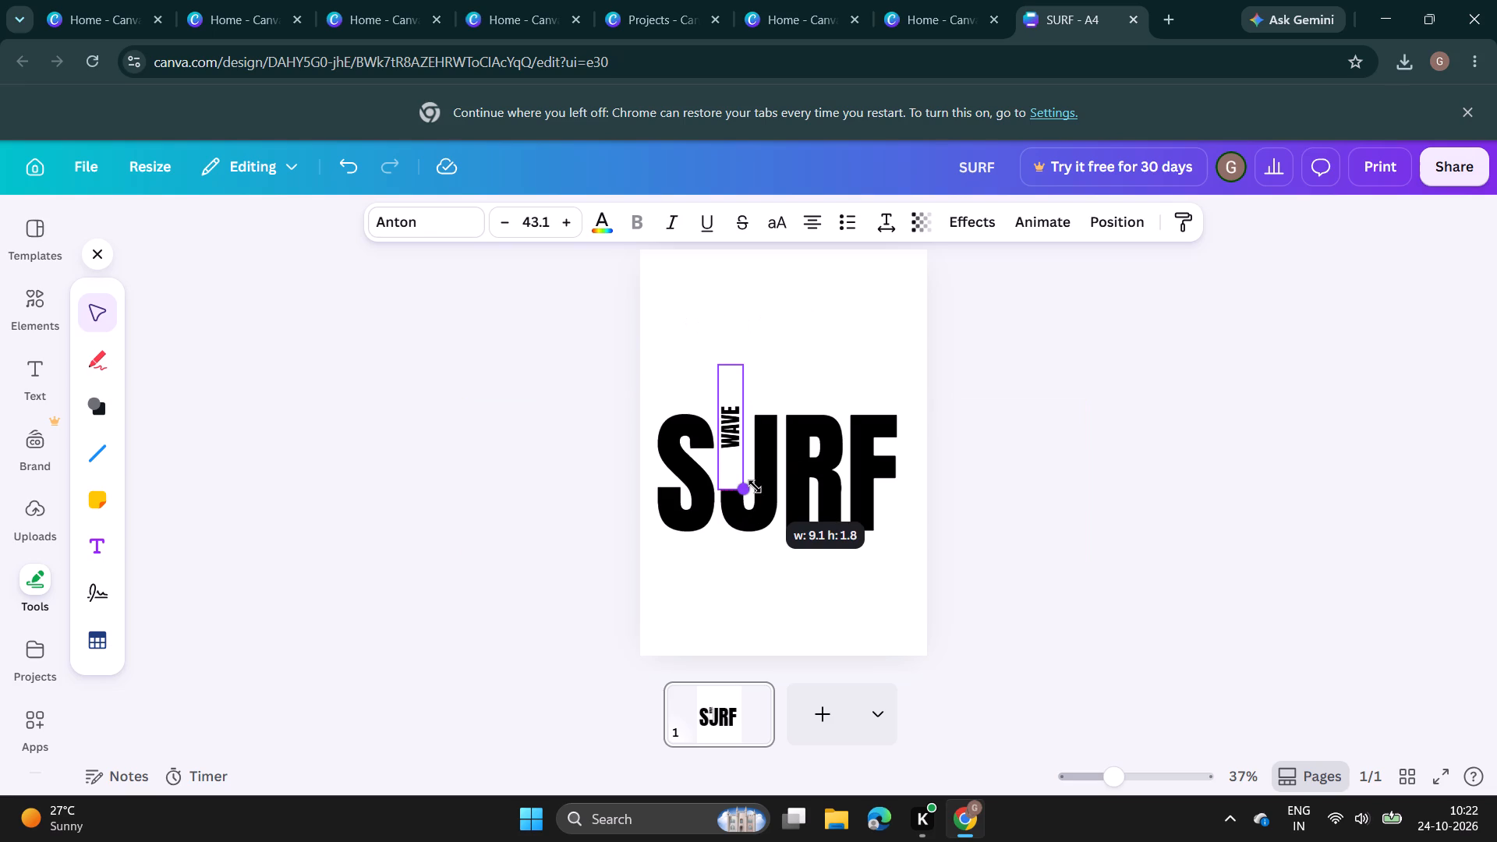
left_click_drag(755, 486, 814, 434)
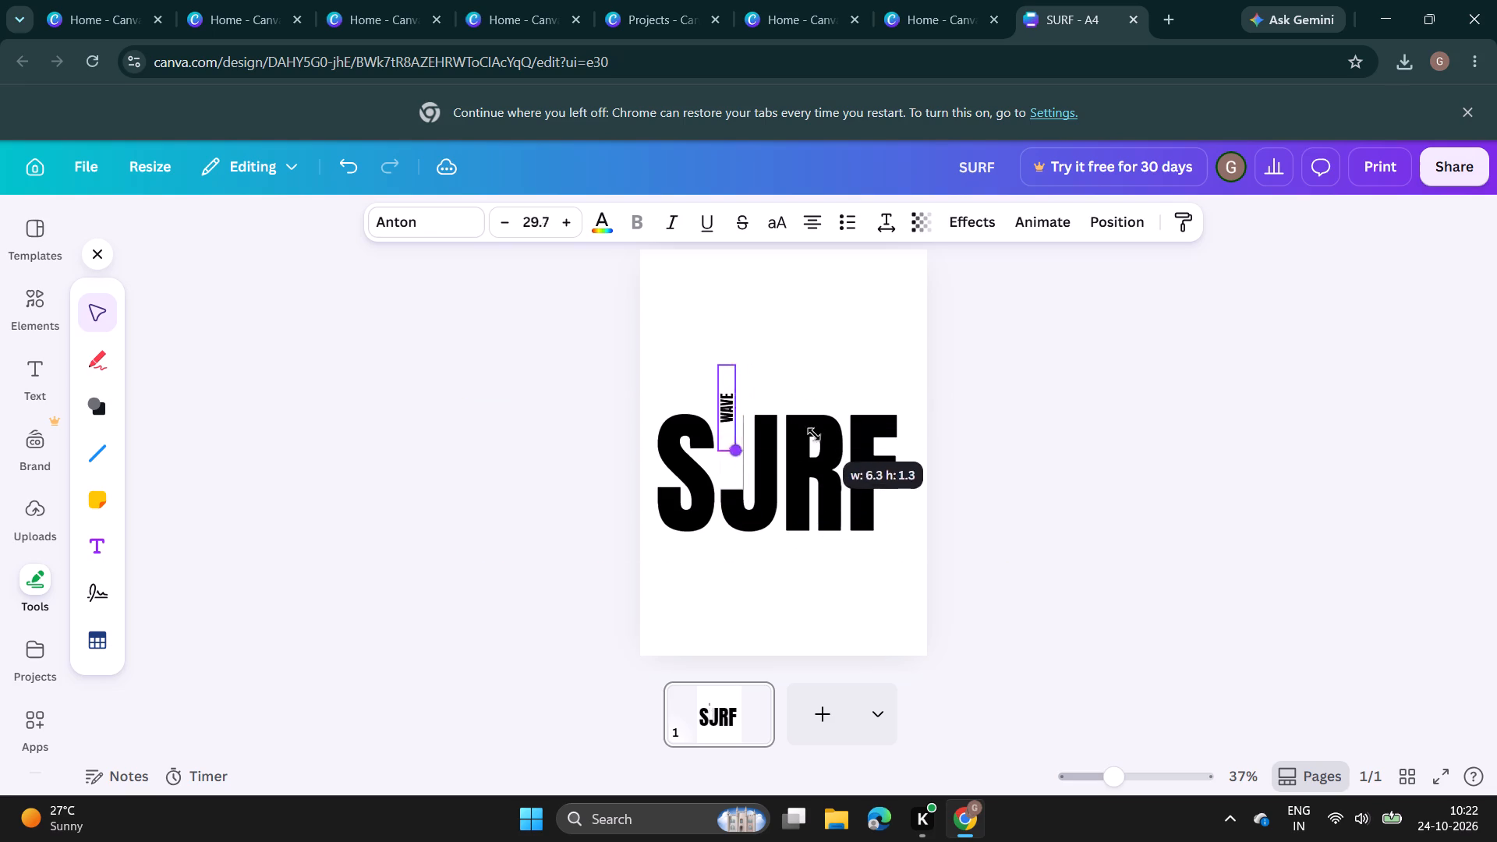
left_click_drag(814, 434, 941, 461)
left_click_drag(728, 458, 728, 456)
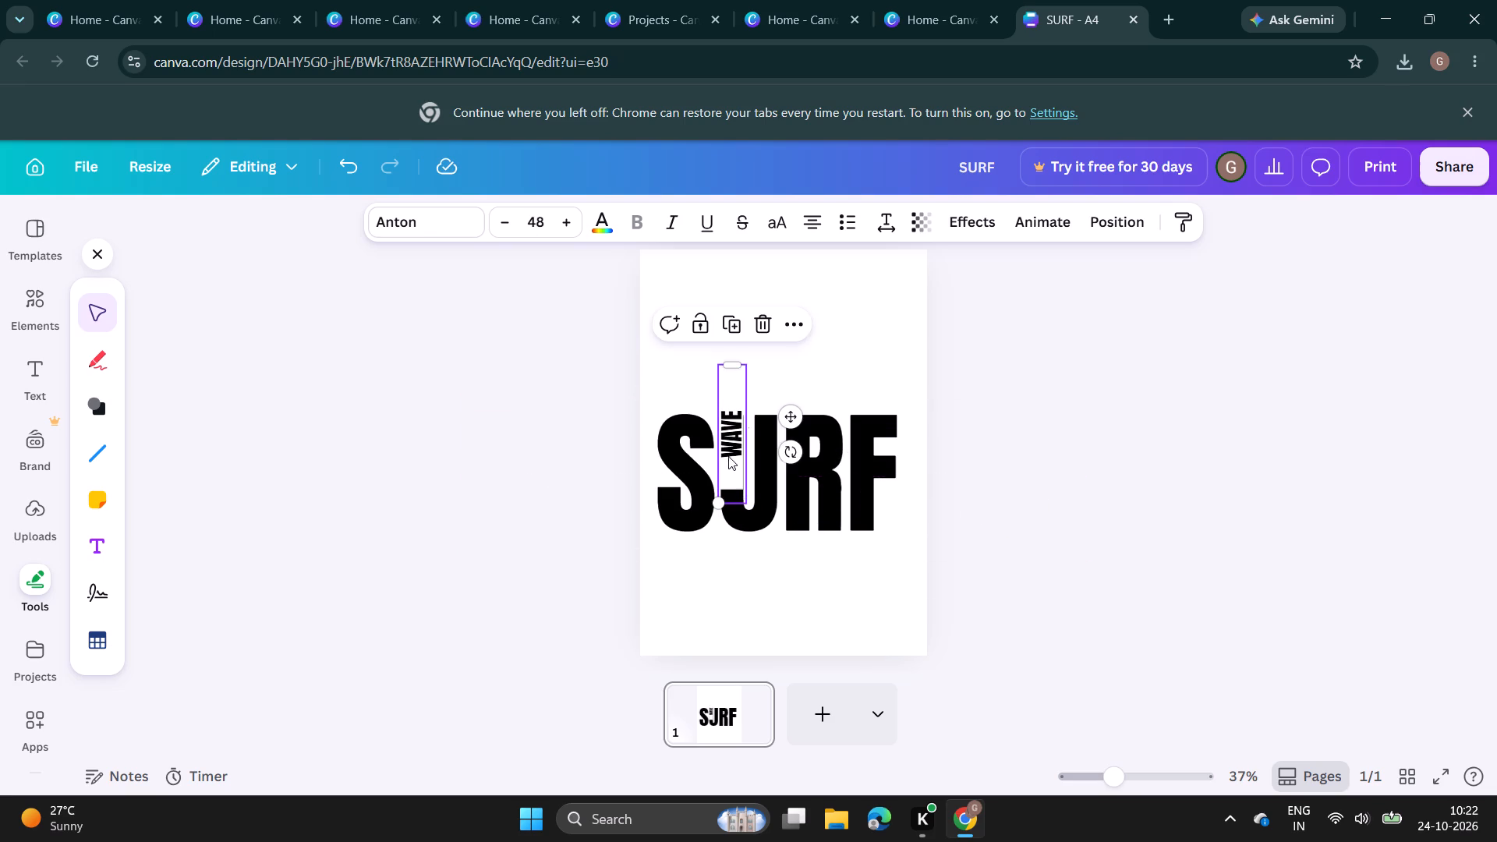
left_click_drag(728, 456, 776, 370)
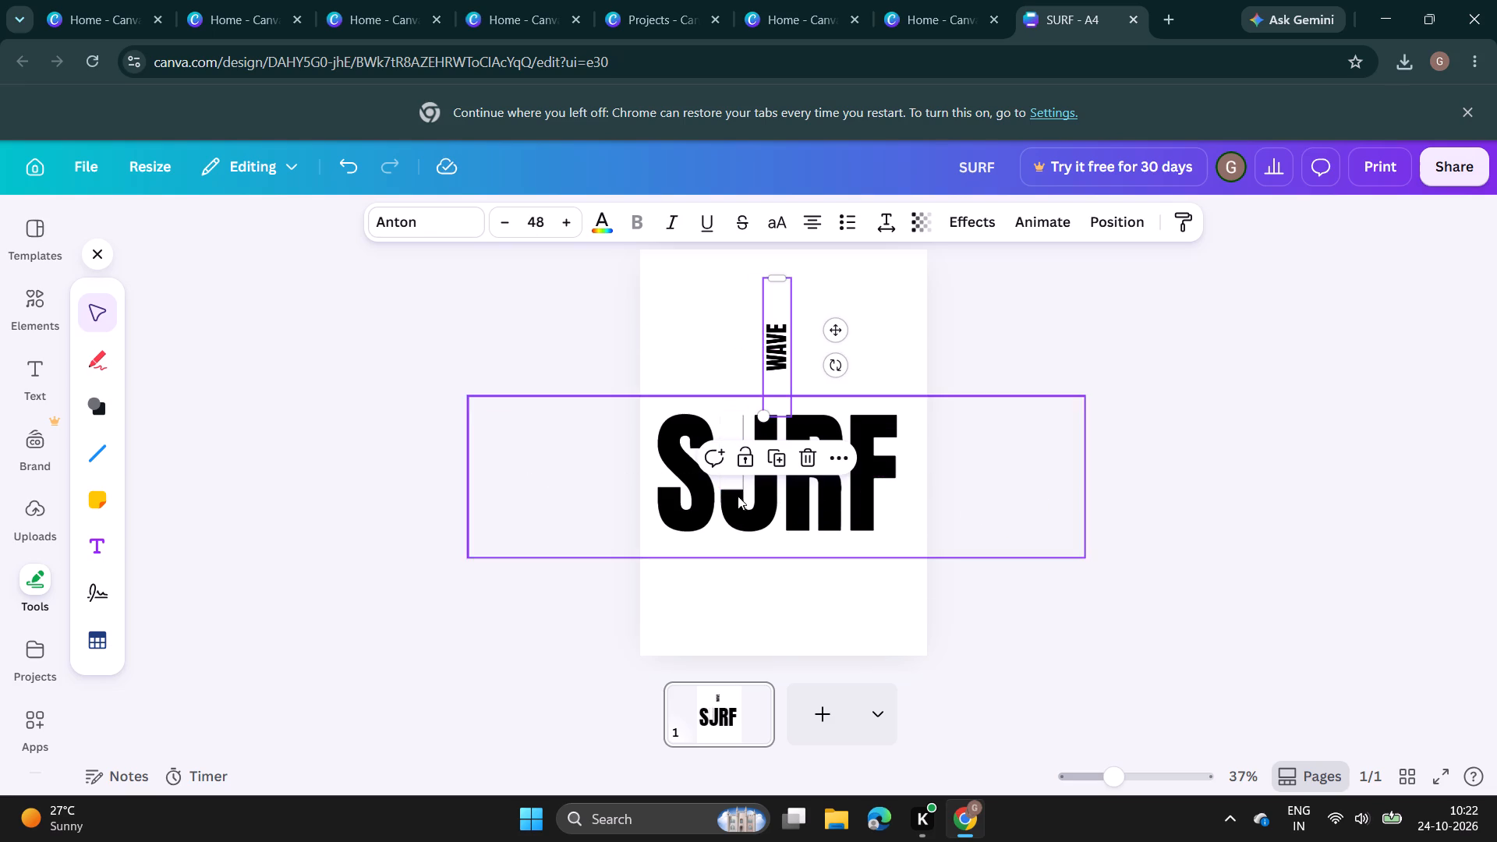
Select the white rectangle that covers the U's left stem in SURF.
left_click(730, 486)
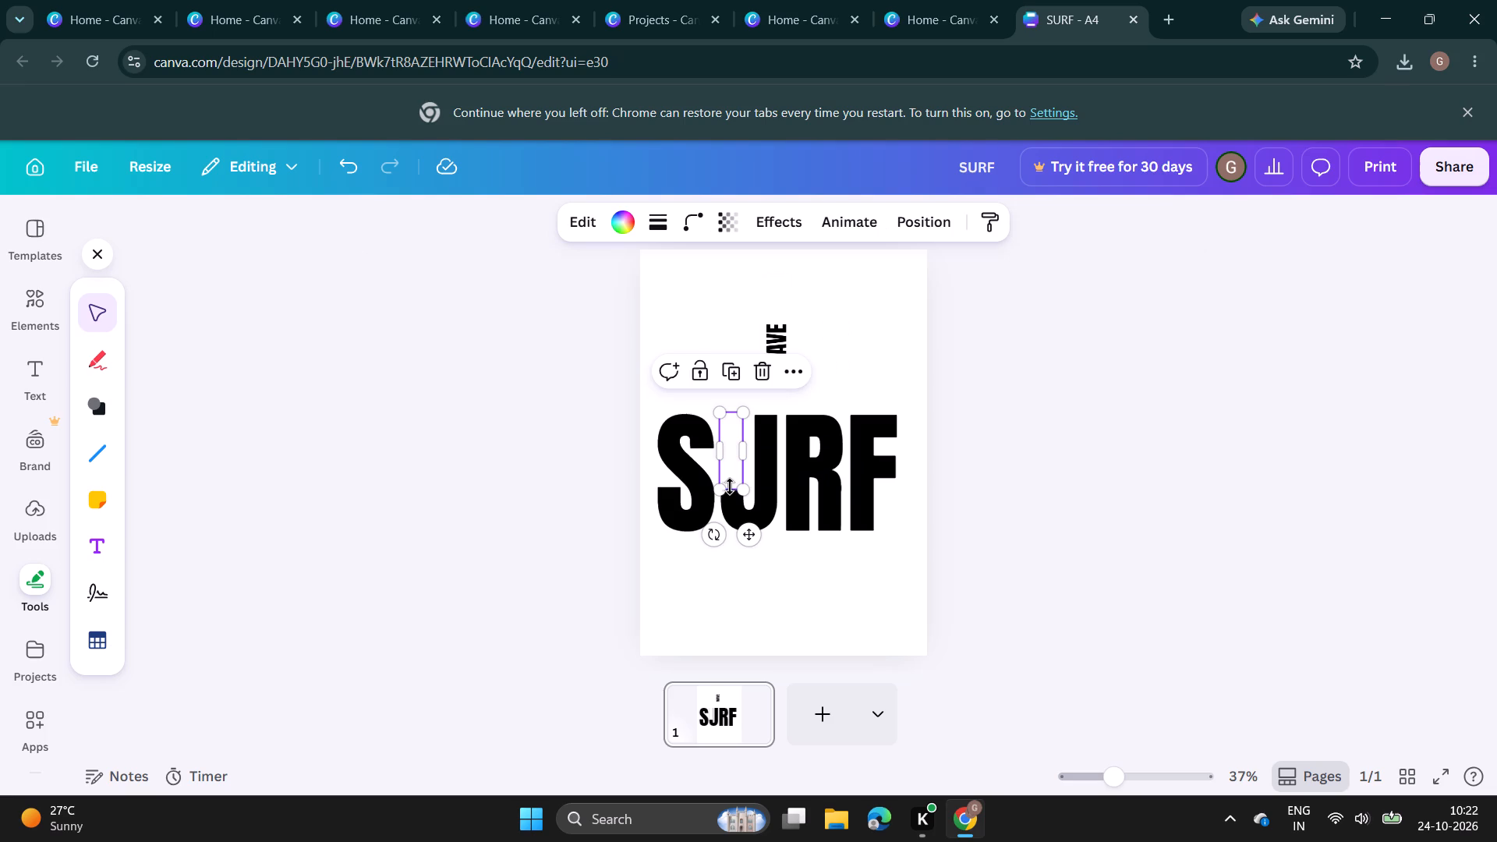